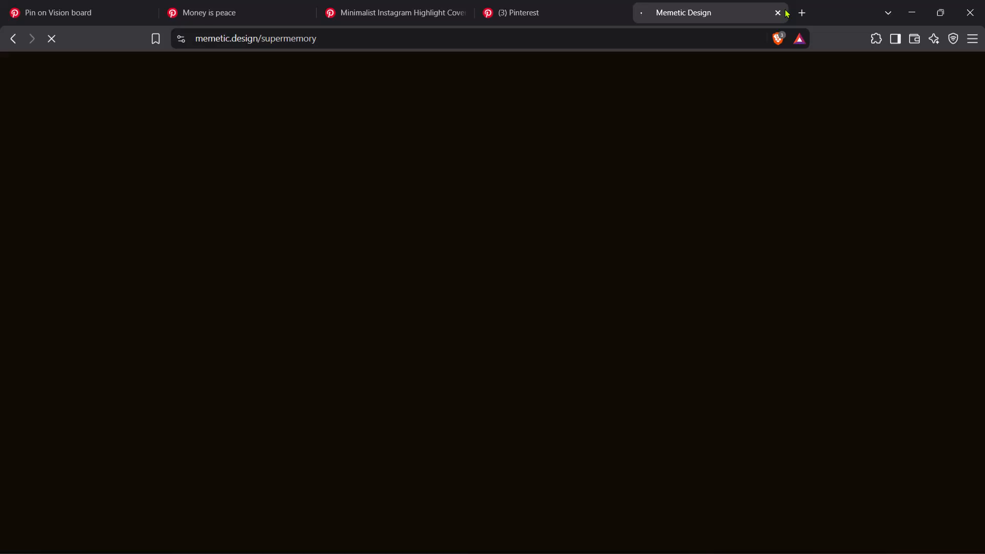
Close the Memetic Design browser page and switch to the Figma design file.
{"action": "left_click", "coordinate": [777, 11]}
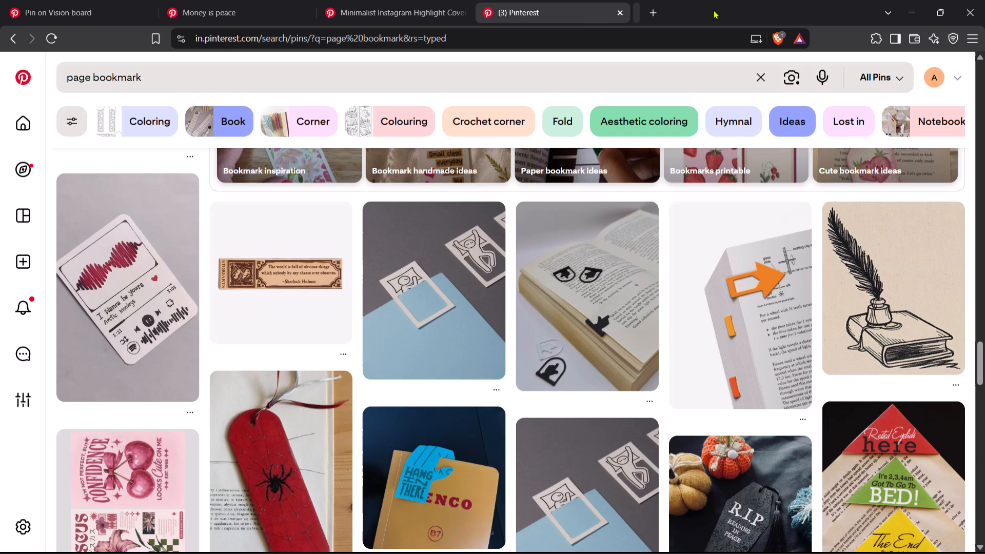
{"action": "key", "text": "alt+Tab"}
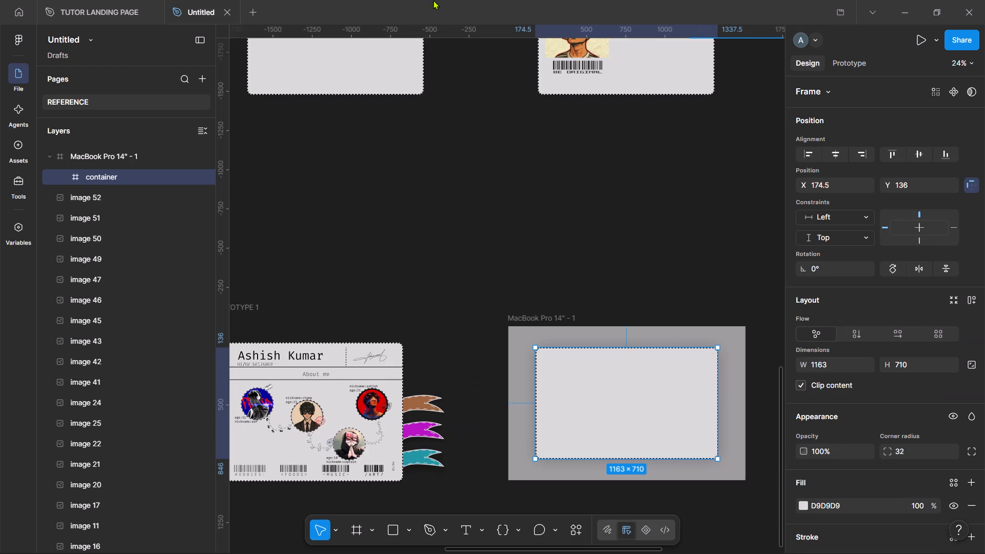
Move the black name text from the PROTOTYPE 1 card into the empty container on the MacBook Pro 14" frame.
{"action": "scroll", "coordinate": [659, 300], "scroll_direction": "down", "scroll_amount": 2}
{"action": "left_click", "coordinate": [656, 424]}
{"action": "scroll", "coordinate": [656, 424], "scroll_direction": "up", "scroll_amount": 1}
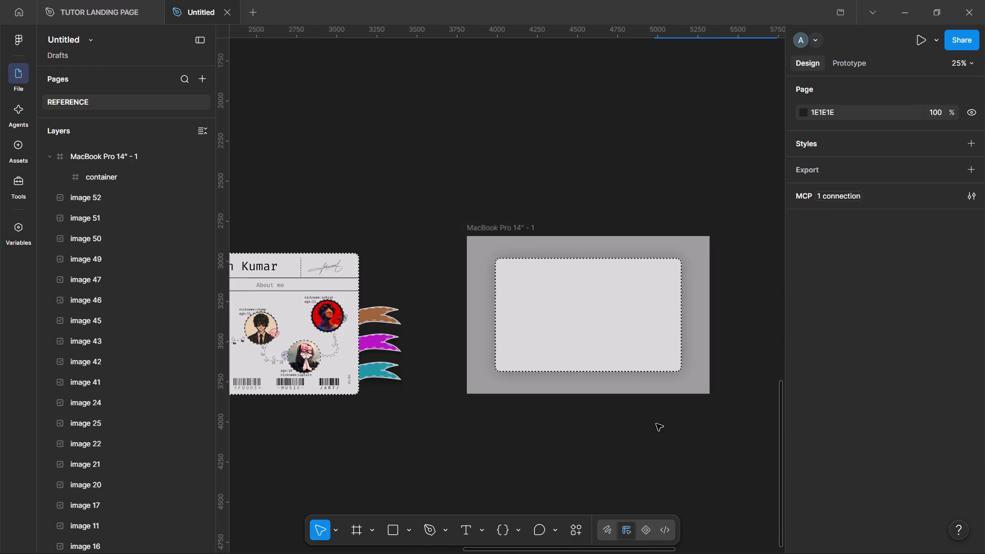
{"action": "scroll", "coordinate": [656, 424], "scroll_direction": "up", "scroll_amount": 2}
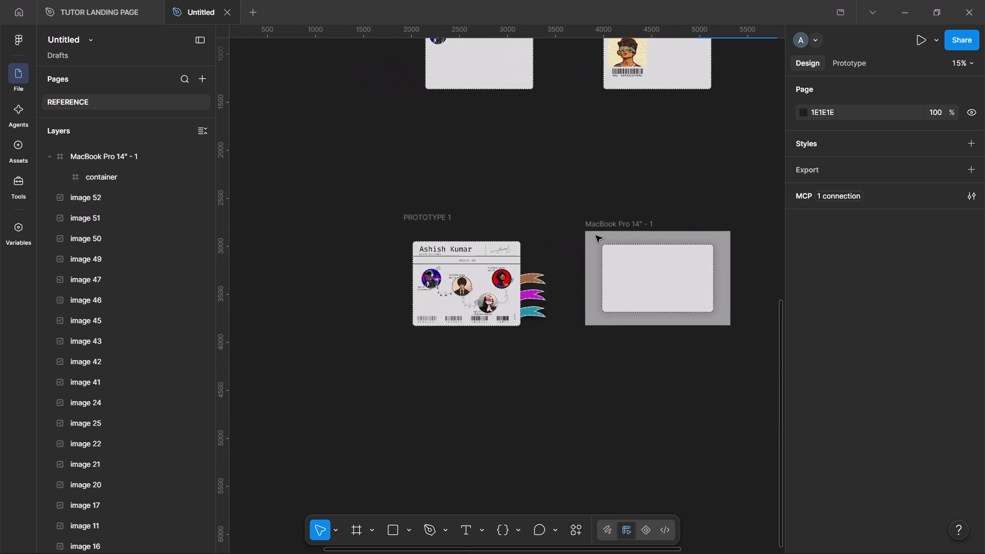
{"action": "left_click", "coordinate": [336, 265]}
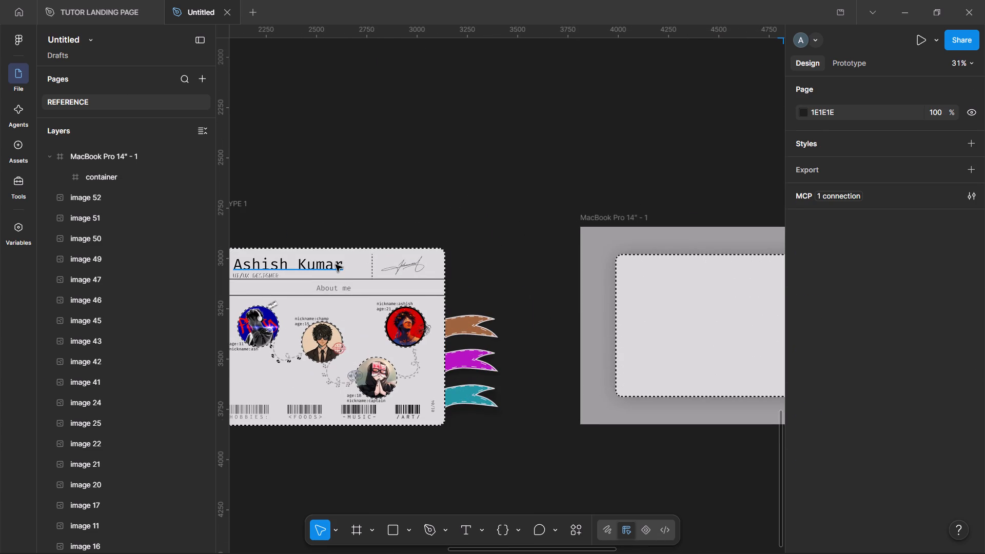
{"action": "scroll", "coordinate": [336, 265], "scroll_direction": "left", "scroll_amount": 1}
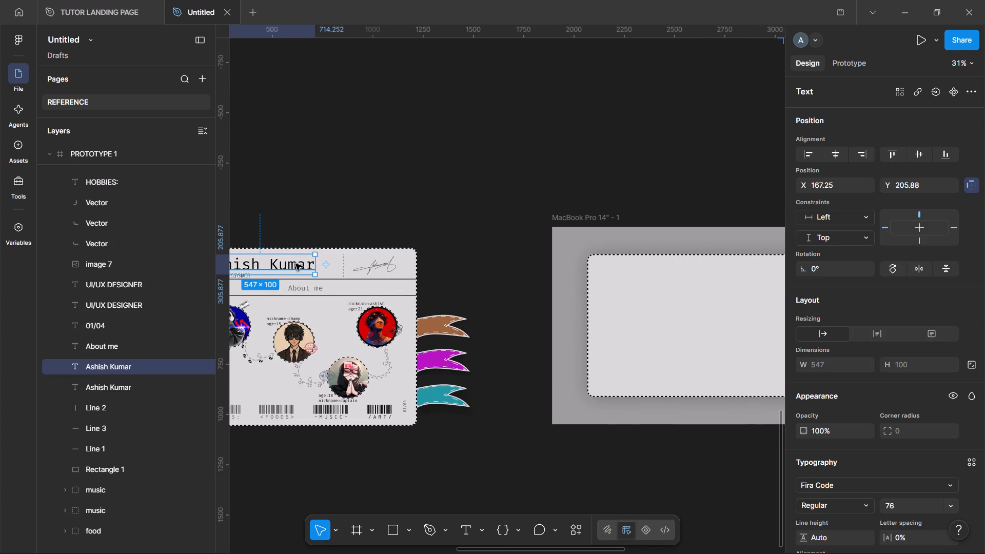
{"action": "left_click_drag", "start_coordinate": [295, 263], "coordinate": [686, 280]}
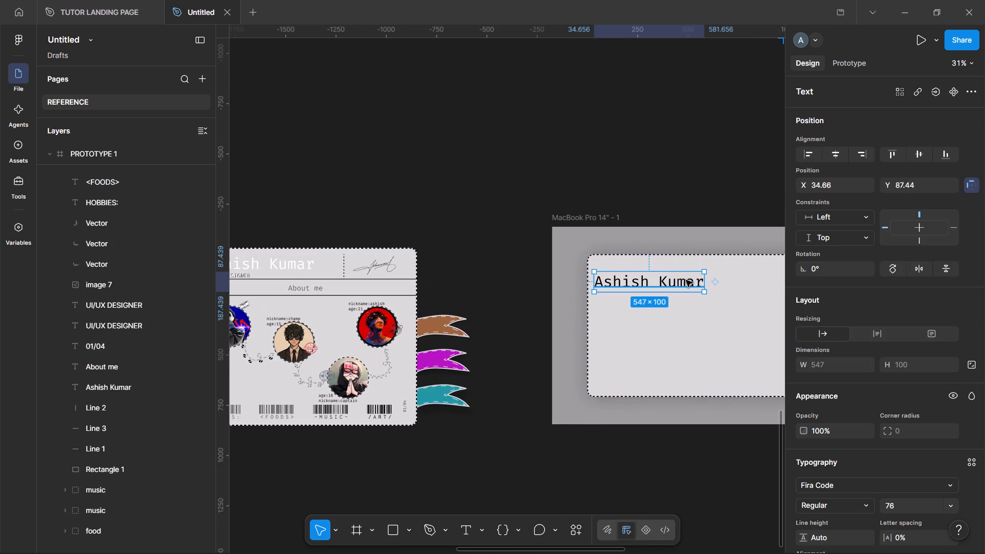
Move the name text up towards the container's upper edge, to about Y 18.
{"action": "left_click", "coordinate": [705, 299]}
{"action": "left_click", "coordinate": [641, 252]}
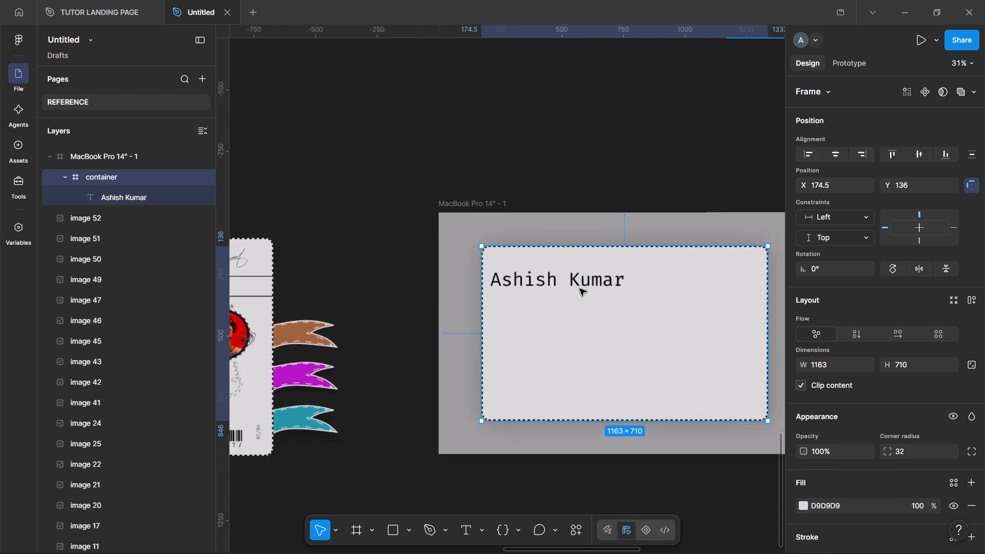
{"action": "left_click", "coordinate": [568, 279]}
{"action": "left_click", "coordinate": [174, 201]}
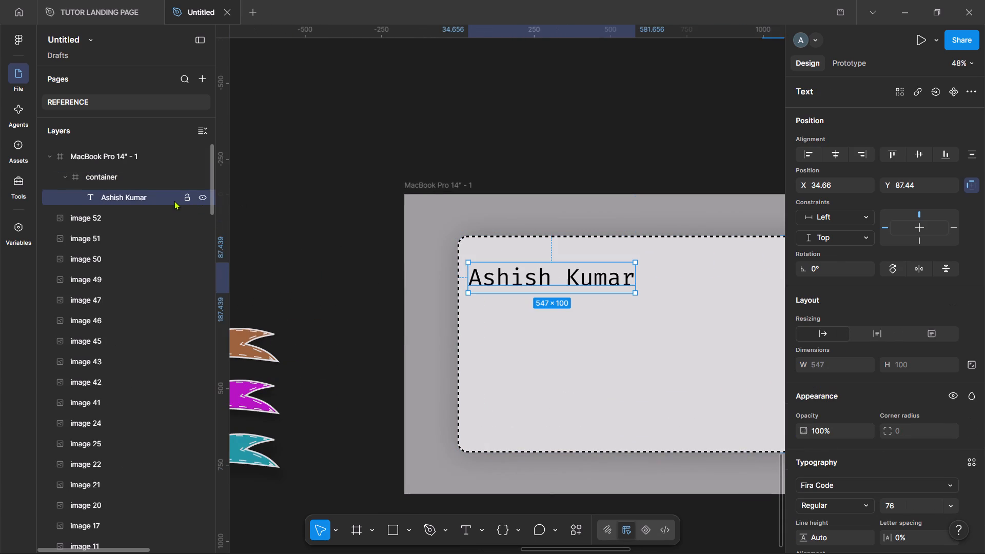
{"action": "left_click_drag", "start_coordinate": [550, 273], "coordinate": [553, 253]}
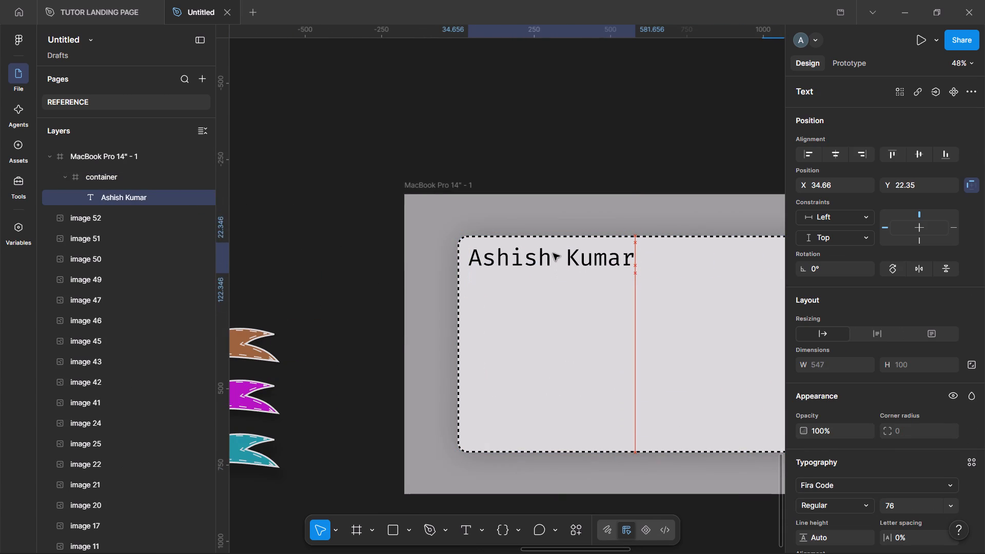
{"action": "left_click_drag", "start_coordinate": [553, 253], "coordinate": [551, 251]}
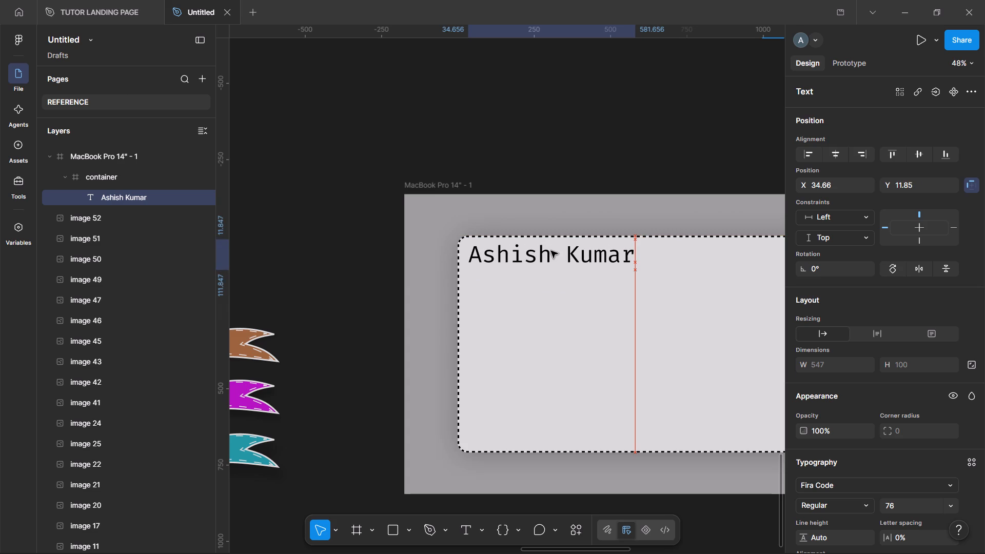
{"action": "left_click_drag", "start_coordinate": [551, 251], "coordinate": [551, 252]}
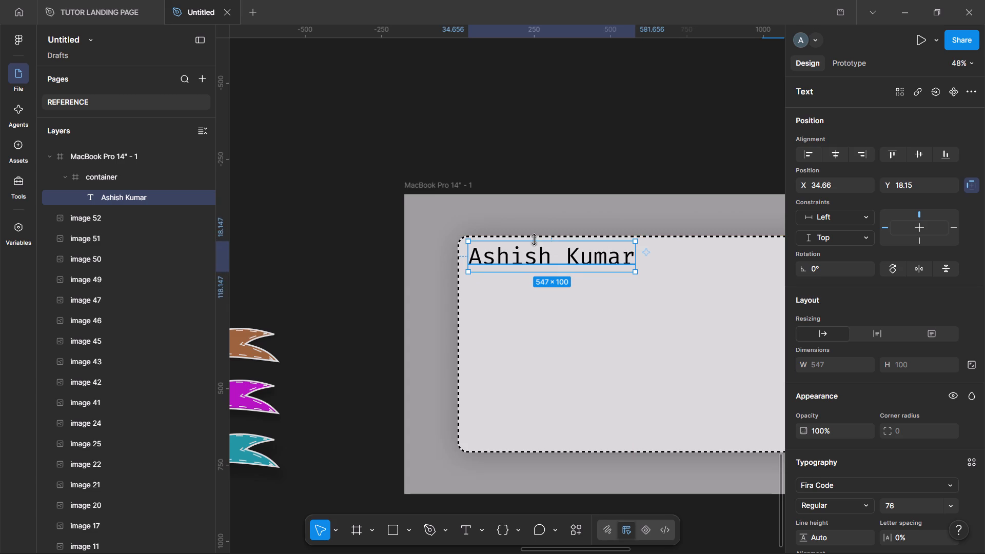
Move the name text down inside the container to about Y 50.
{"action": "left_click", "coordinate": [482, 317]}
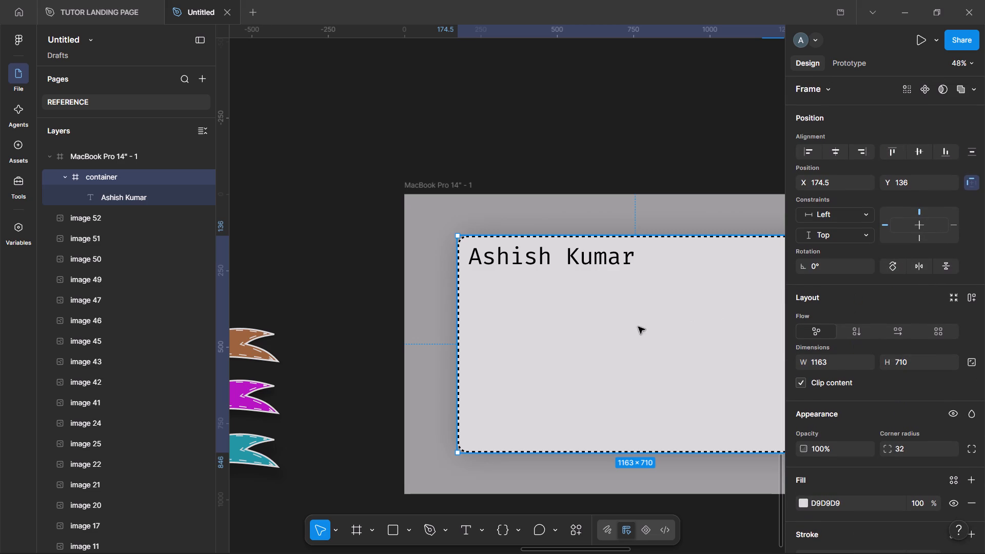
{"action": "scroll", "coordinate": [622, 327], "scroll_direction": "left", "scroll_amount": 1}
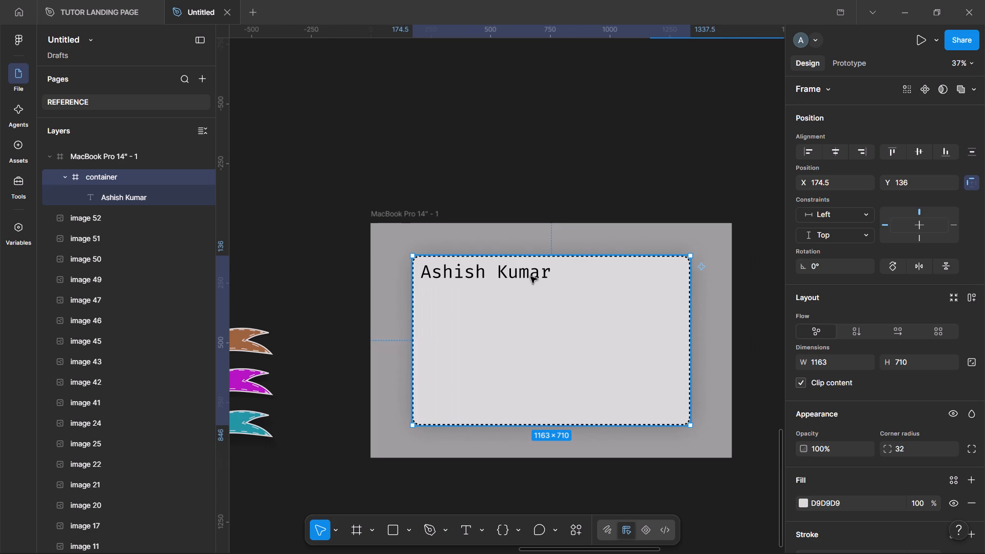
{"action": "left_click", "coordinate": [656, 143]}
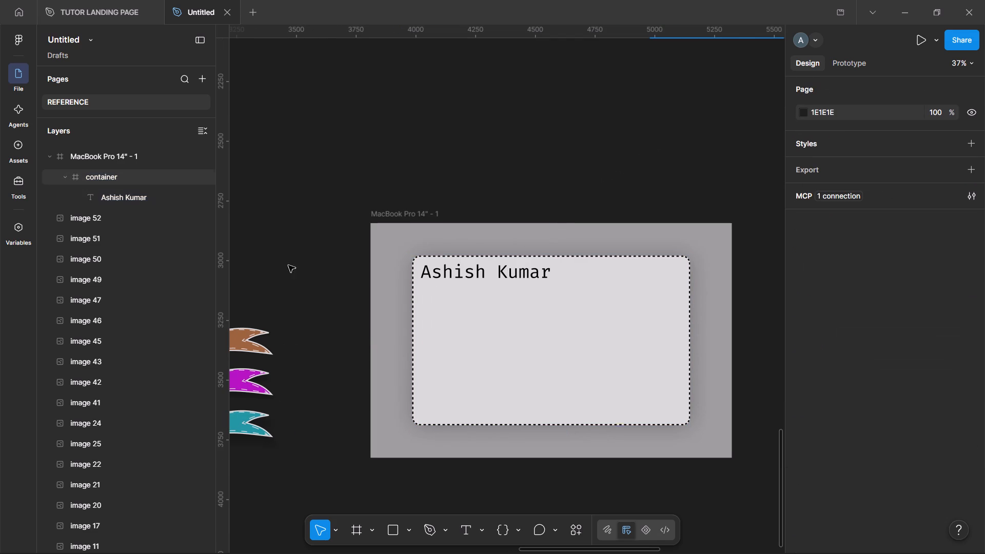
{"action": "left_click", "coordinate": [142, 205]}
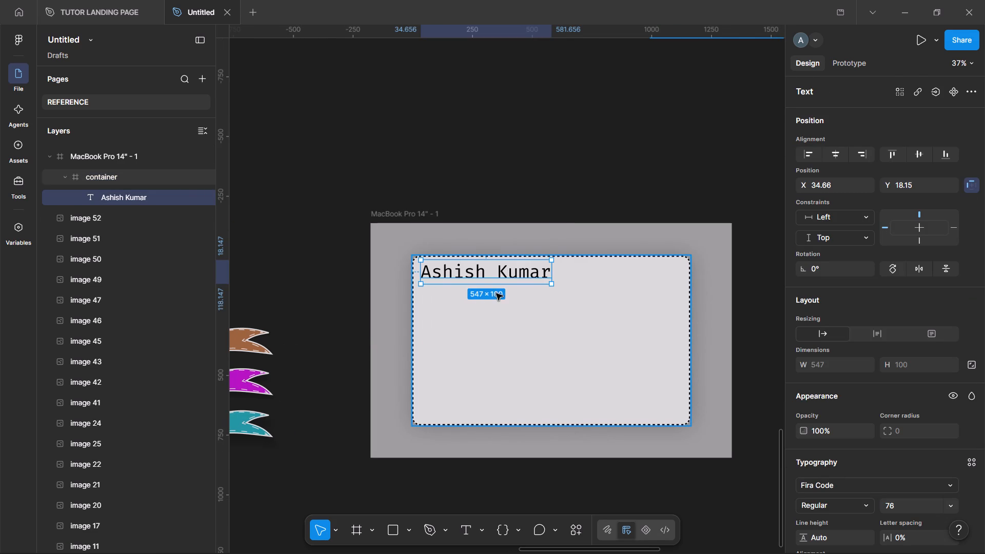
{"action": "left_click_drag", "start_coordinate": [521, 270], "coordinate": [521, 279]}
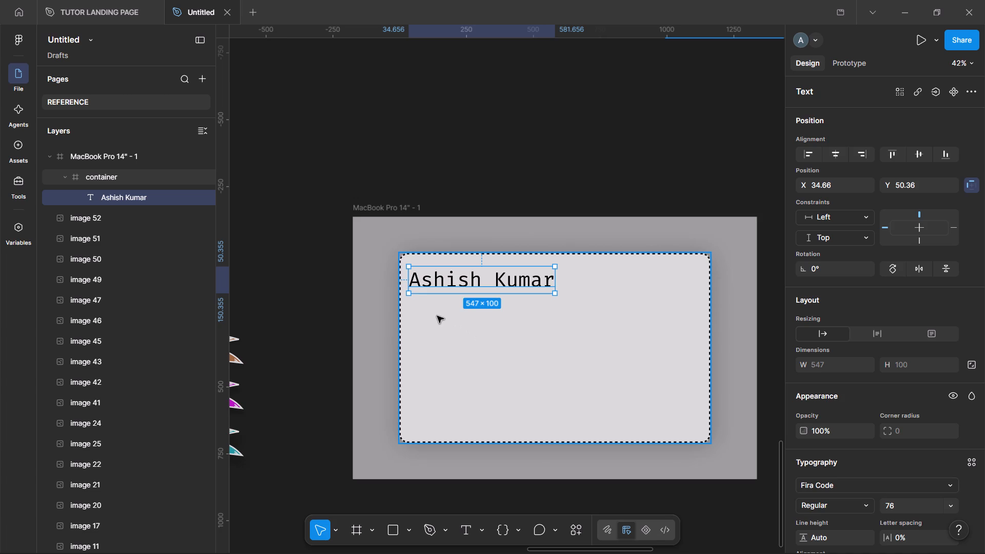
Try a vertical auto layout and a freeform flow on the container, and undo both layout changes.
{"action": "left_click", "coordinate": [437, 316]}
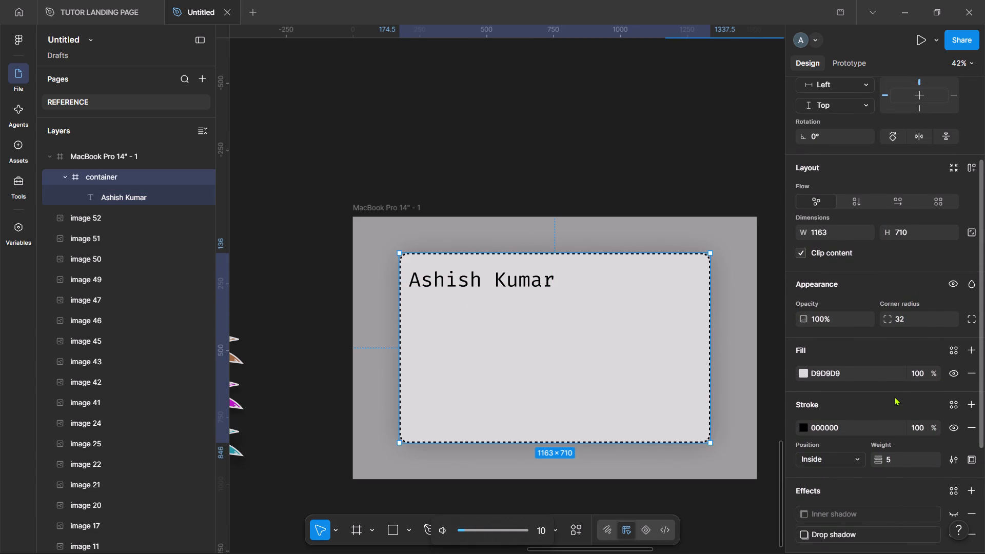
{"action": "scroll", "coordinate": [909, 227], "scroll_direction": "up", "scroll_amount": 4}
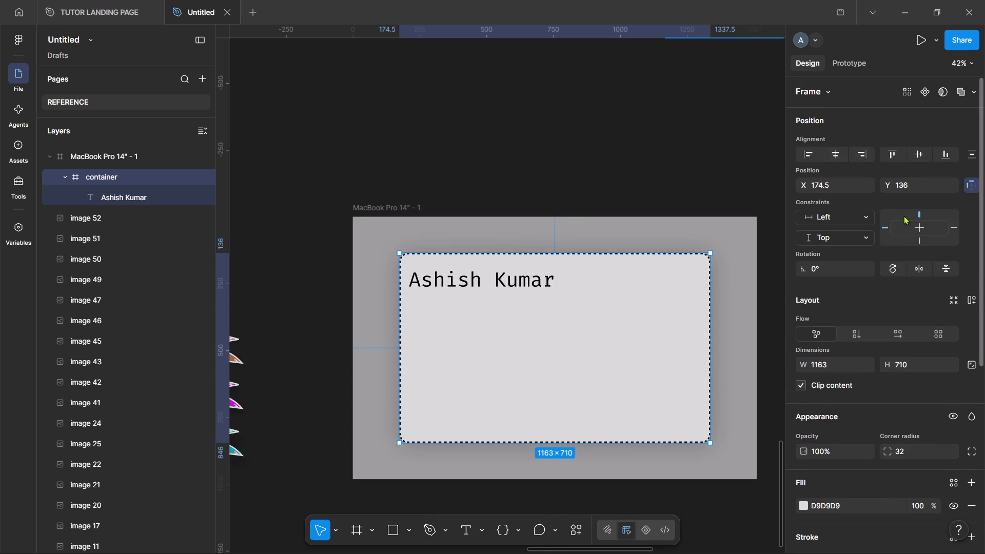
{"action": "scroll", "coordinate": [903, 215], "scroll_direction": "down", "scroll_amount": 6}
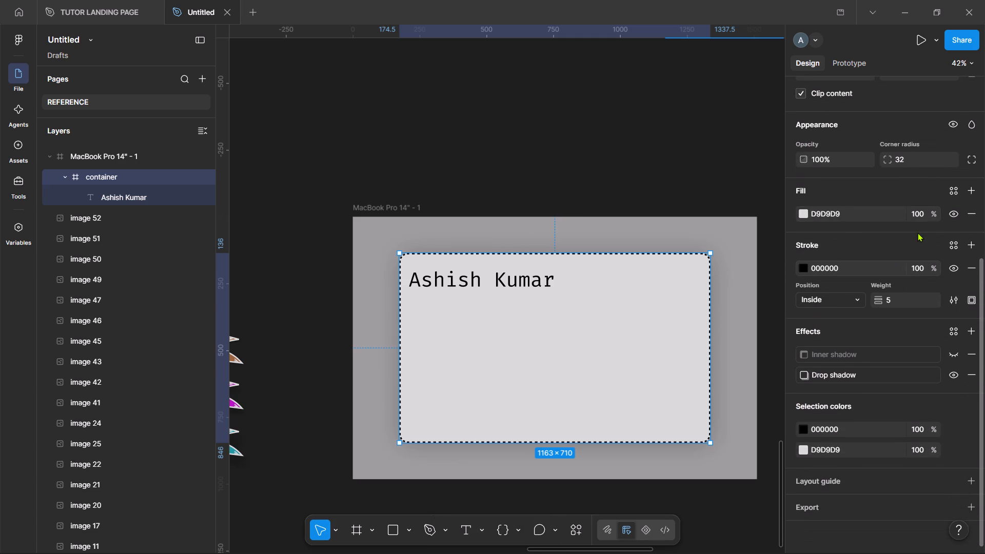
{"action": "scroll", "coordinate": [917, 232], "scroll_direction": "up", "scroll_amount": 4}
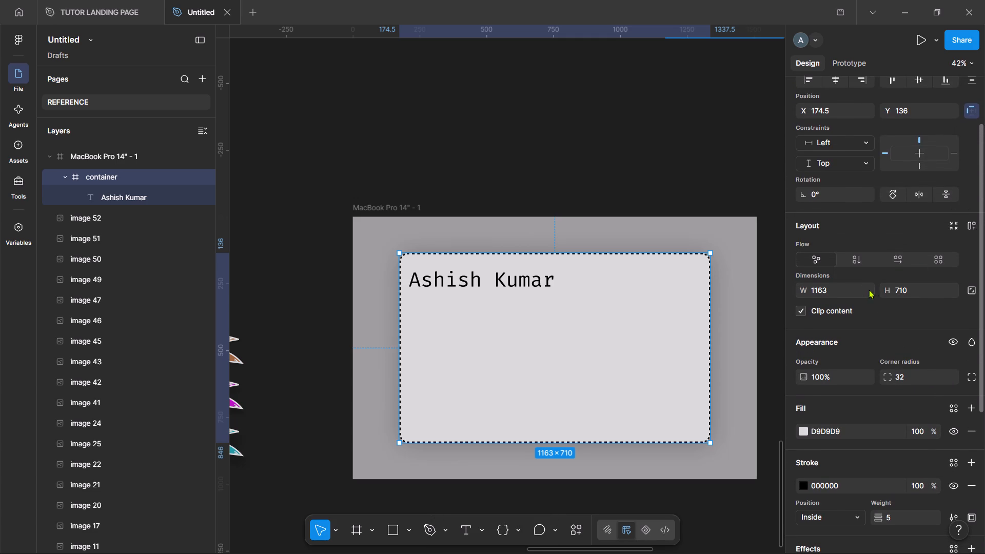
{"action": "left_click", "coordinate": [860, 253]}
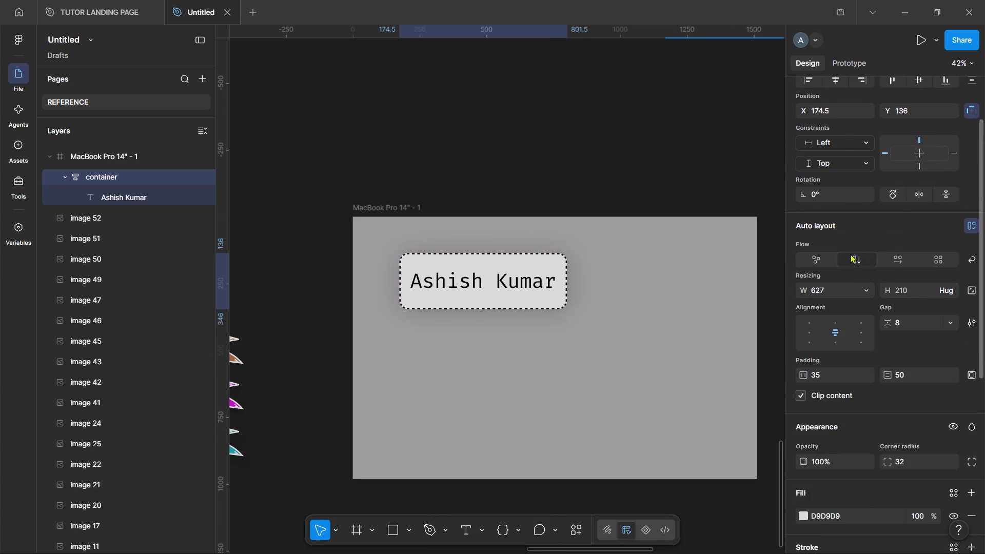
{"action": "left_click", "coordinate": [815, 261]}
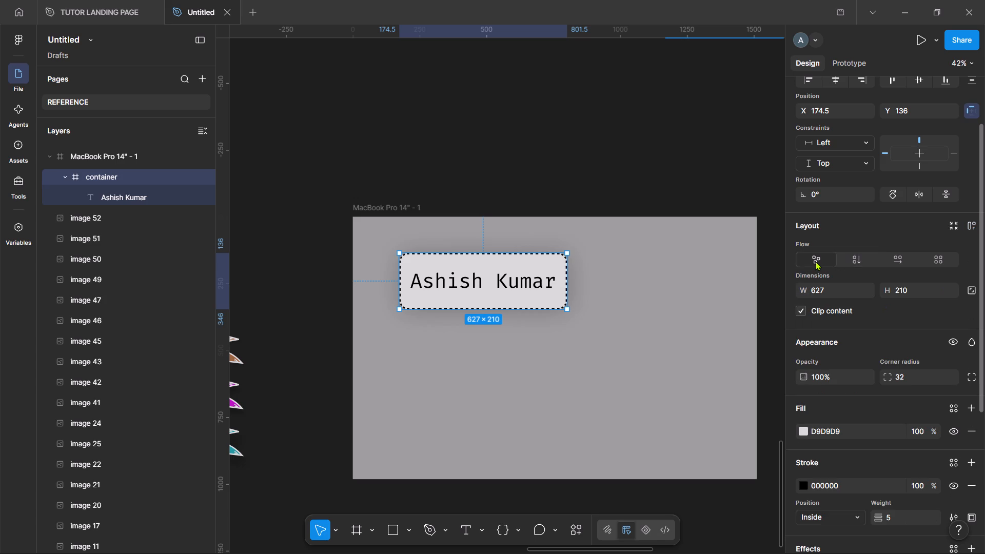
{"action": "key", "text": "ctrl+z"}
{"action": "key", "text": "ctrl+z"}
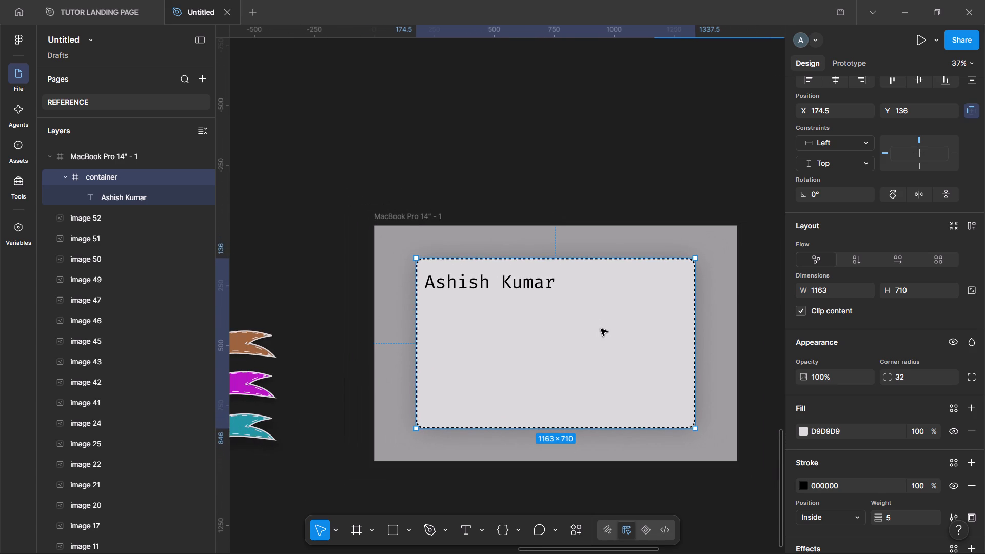
Set the line height of the name text to 100%.
{"action": "left_click", "coordinate": [142, 197]}
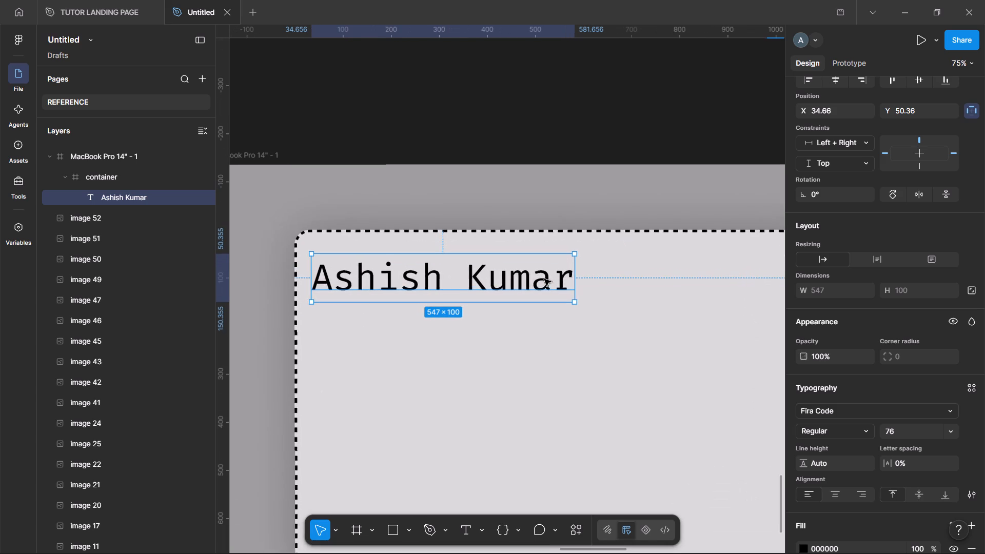
{"action": "left_click", "coordinate": [808, 460]}
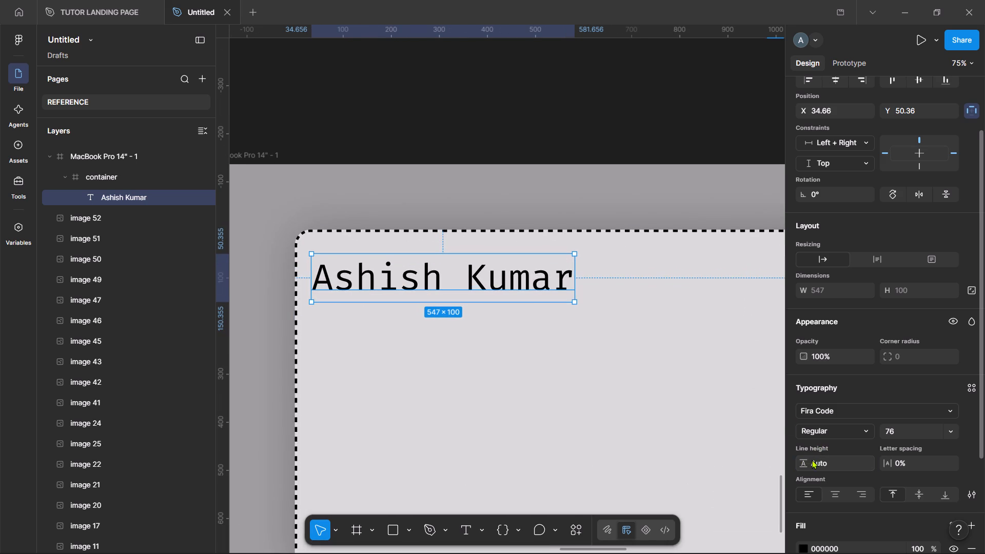
{"action": "left_click", "coordinate": [812, 460]}
{"action": "type", "text": "100"}
{"action": "key", "text": "shift+percent"}
{"action": "key", "text": "Return"}
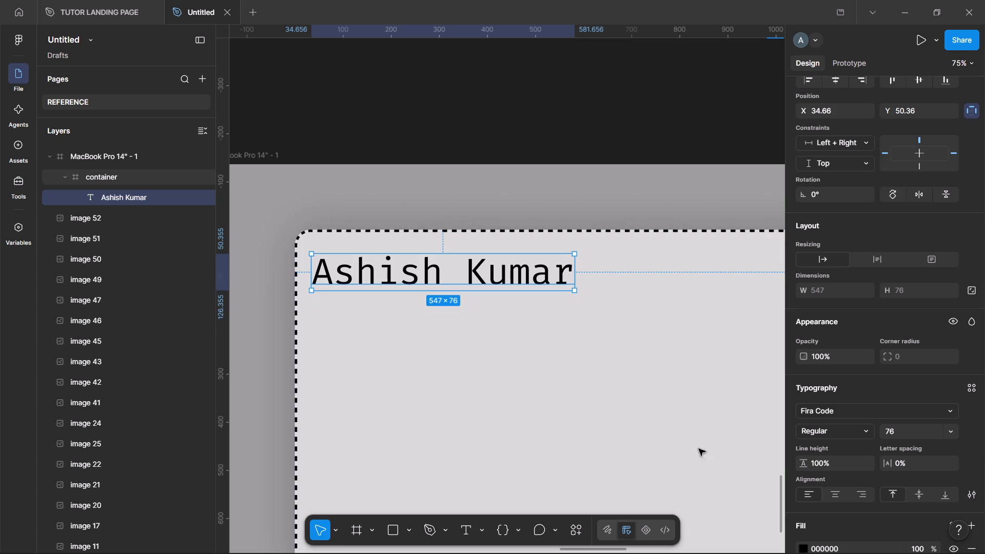
Position the name text at X 32 and Y 40 inside the container.
{"action": "left_click_drag", "start_coordinate": [456, 268], "coordinate": [455, 260]}
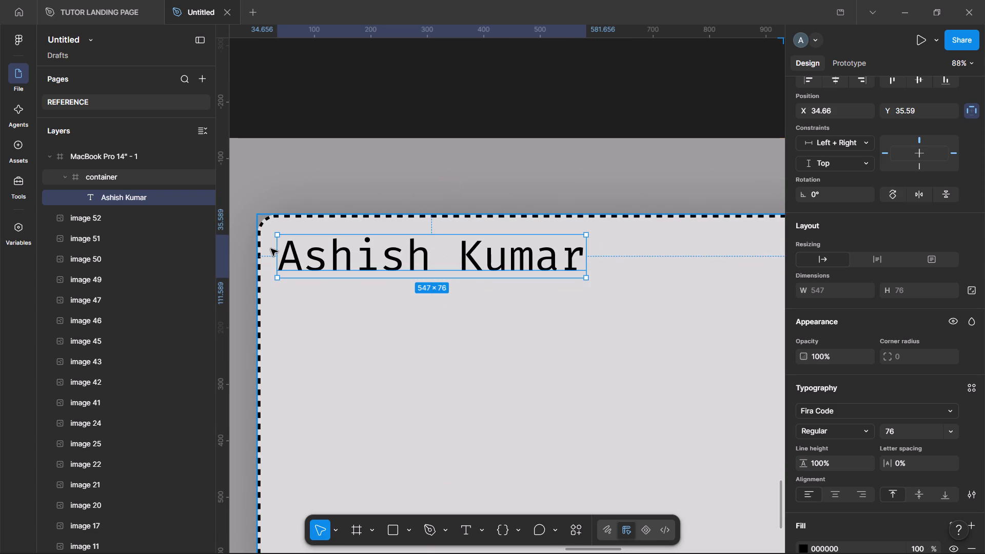
{"action": "left_click", "coordinate": [835, 109]}
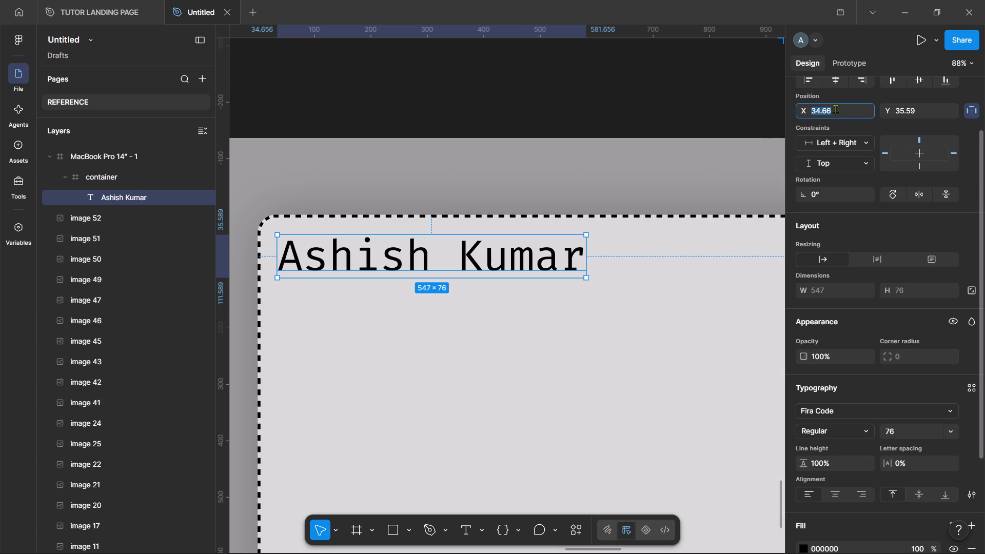
{"action": "type", "text": "32"}
{"action": "key", "text": "Return"}
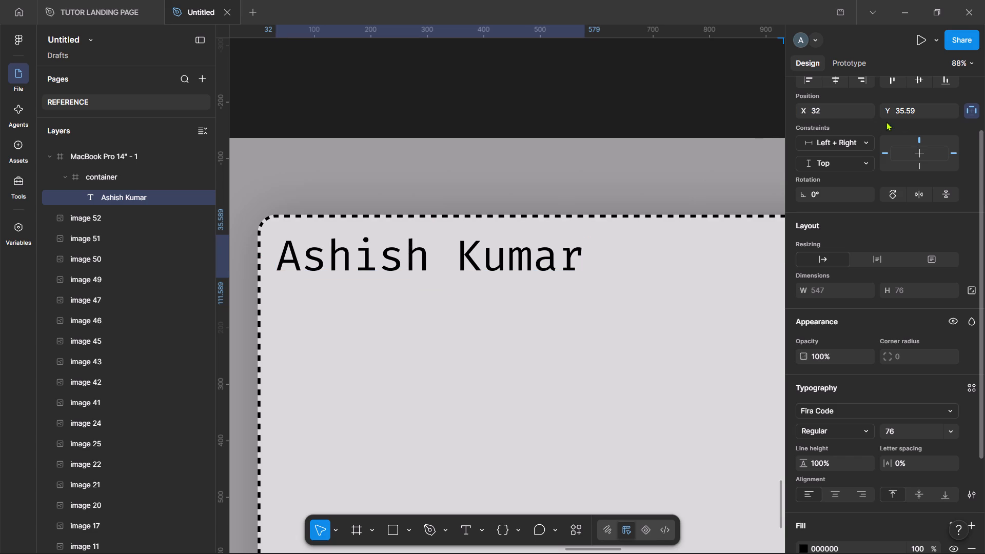
{"action": "left_click", "coordinate": [924, 117]}
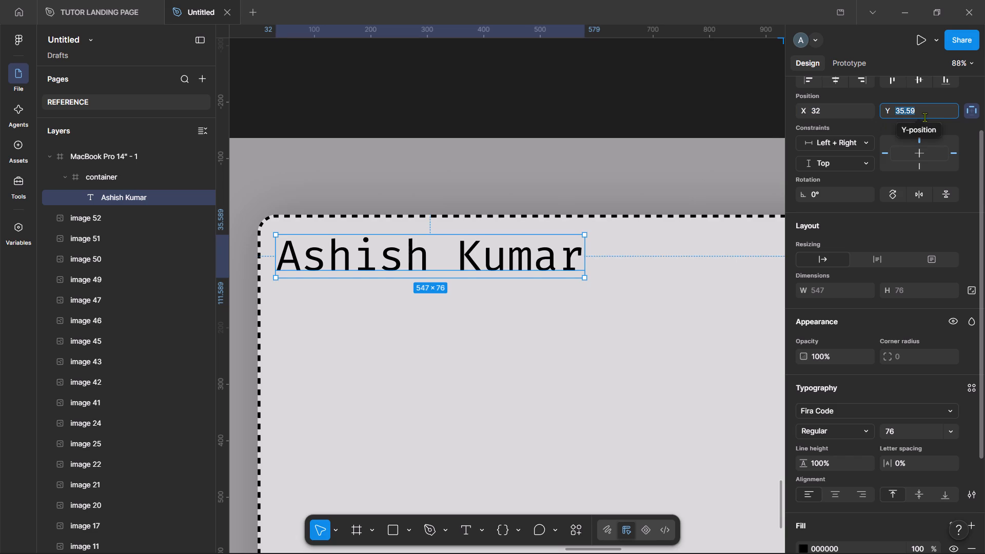
{"action": "type", "text": "40"}
{"action": "key", "text": "Return"}
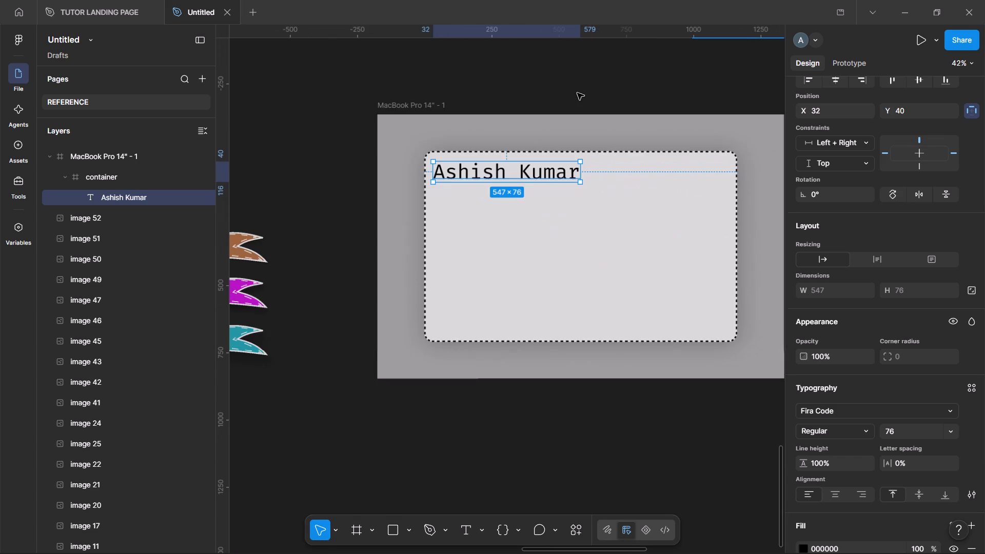
{"action": "left_click", "coordinate": [533, 453]}
{"action": "scroll", "coordinate": [533, 453], "scroll_direction": "up", "scroll_amount": 1}
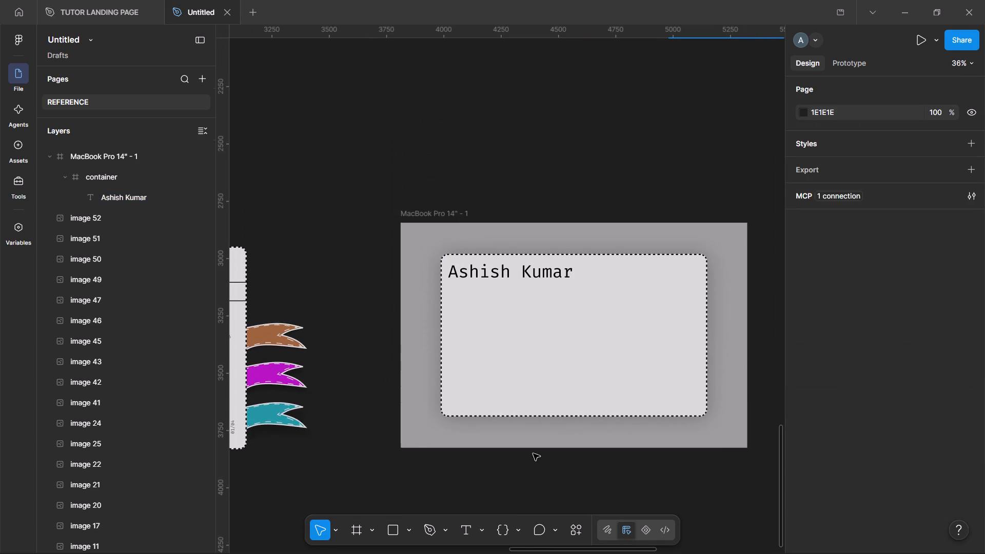
Undo the name text's positioning, line height and move edits until it is back in the PROTOTYPE 1 card.
{"action": "scroll", "coordinate": [555, 304], "scroll_direction": "right", "scroll_amount": 3}
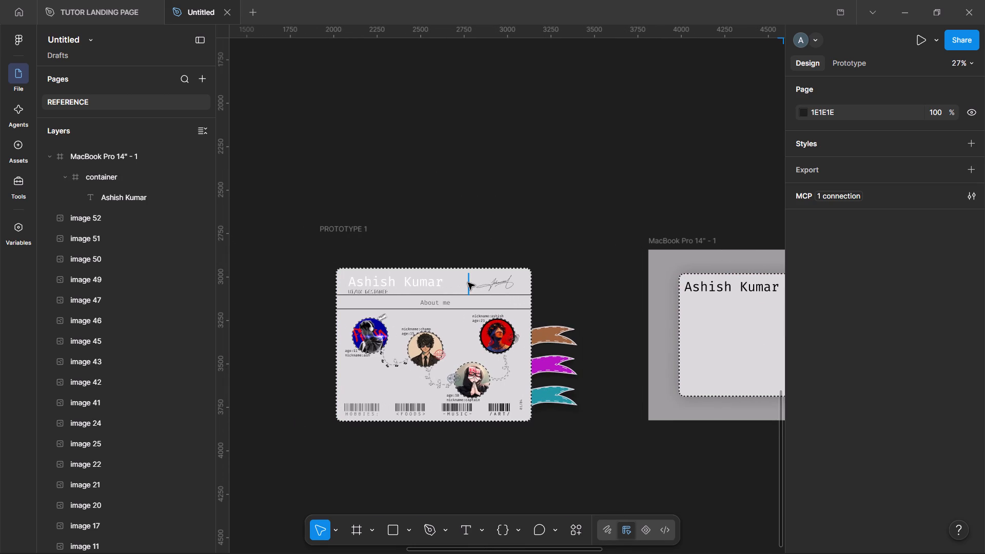
{"action": "key", "text": "ctrl+z"}
{"action": "key", "text": "ctrl+z"}
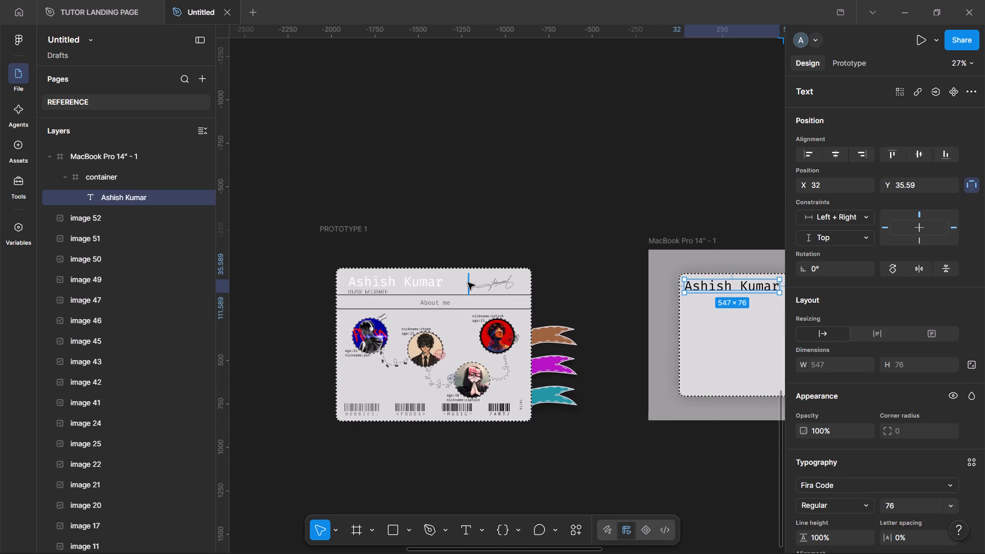
{"action": "key", "text": "ctrl+z"}
{"action": "key", "text": "ctrl+z"}
{"action": "key", "text": "ctrl+z"}
{"action": "key", "text": "ctrl+z"}
{"action": "key", "text": "ctrl+z"}
{"action": "key", "text": "ctrl+z"}
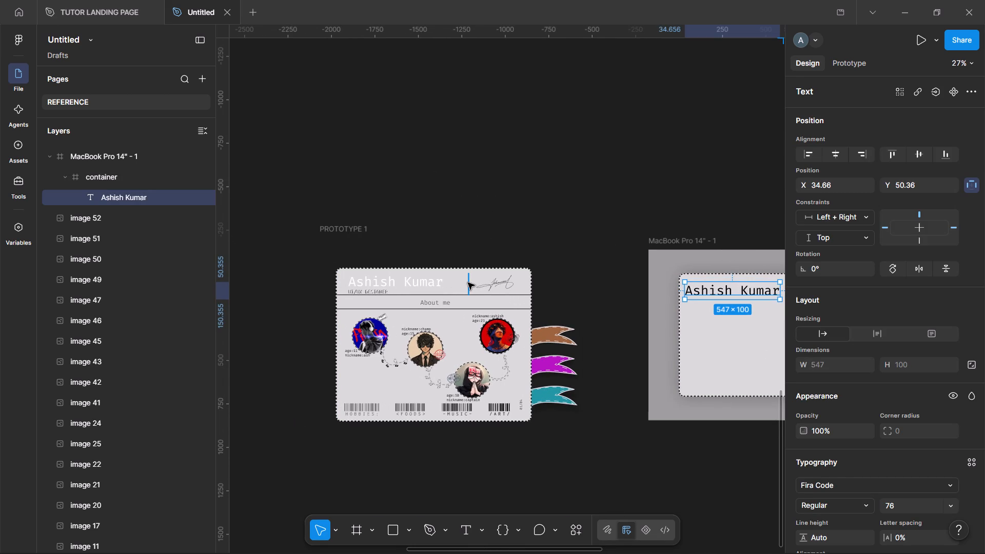
{"action": "key", "text": "ctrl+z"}
{"action": "key", "text": "ctrl+z"}
{"action": "key", "text": "ctrl+z"}
{"action": "key", "text": "ctrl+z"}
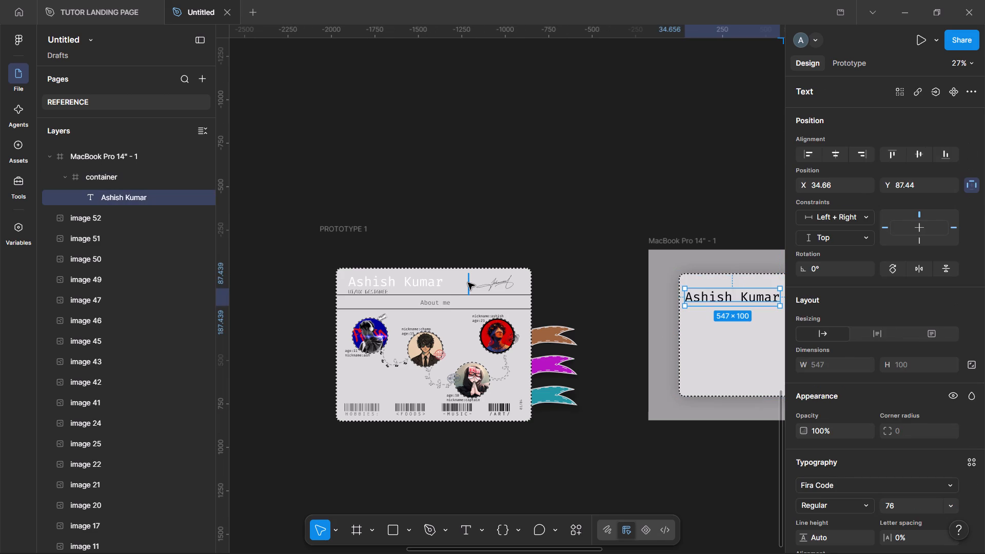
{"action": "key", "text": "ctrl+z"}
{"action": "key", "text": "ctrl+z"}
{"action": "key", "text": "ctrl+z"}
{"action": "key", "text": "ctrl+z"}
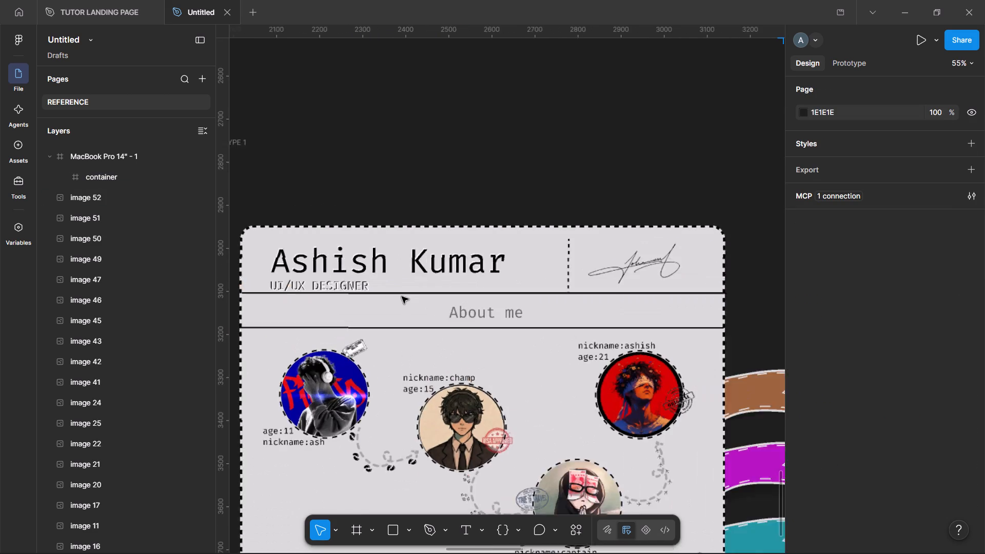
Move both overlapping name text layers together from the PROTOTYPE 1 card into the upper corner of the MacBook Pro 14" container.
{"action": "scroll", "coordinate": [435, 299], "scroll_direction": "right", "scroll_amount": 1}
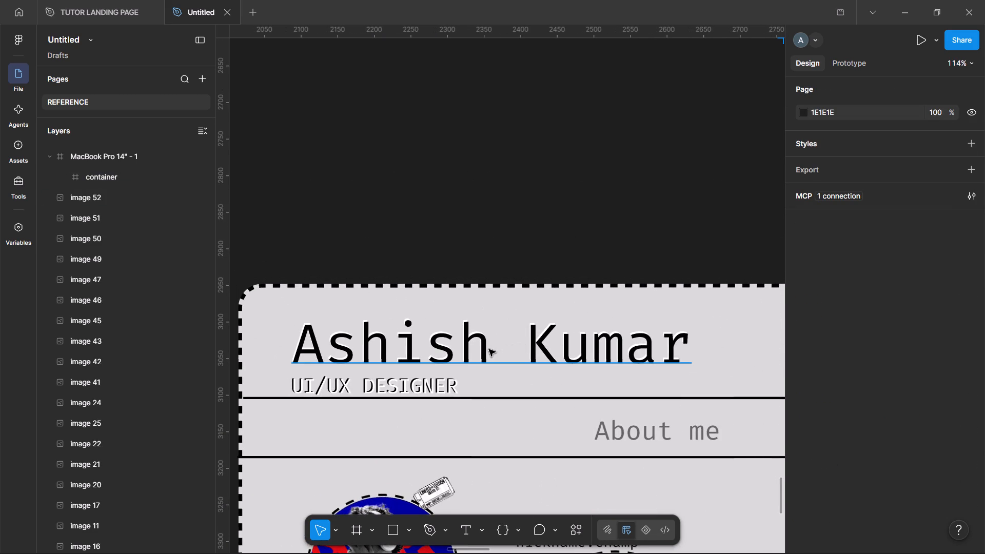
{"action": "left_click", "coordinate": [486, 349]}
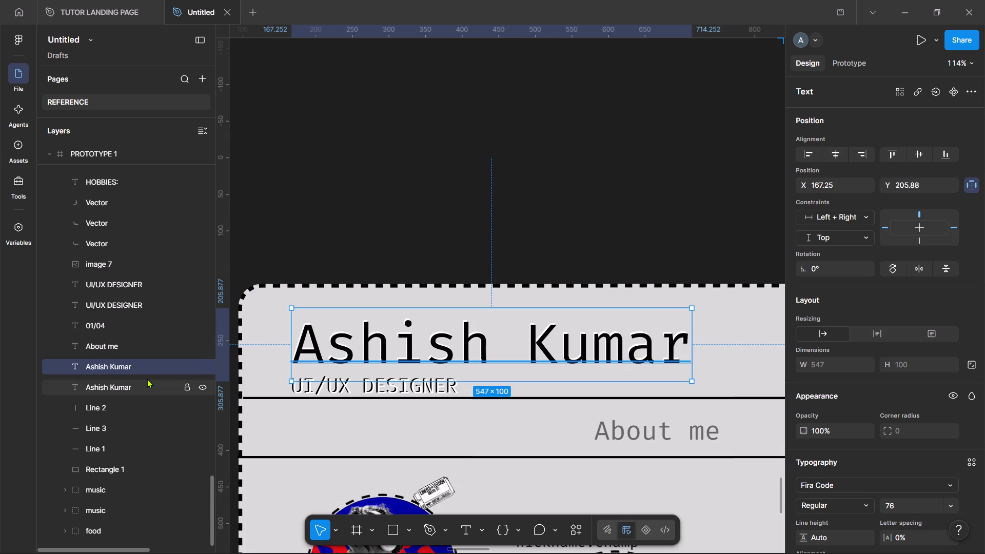
{"action": "left_click", "coordinate": [147, 379], "text": "shift"}
{"action": "scroll", "coordinate": [582, 293], "scroll_direction": "left", "scroll_amount": 2}
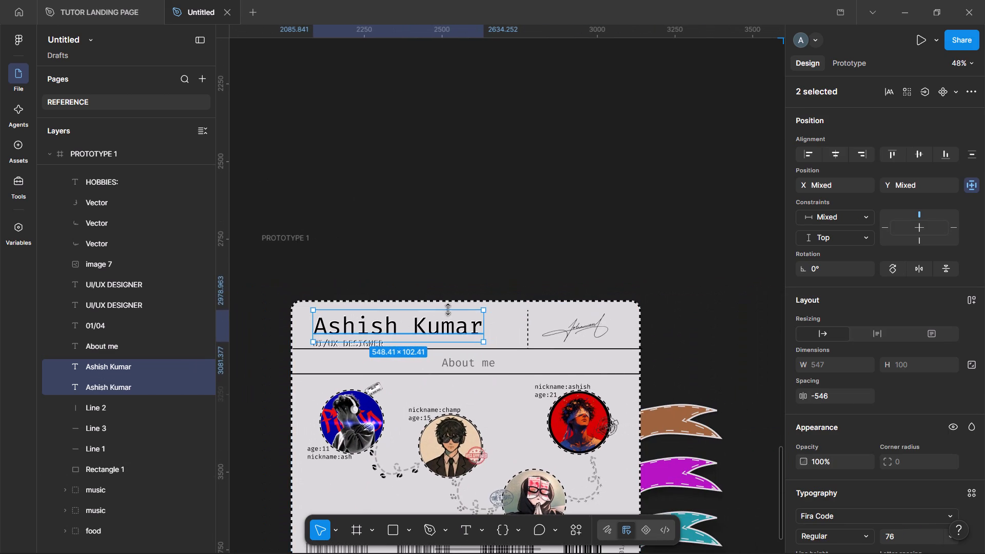
{"action": "left_click_drag", "start_coordinate": [408, 323], "coordinate": [828, 351], "text": "alt"}
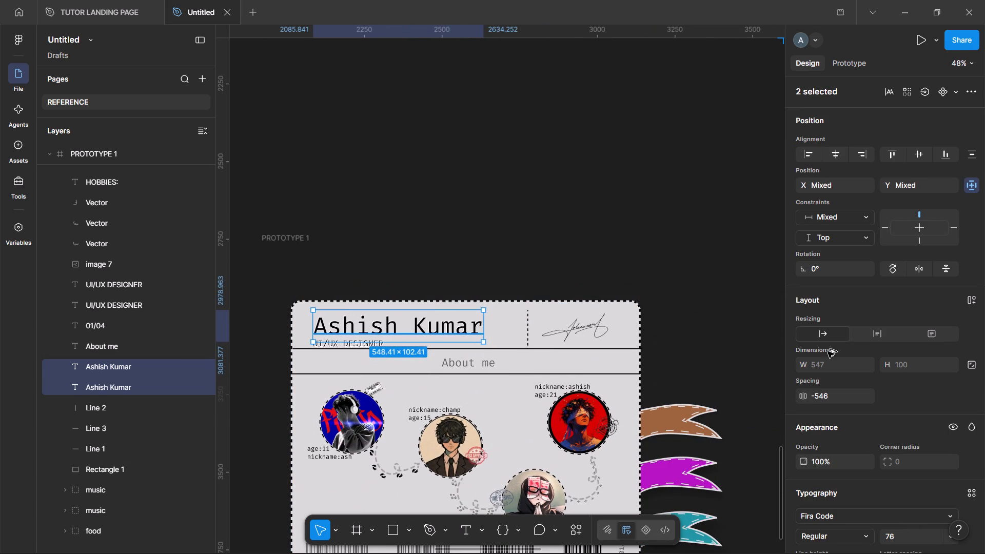
{"action": "left_click_drag", "start_coordinate": [828, 351], "coordinate": [640, 336], "text": "alt"}
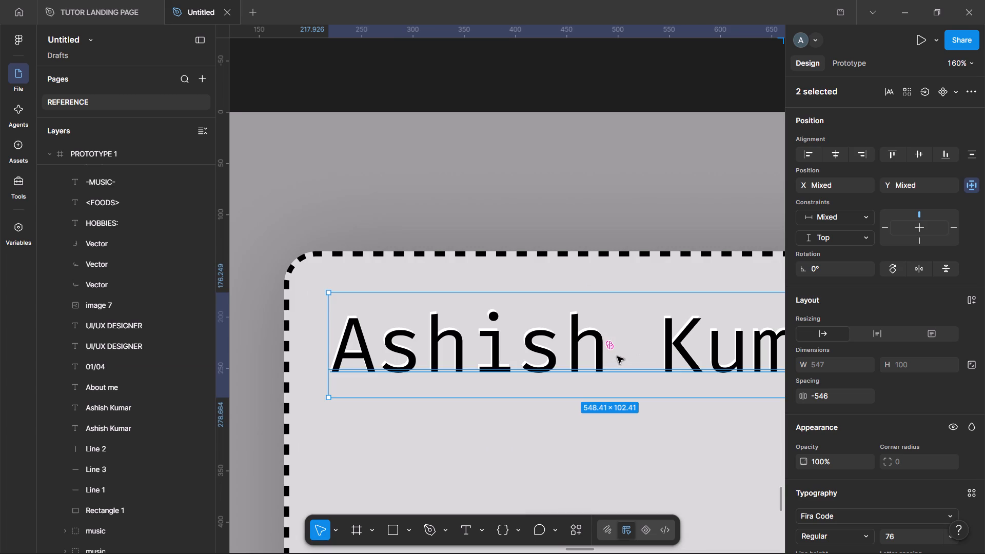
{"action": "left_click_drag", "start_coordinate": [617, 357], "coordinate": [609, 324]}
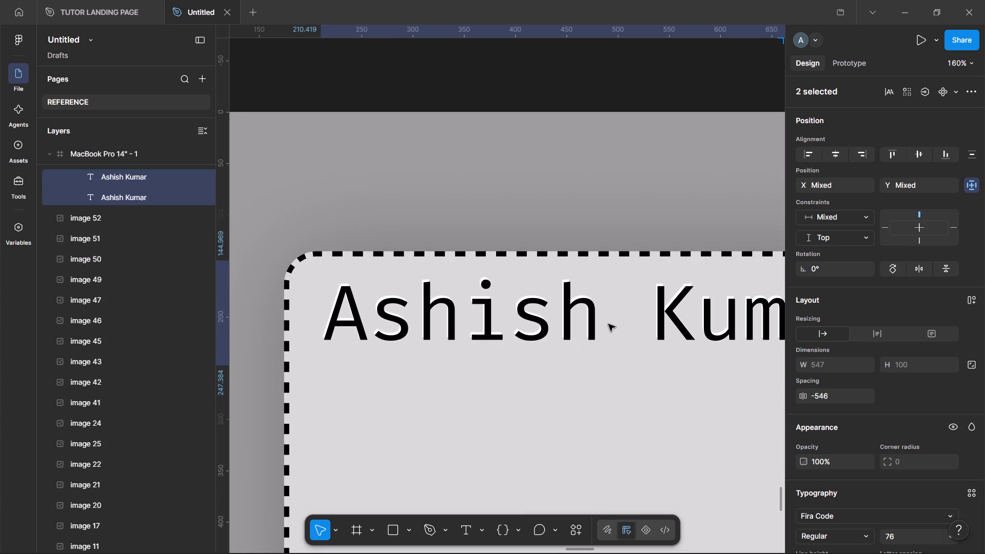
Position both name text layers at X 32 and Y 40 inside the container.
{"action": "left_click", "coordinate": [830, 183]}
{"action": "type", "text": "32"}
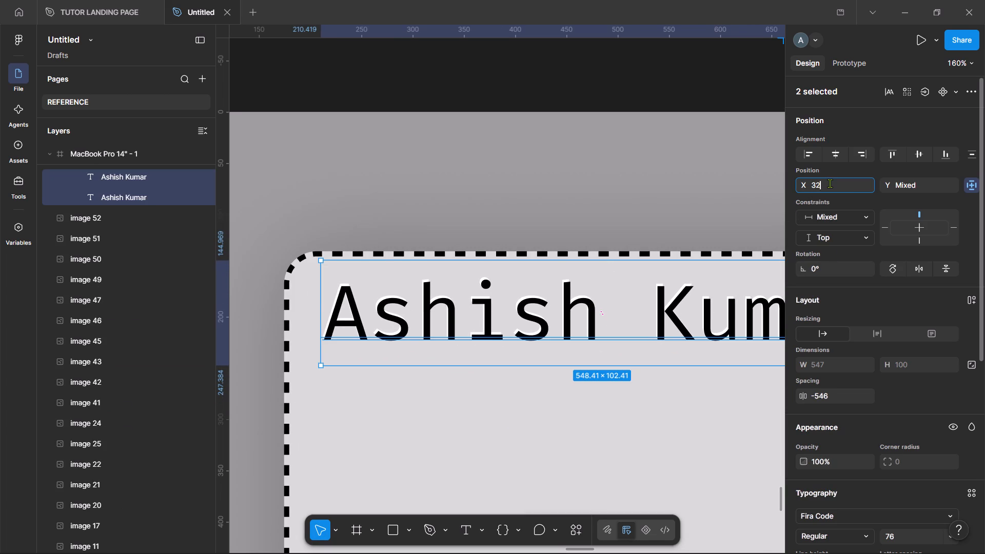
{"action": "key", "text": "Return"}
{"action": "left_click", "coordinate": [897, 192]}
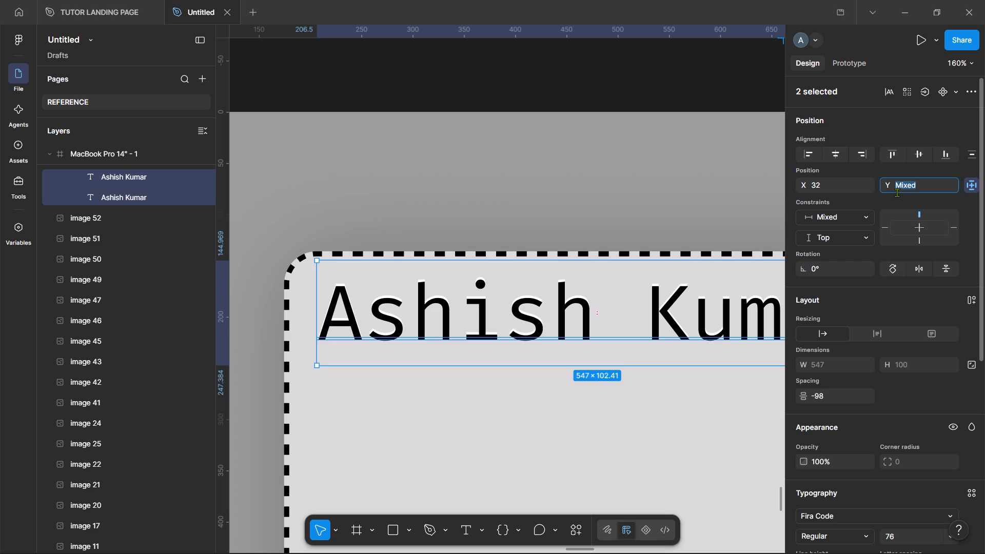
{"action": "type", "text": "40"}
{"action": "key", "text": "Return"}
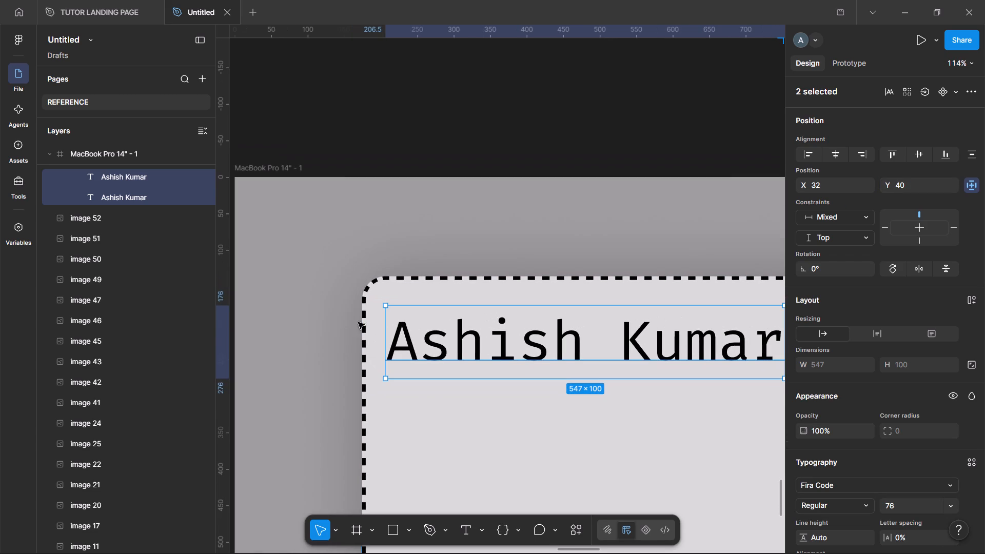
Nudge the white name text layer to X 31 and Y 37 so it sits offset behind the black one.
{"action": "left_click", "coordinate": [140, 199]}
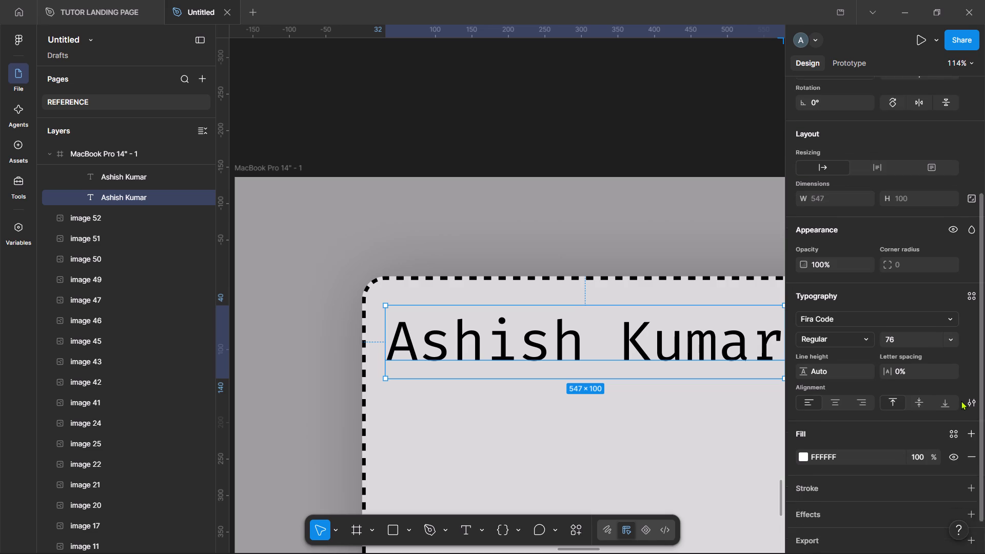
{"action": "key", "text": "Up"}
{"action": "key", "text": "Up"}
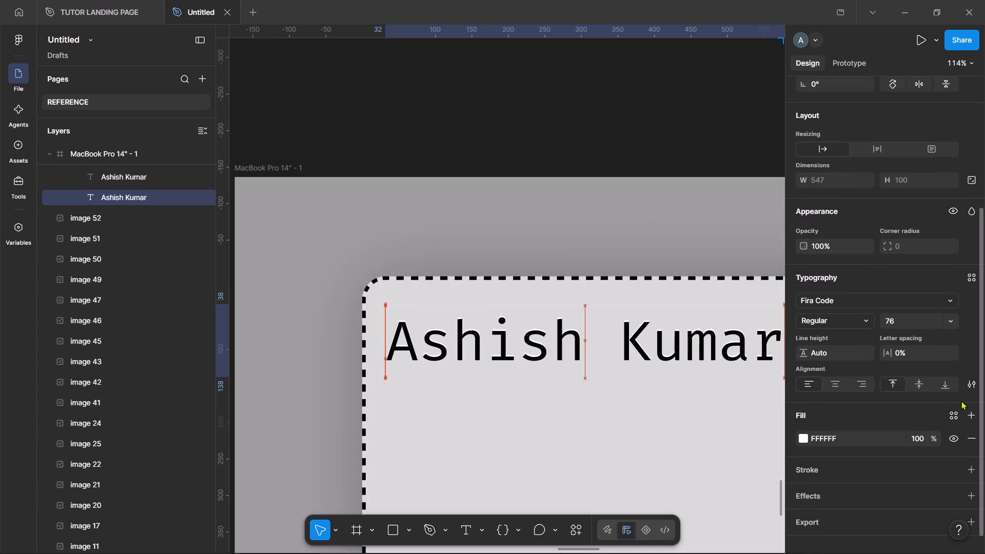
{"action": "key", "text": "Left"}
{"action": "key", "text": "Left"}
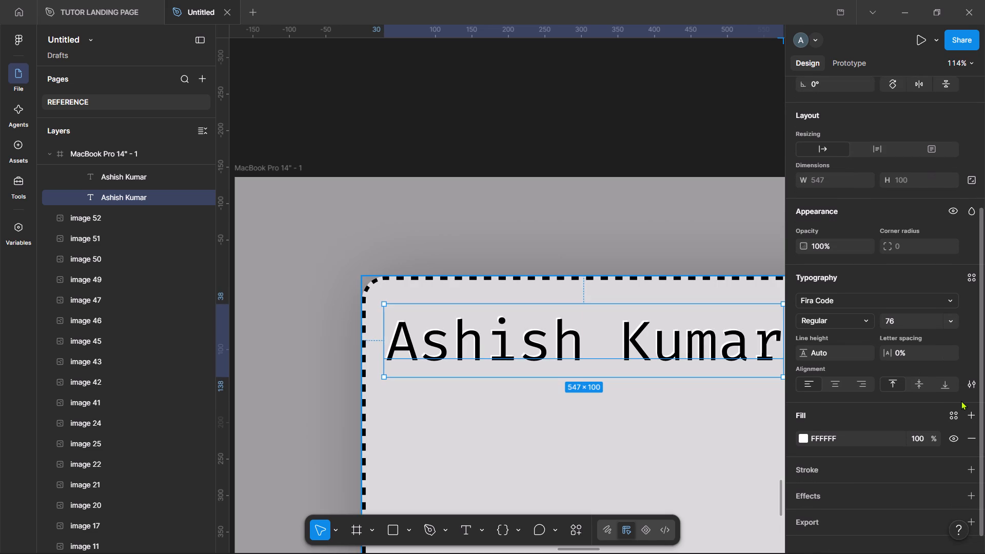
{"action": "key", "text": "Up"}
{"action": "key", "text": "Right"}
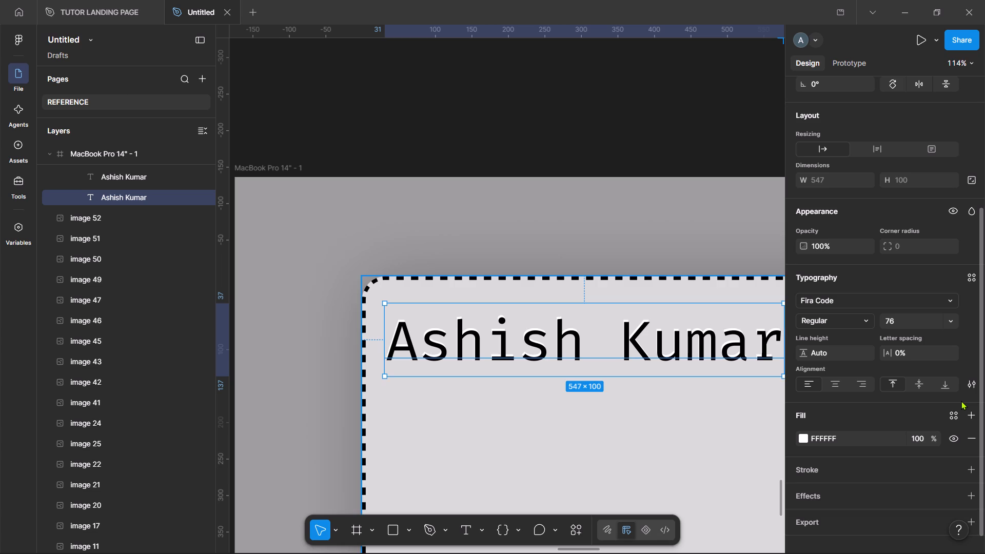
{"action": "key", "text": "Left"}
{"action": "key", "text": "Right"}
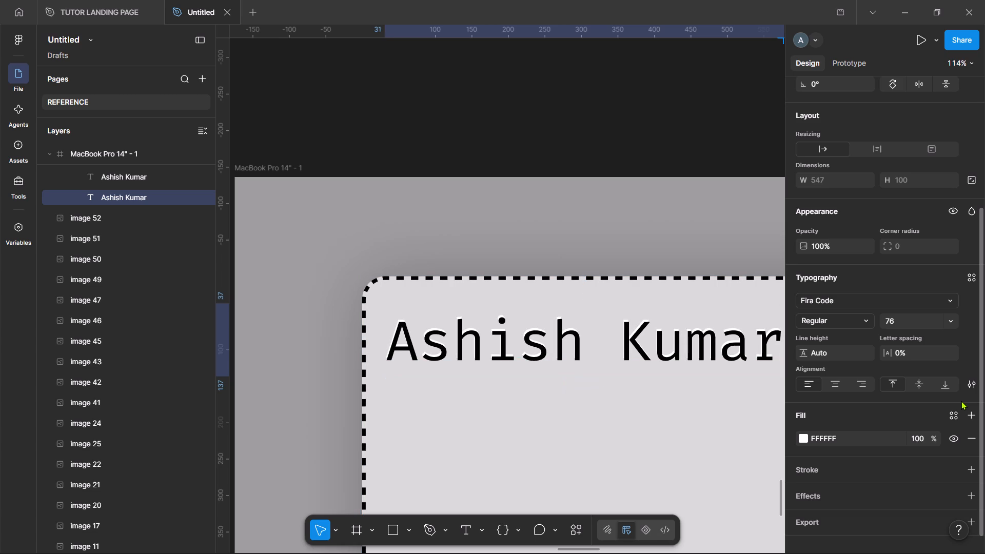
{"action": "key", "text": "Right"}
{"action": "key", "text": "Left"}
{"action": "scroll", "coordinate": [665, 377], "scroll_direction": "left", "scroll_amount": 1}
{"action": "left_click", "coordinate": [752, 127]}
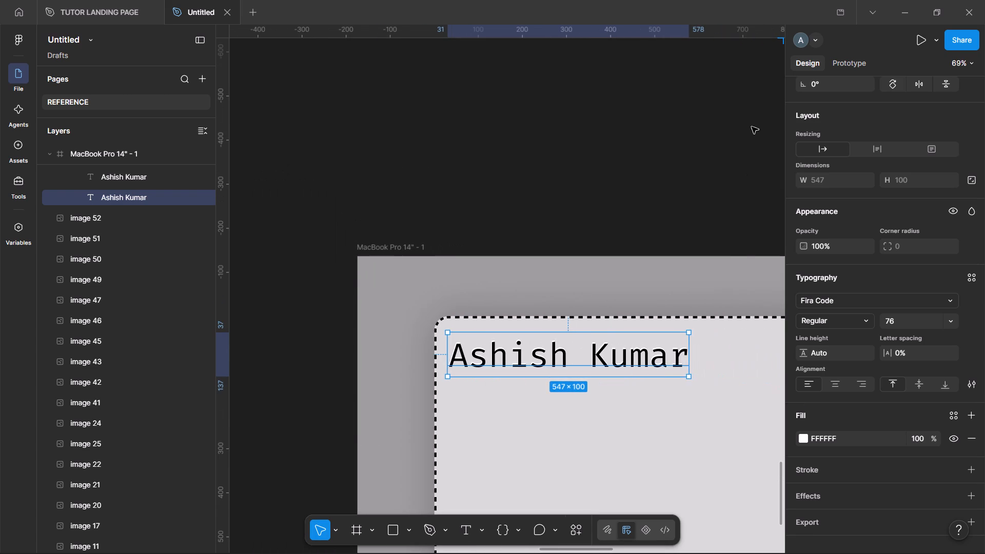
Move the signature image from the PROTOTYPE 1 card into the container, opposite the name, at about X 856 and Y 40.
{"action": "scroll", "coordinate": [569, 236], "scroll_direction": "right", "scroll_amount": 3}
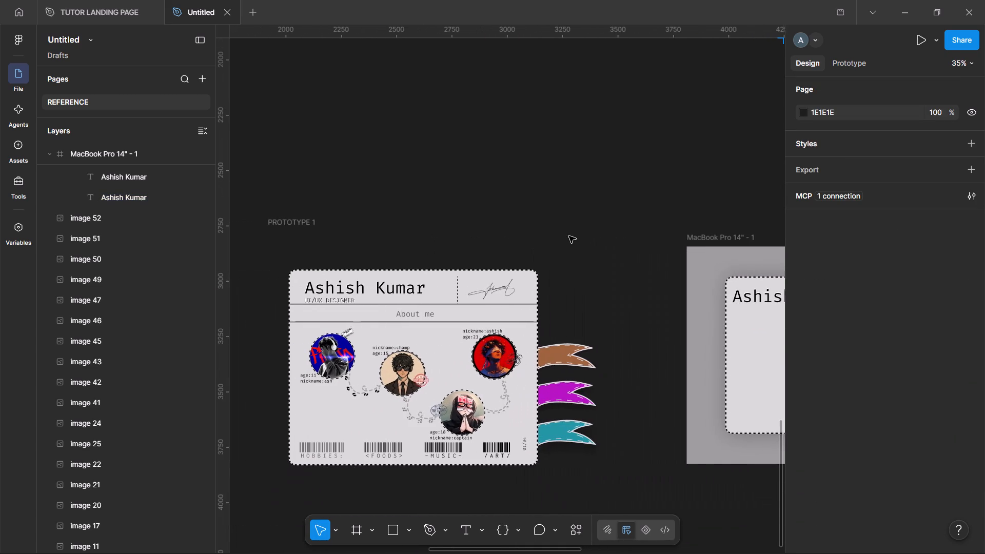
{"action": "left_click", "coordinate": [504, 289]}
{"action": "scroll", "coordinate": [504, 289], "scroll_direction": "left", "scroll_amount": 2}
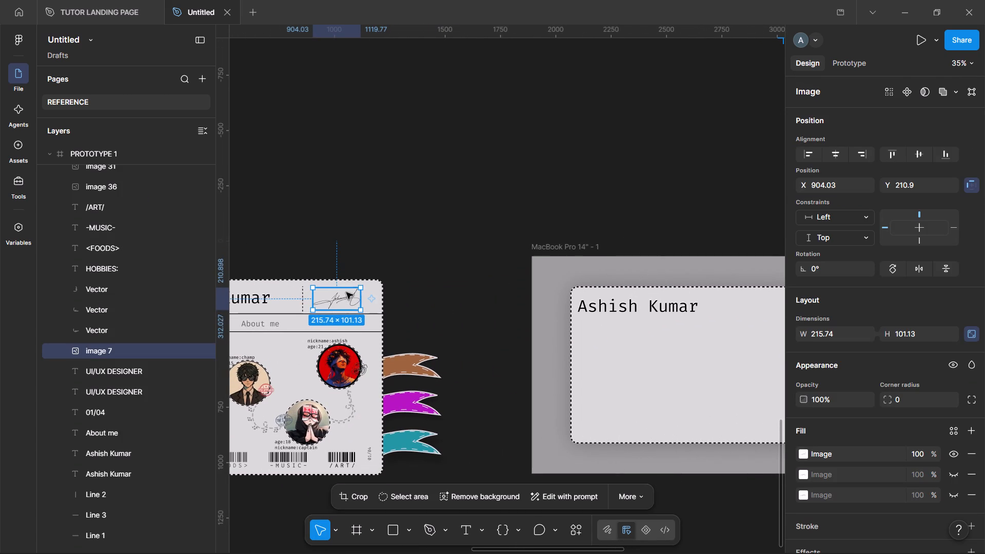
{"action": "left_click_drag", "start_coordinate": [338, 294], "coordinate": [778, 313]}
{"action": "scroll", "coordinate": [767, 309], "scroll_direction": "left", "scroll_amount": 1}
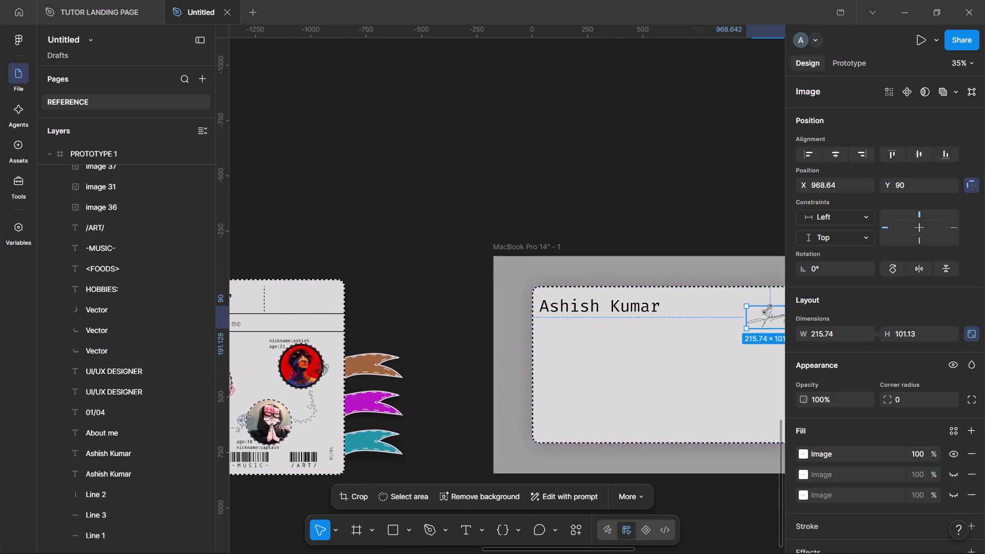
{"action": "scroll", "coordinate": [767, 309], "scroll_direction": "left", "scroll_amount": 1}
{"action": "left_click_drag", "start_coordinate": [653, 332], "coordinate": [606, 303]}
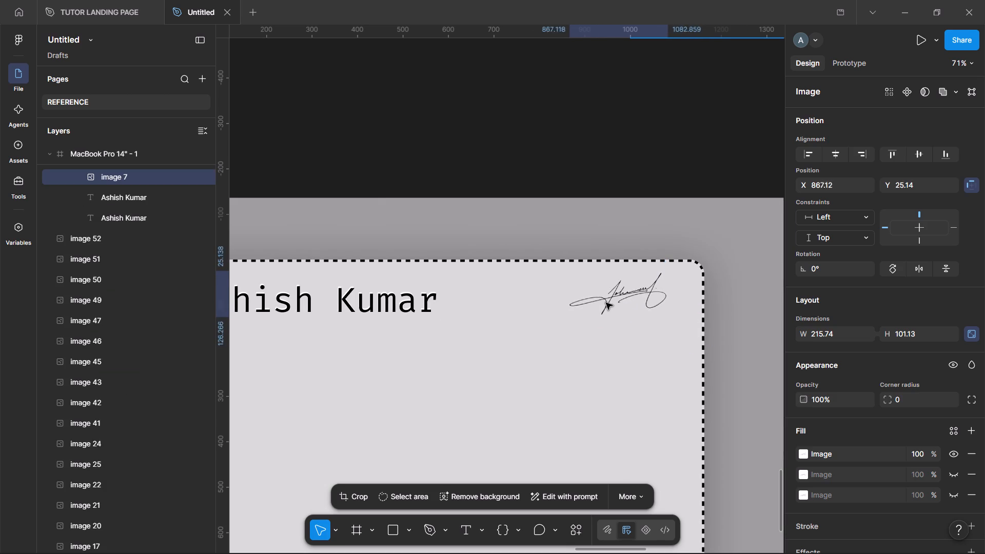
{"action": "left_click_drag", "start_coordinate": [606, 303], "coordinate": [601, 310]}
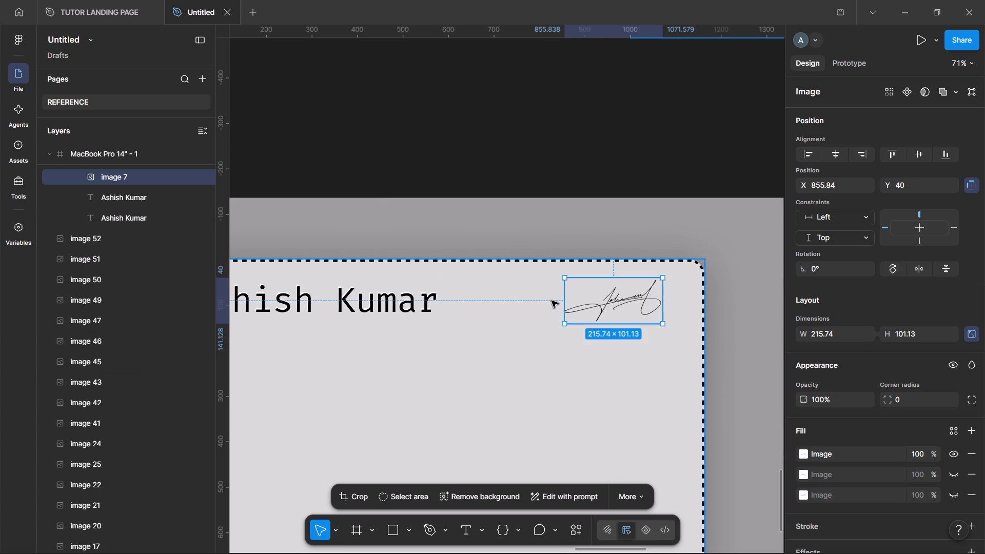
Align the vertical centres of the black name text and the signature image.
{"action": "left_click", "coordinate": [441, 294]}
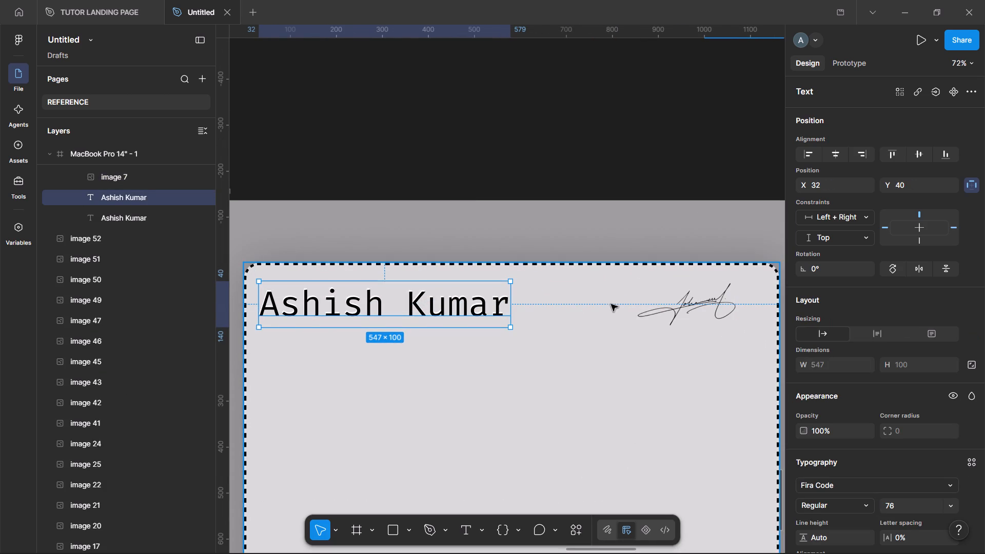
{"action": "left_click", "coordinate": [662, 304], "text": "shift"}
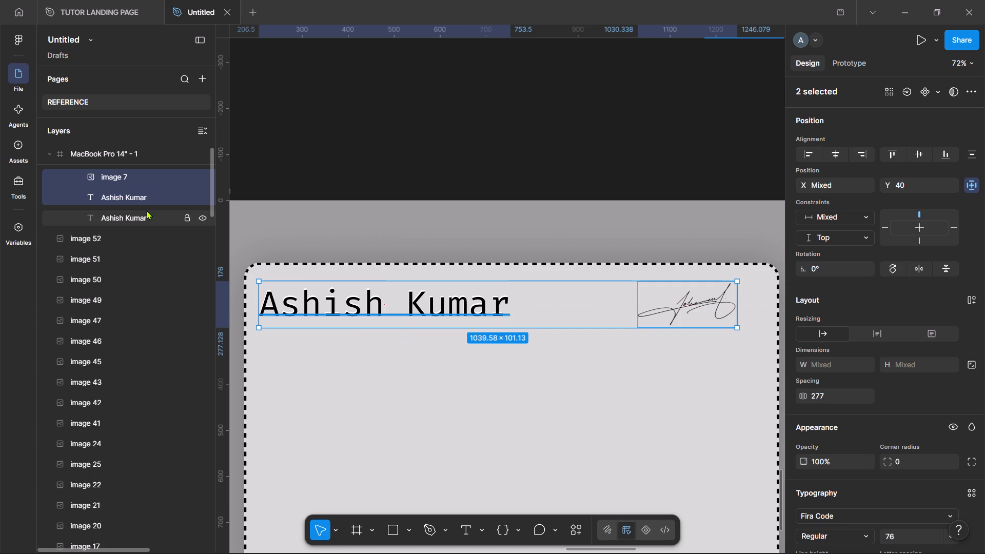
{"action": "left_click", "coordinate": [158, 216]}
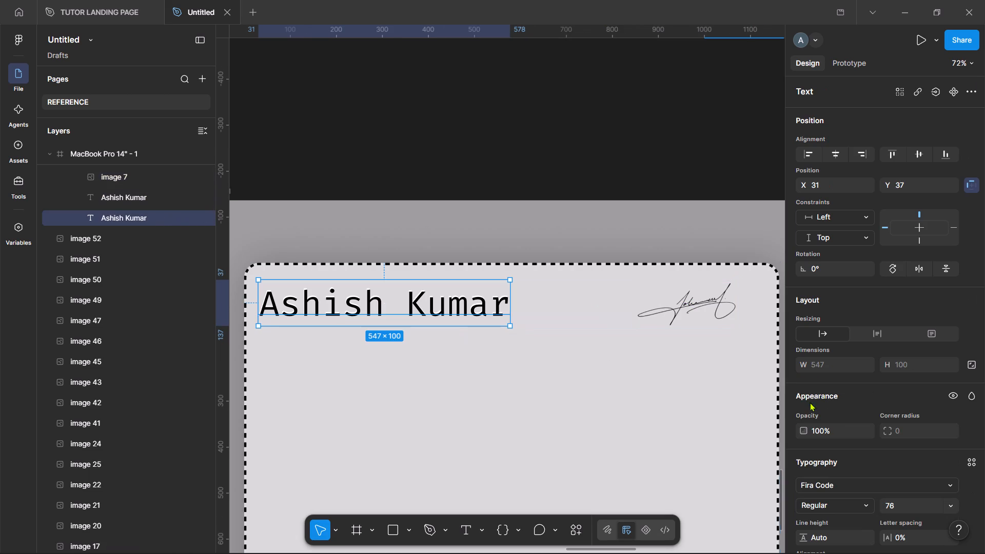
{"action": "left_click", "coordinate": [145, 198]}
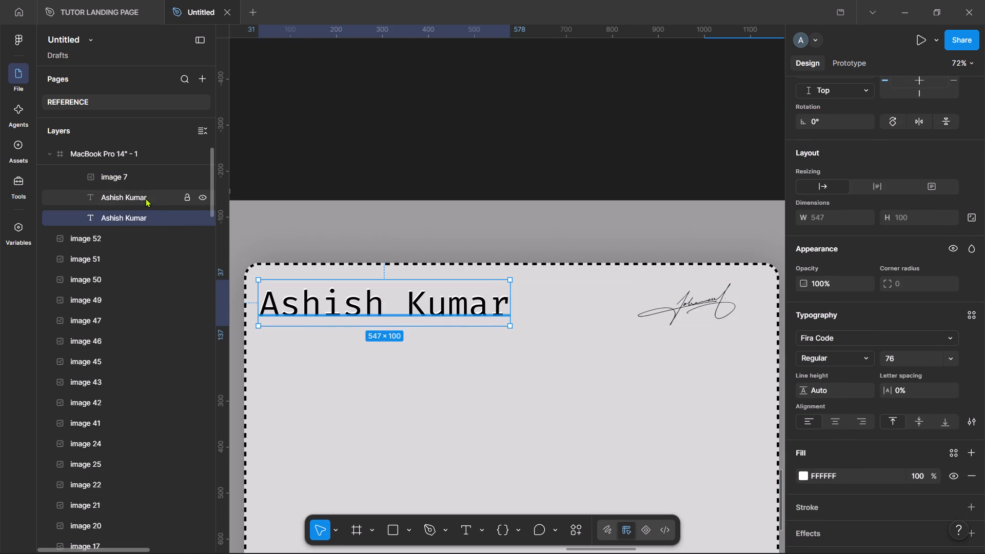
{"action": "left_click", "coordinate": [124, 180], "text": "shift"}
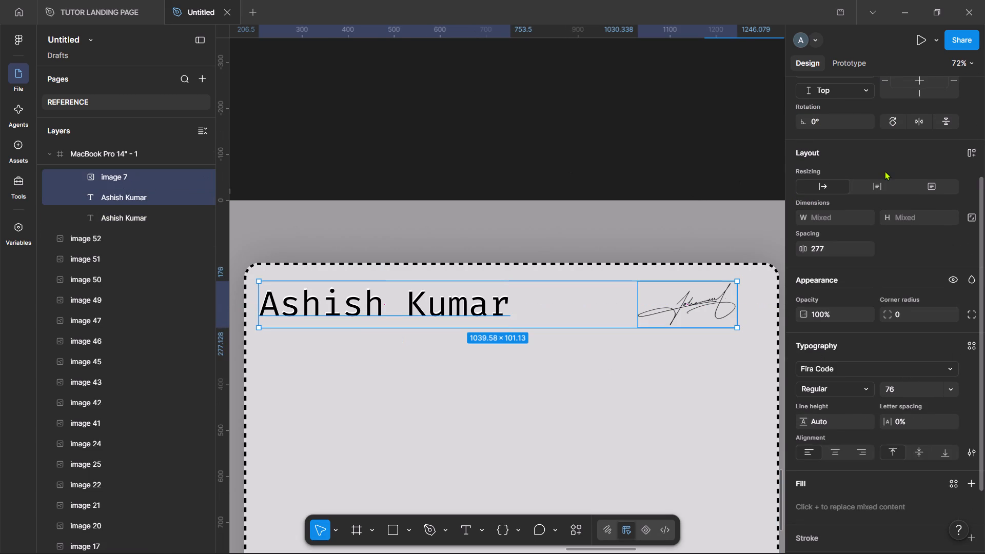
{"action": "scroll", "coordinate": [884, 171], "scroll_direction": "up", "scroll_amount": 7}
{"action": "left_click", "coordinate": [929, 152]}
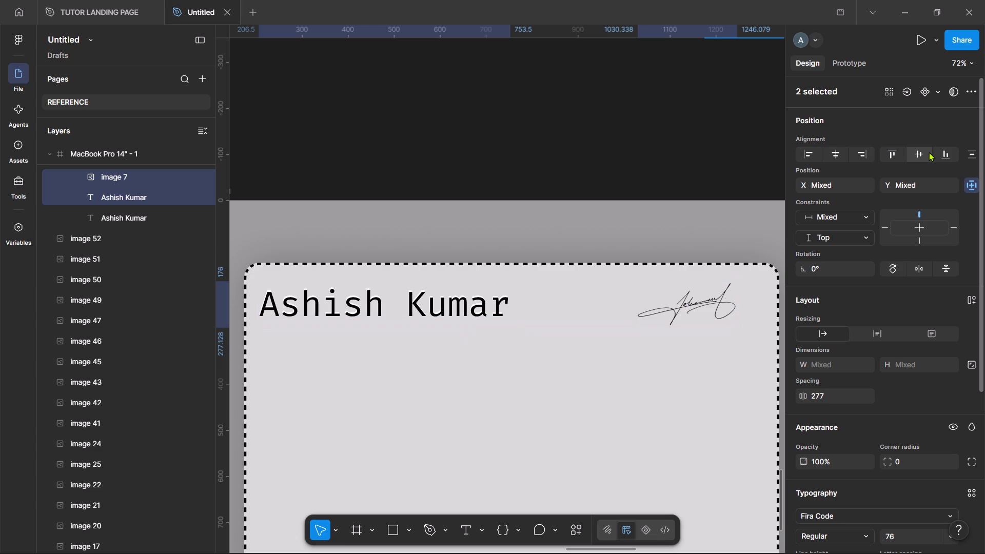
{"action": "left_click", "coordinate": [920, 153]}
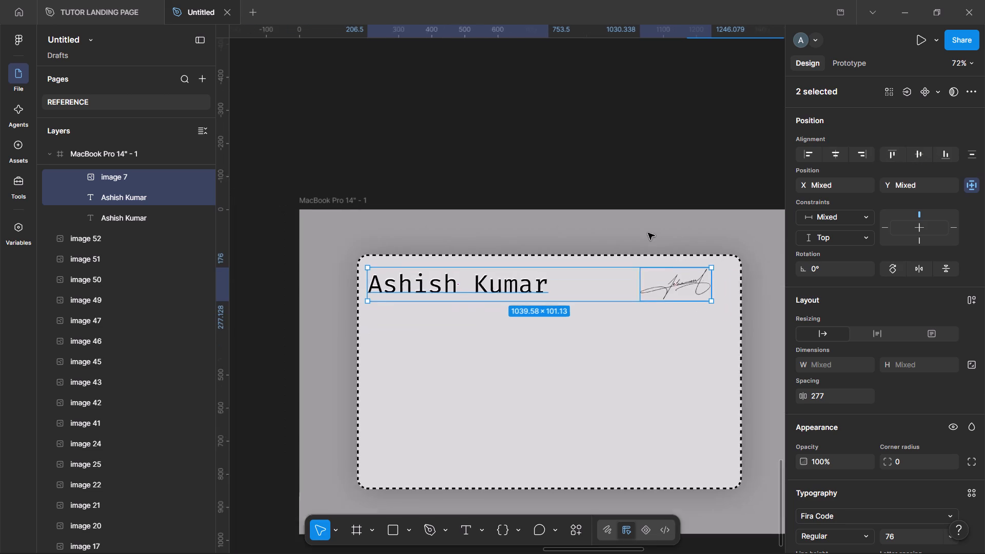
{"action": "left_click", "coordinate": [693, 179]}
{"action": "left_click", "coordinate": [679, 278]}
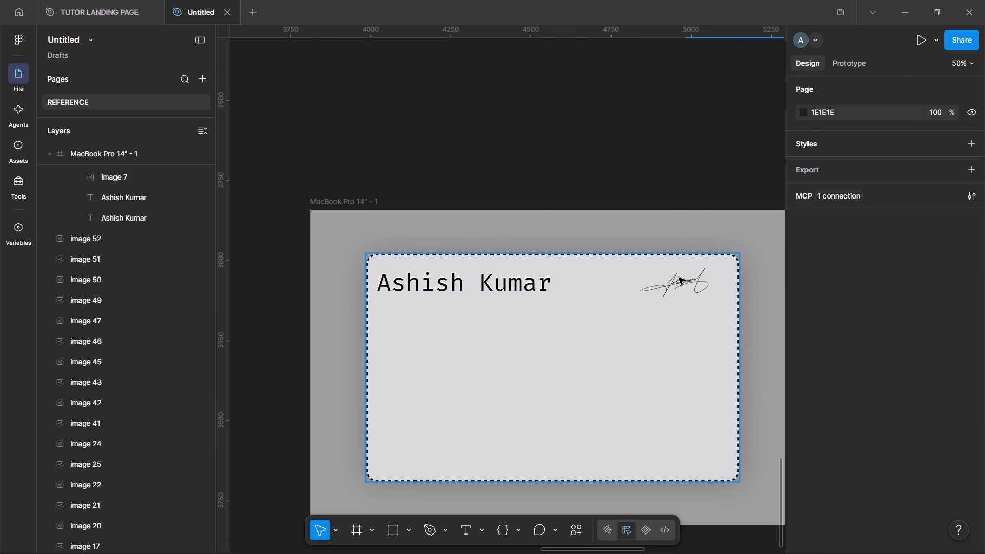
{"action": "left_click", "coordinate": [656, 169]}
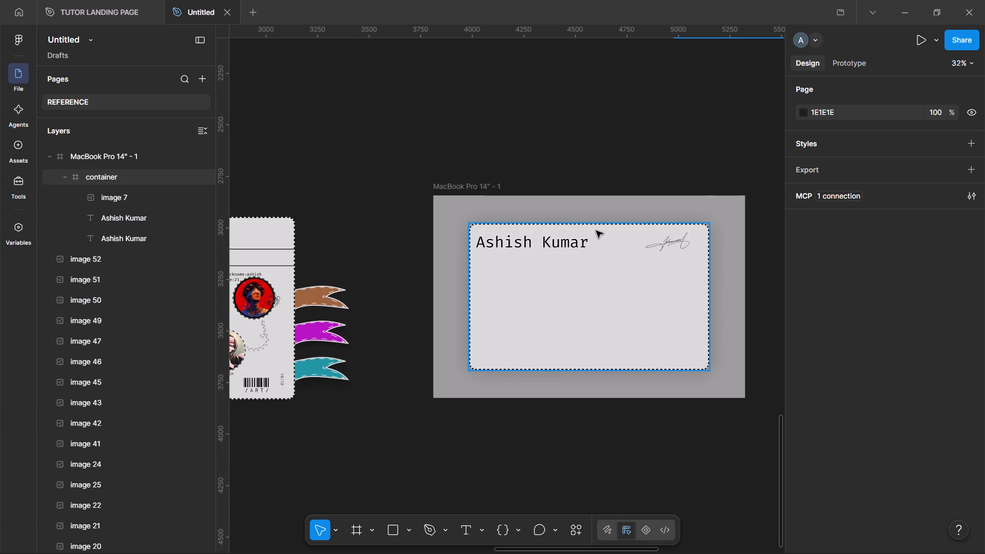
Move the layered UI/UX DESIGNER text from the PROTOTYPE 1 card into the container, just below the name heading.
{"action": "scroll", "coordinate": [596, 231], "scroll_direction": "right", "scroll_amount": 2}
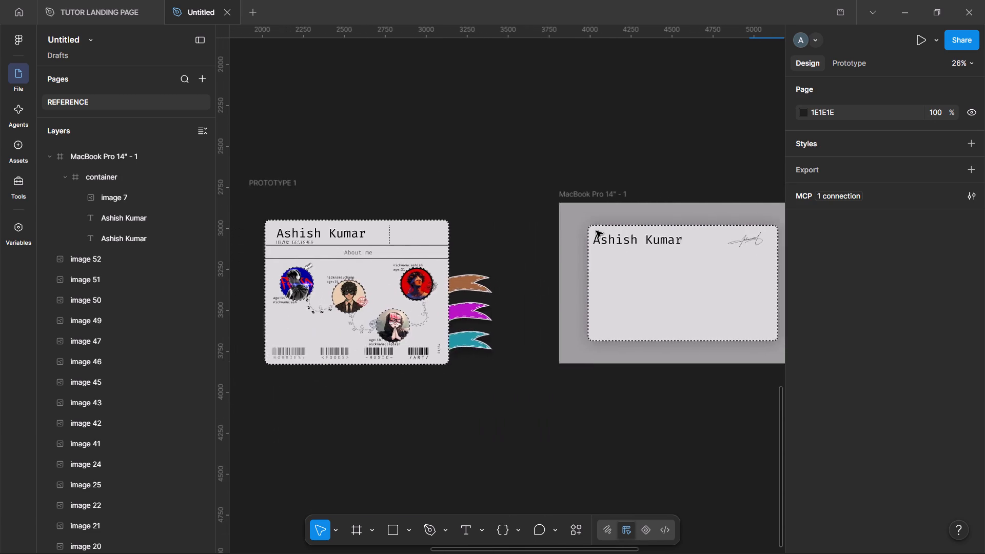
{"action": "scroll", "coordinate": [596, 231], "scroll_direction": "right", "scroll_amount": 2}
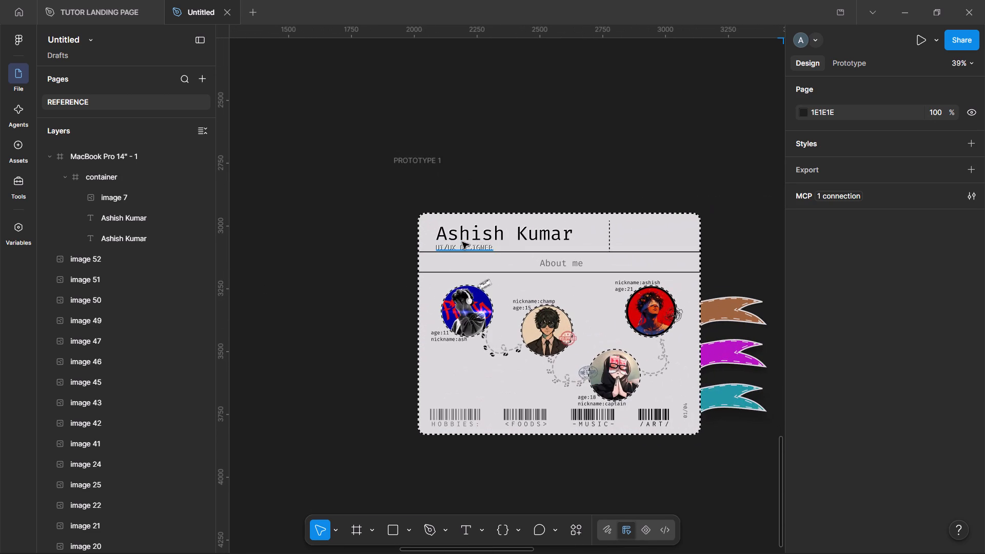
{"action": "left_click", "coordinate": [462, 243]}
{"action": "left_click", "coordinate": [115, 365], "text": "shift"}
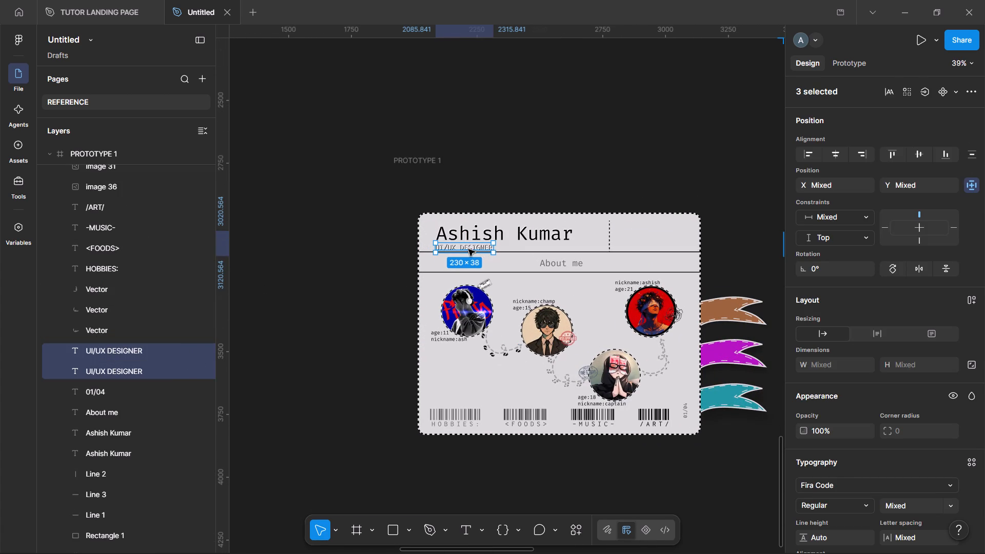
{"action": "left_click_drag", "start_coordinate": [464, 247], "coordinate": [913, 330], "text": "alt"}
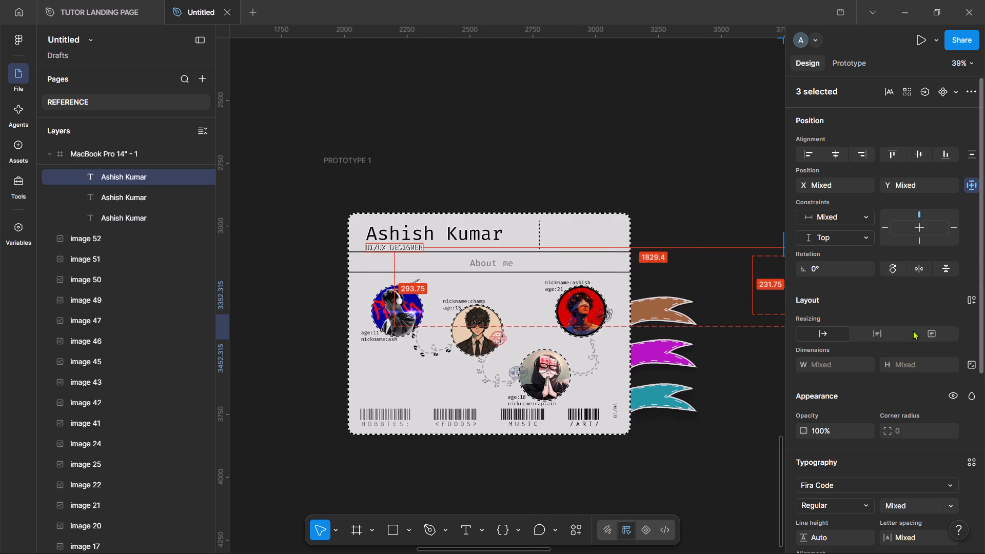
{"action": "left_click_drag", "start_coordinate": [913, 330], "coordinate": [639, 260], "text": "alt"}
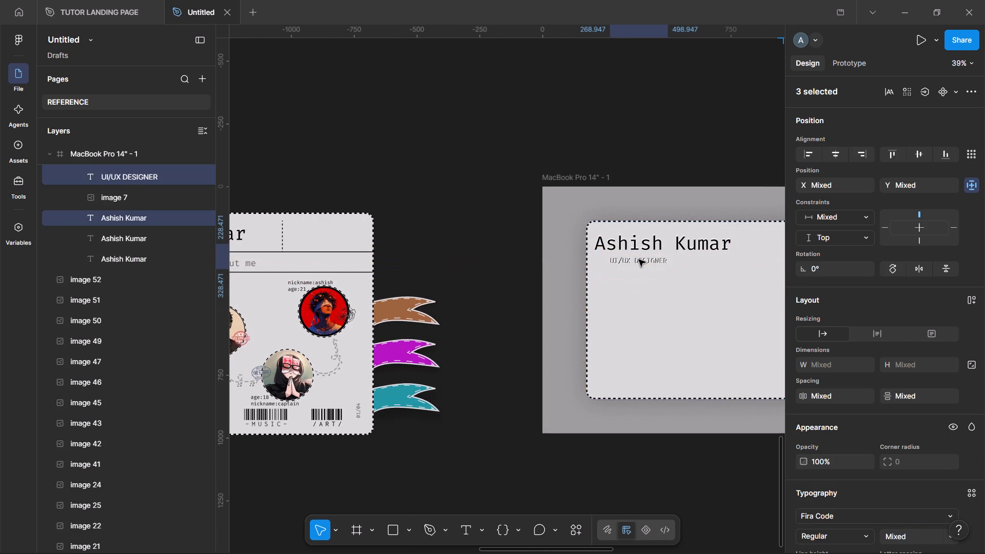
Find the extra third name text layer in the container, lying far outside the card, and delete it.
{"action": "left_click", "coordinate": [656, 224]}
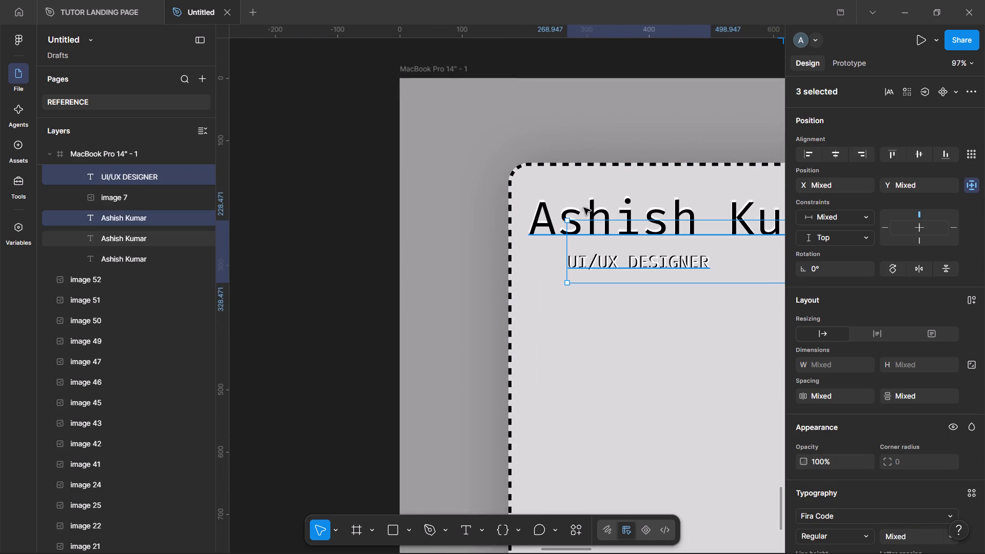
{"action": "left_click", "coordinate": [579, 209]}
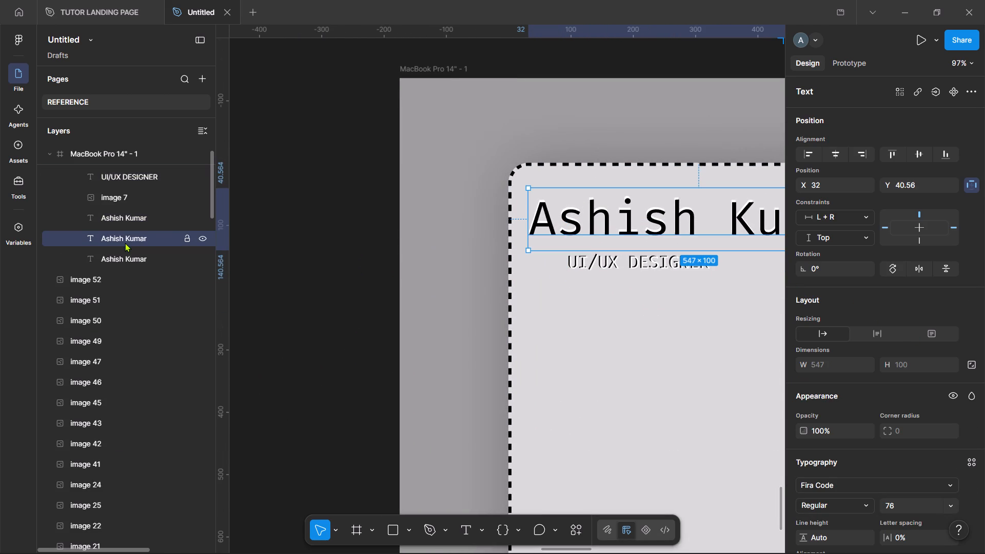
{"action": "left_click", "coordinate": [126, 247]}
{"action": "left_click", "coordinate": [132, 255]}
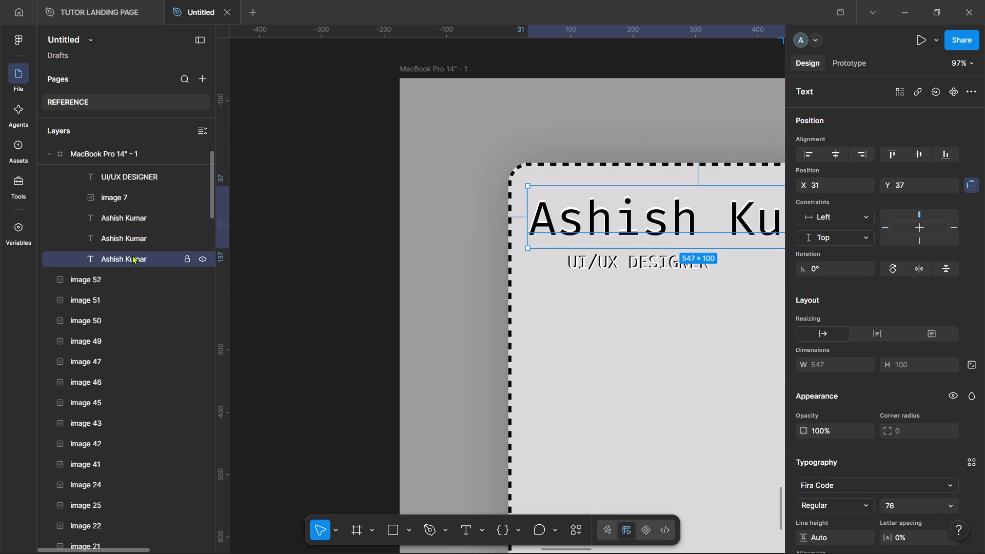
{"action": "scroll", "coordinate": [666, 254], "scroll_direction": "left", "scroll_amount": 1}
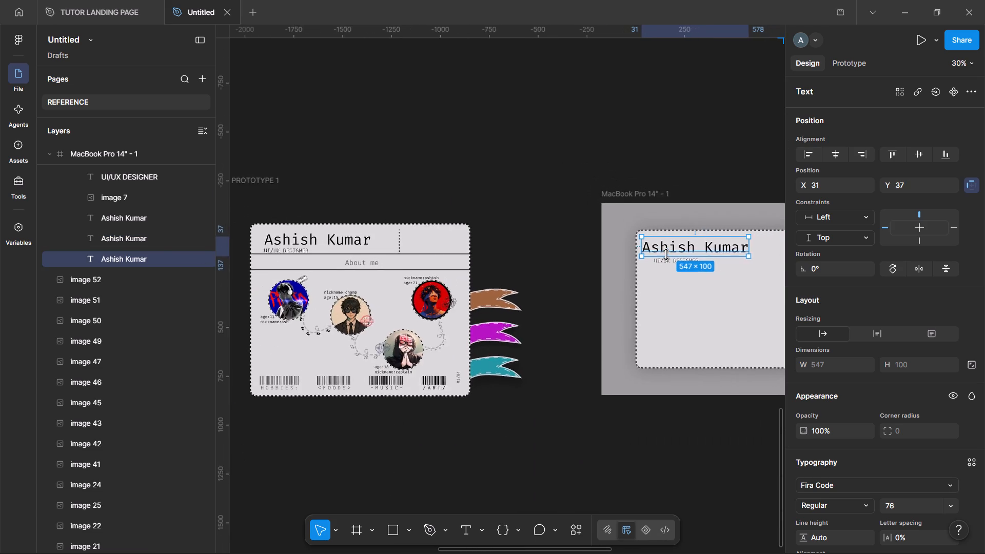
{"action": "scroll", "coordinate": [666, 254], "scroll_direction": "left", "scroll_amount": 1}
{"action": "left_click", "coordinate": [142, 217]}
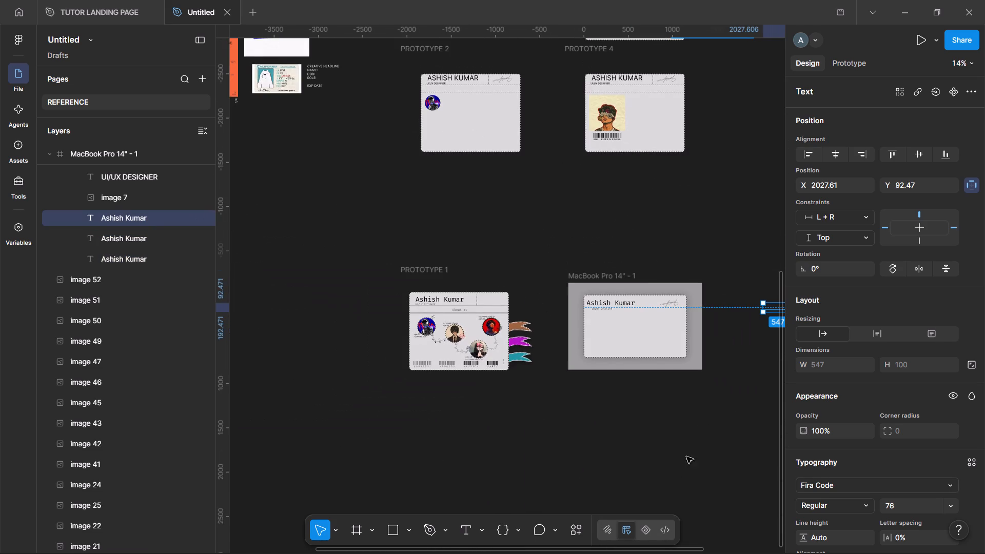
{"action": "scroll", "coordinate": [699, 427], "scroll_direction": "left", "scroll_amount": 1}
{"action": "key", "text": "Delete"}
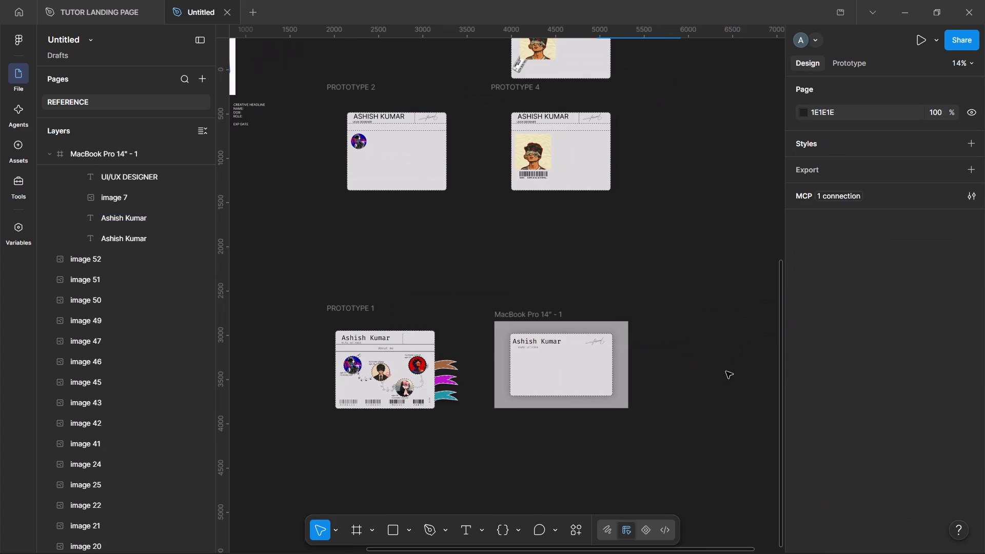
Set the line height of both name text layers in the container to 100%.
{"action": "left_click", "coordinate": [137, 225]}
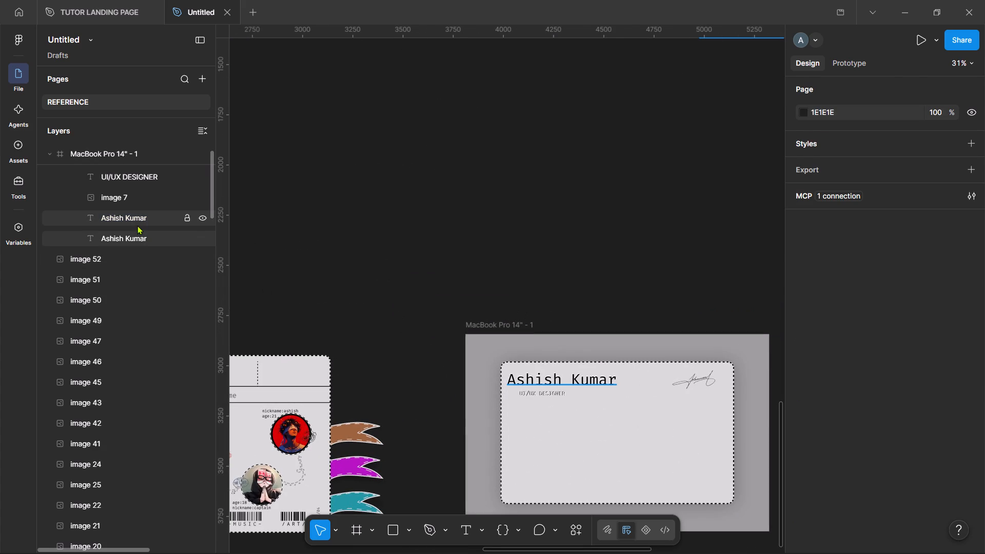
{"action": "left_click", "coordinate": [141, 239], "text": "shift"}
{"action": "scroll", "coordinate": [826, 439], "scroll_direction": "down", "scroll_amount": 1}
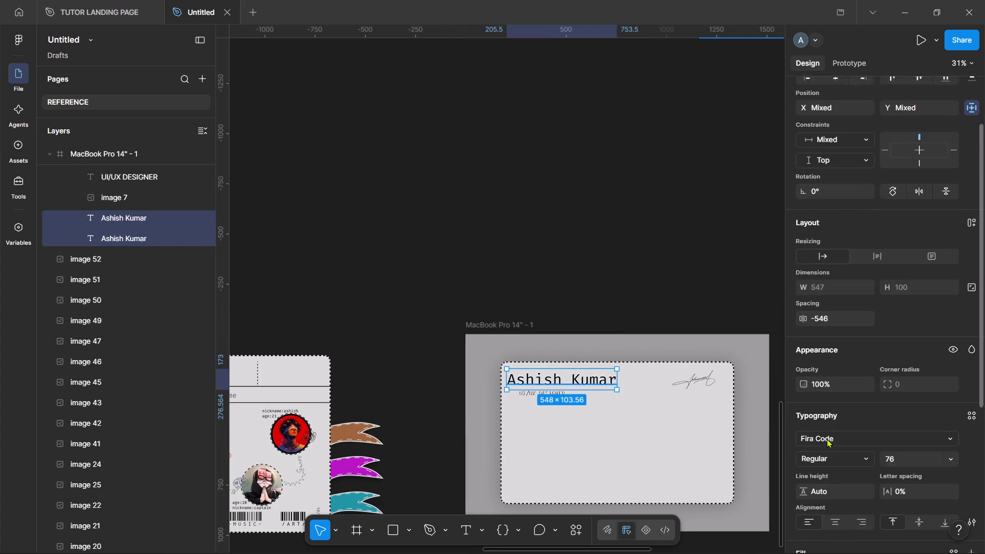
{"action": "left_click", "coordinate": [816, 478]}
{"action": "type", "text": "100"}
{"action": "key", "text": "Return"}
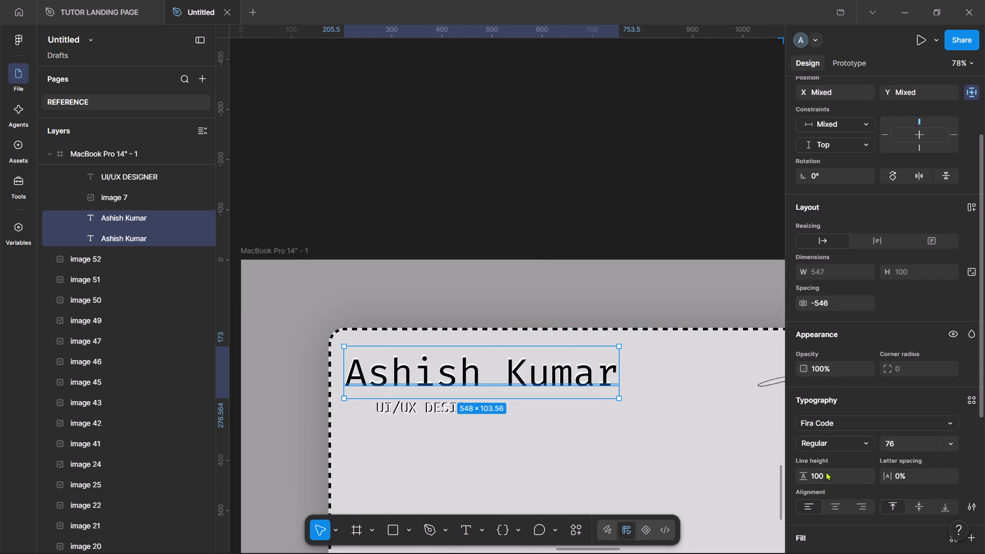
{"action": "left_click", "coordinate": [825, 471]}
{"action": "key", "text": "Right"}
{"action": "key", "text": "shift+percent"}
{"action": "key", "text": "Return"}
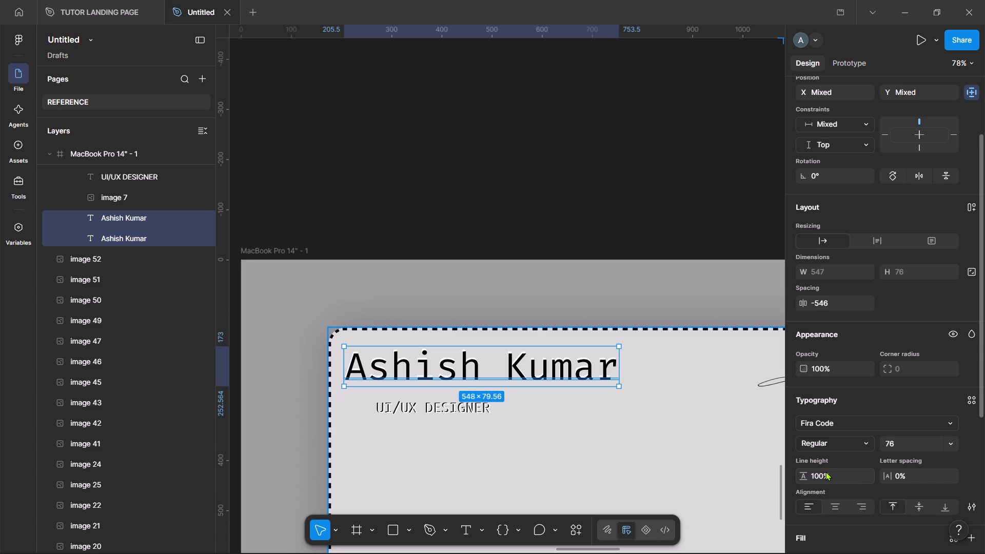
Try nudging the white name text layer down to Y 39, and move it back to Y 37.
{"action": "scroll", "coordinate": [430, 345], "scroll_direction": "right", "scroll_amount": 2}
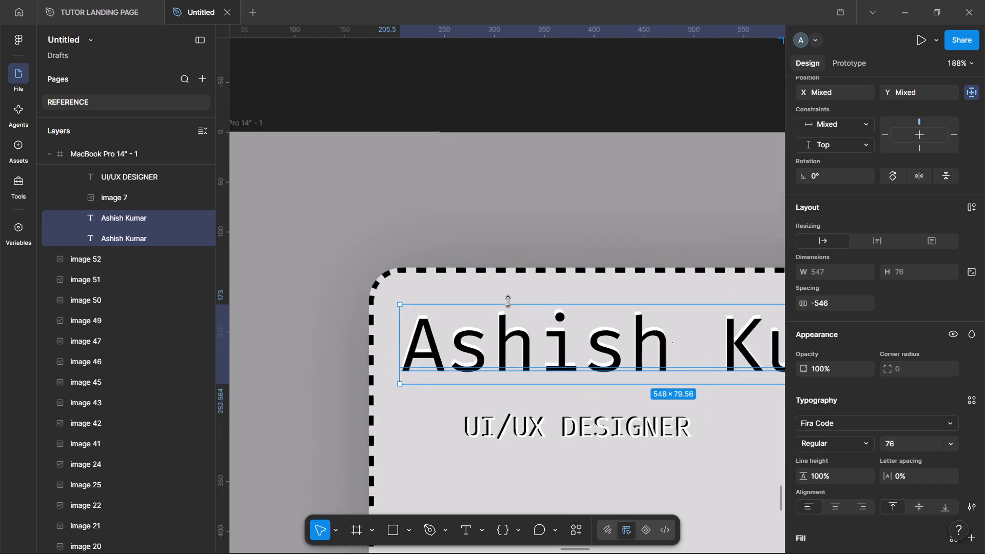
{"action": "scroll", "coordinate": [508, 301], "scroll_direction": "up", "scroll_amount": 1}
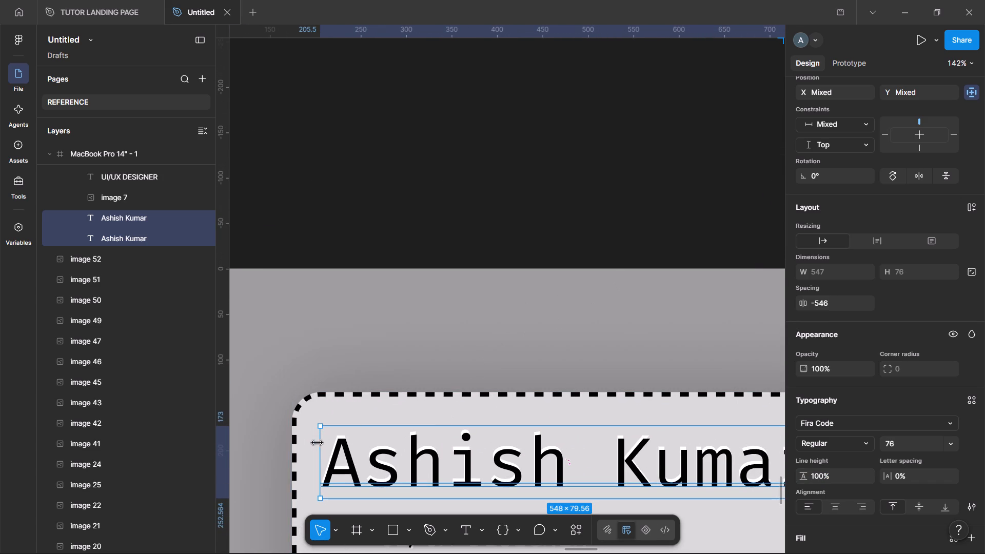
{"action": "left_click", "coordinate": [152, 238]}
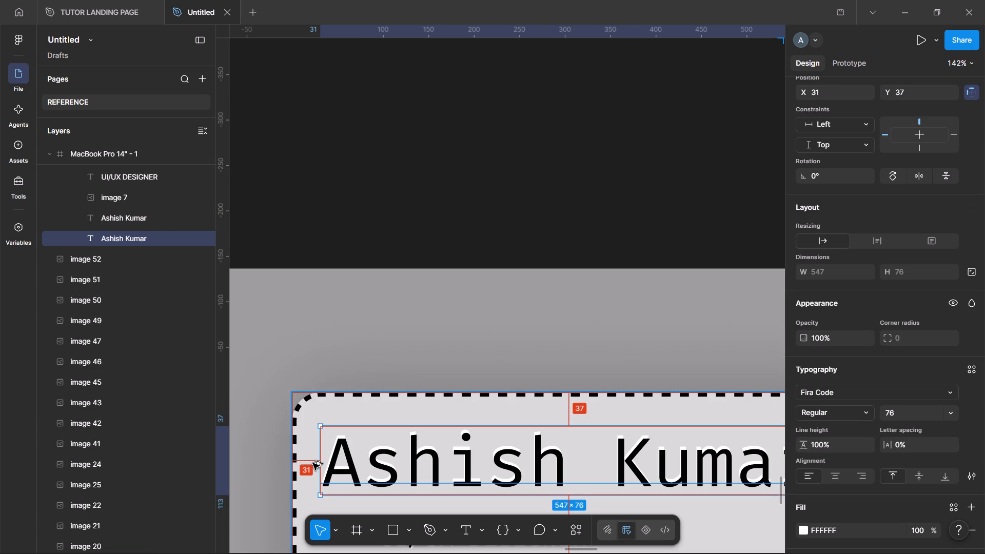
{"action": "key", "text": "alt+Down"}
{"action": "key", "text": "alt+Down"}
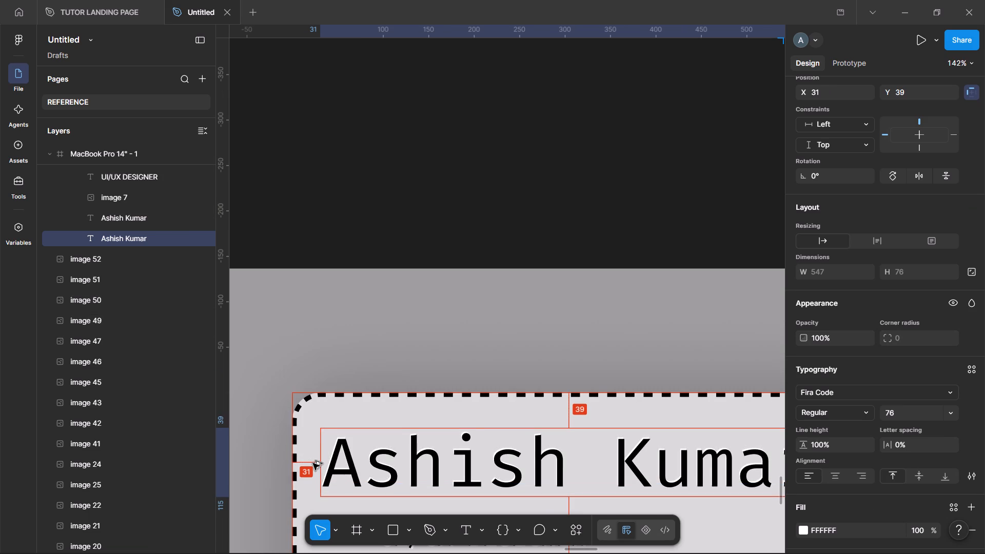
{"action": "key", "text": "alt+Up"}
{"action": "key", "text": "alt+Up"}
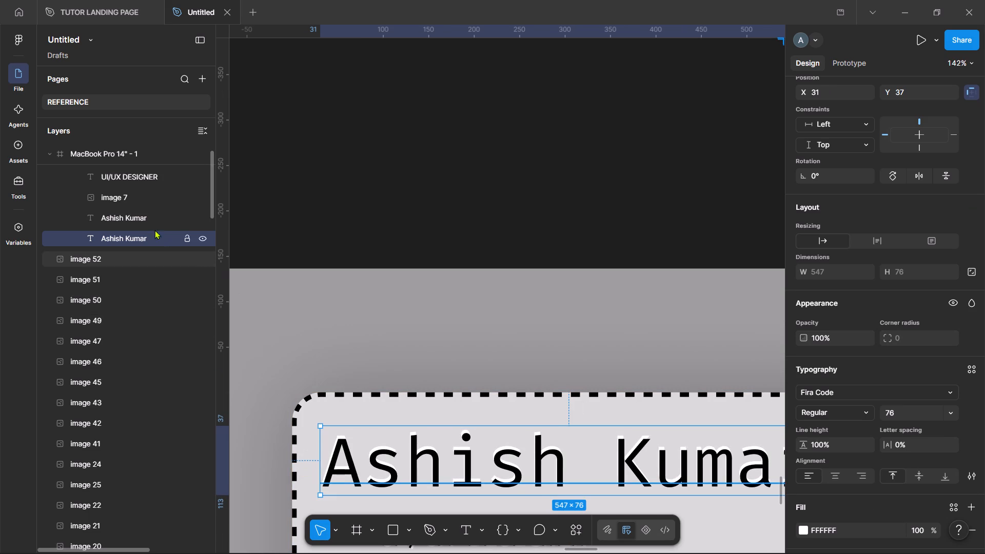
Set the black name text layer's Y position to 40.
{"action": "left_click", "coordinate": [141, 226]}
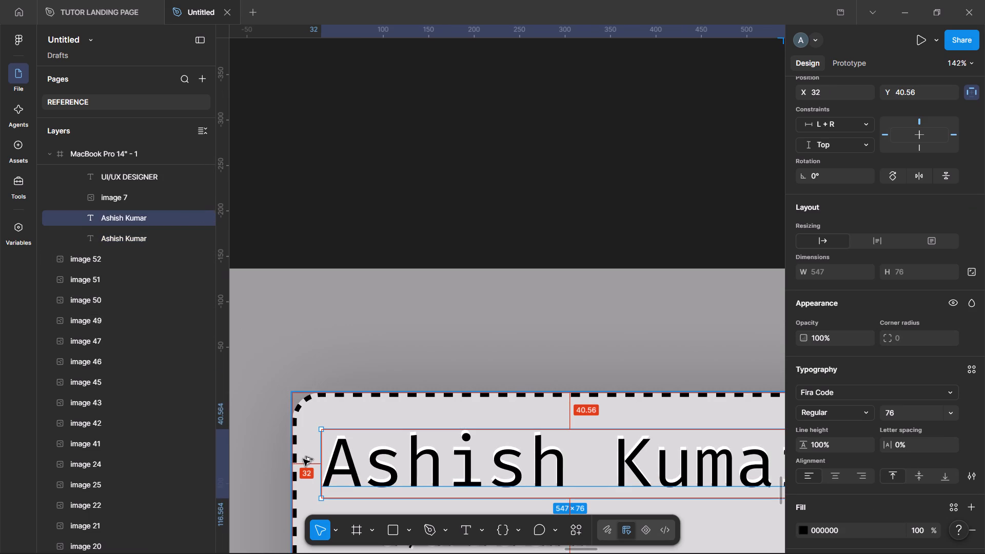
{"action": "scroll", "coordinate": [862, 320], "scroll_direction": "up", "scroll_amount": 3}
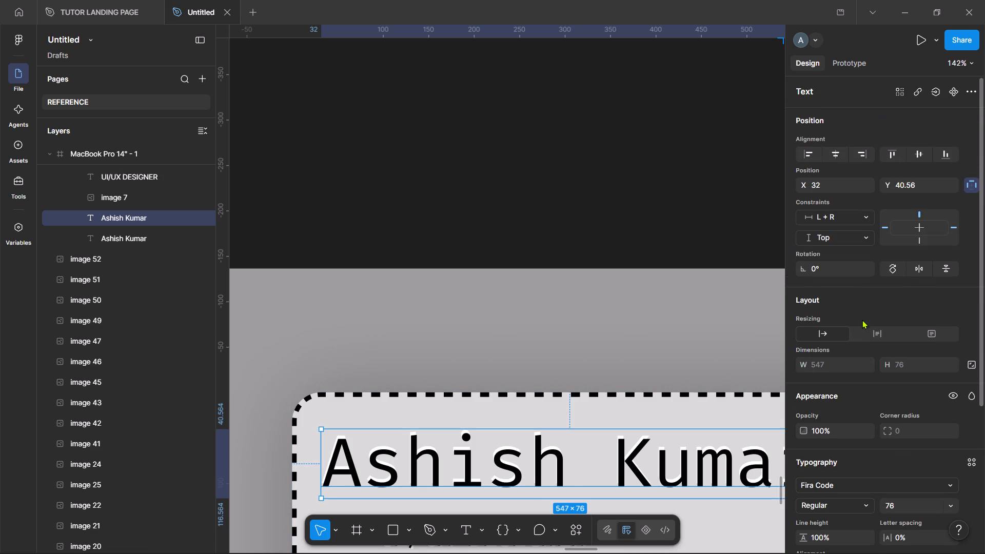
{"action": "left_click", "coordinate": [914, 181]}
{"action": "type", "text": "40"}
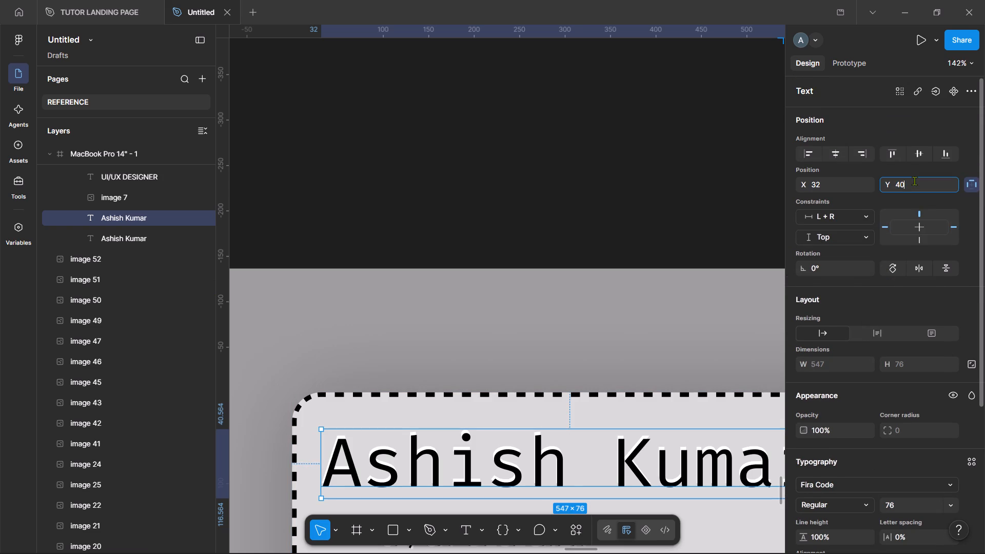
{"action": "key", "text": "Return"}
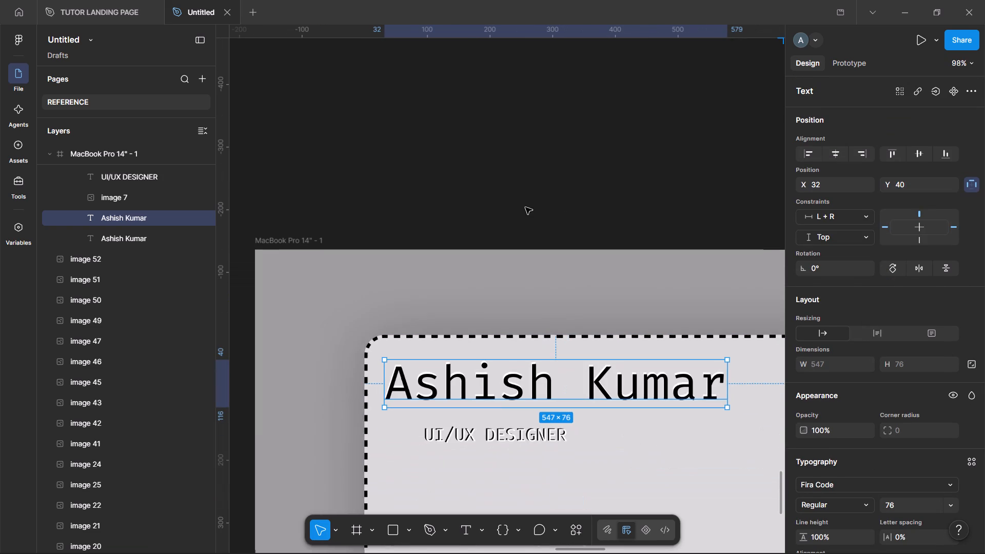
Adjust the white name text layer's Y position, trying 38 and settling on 36.
{"action": "left_click", "coordinate": [133, 232]}
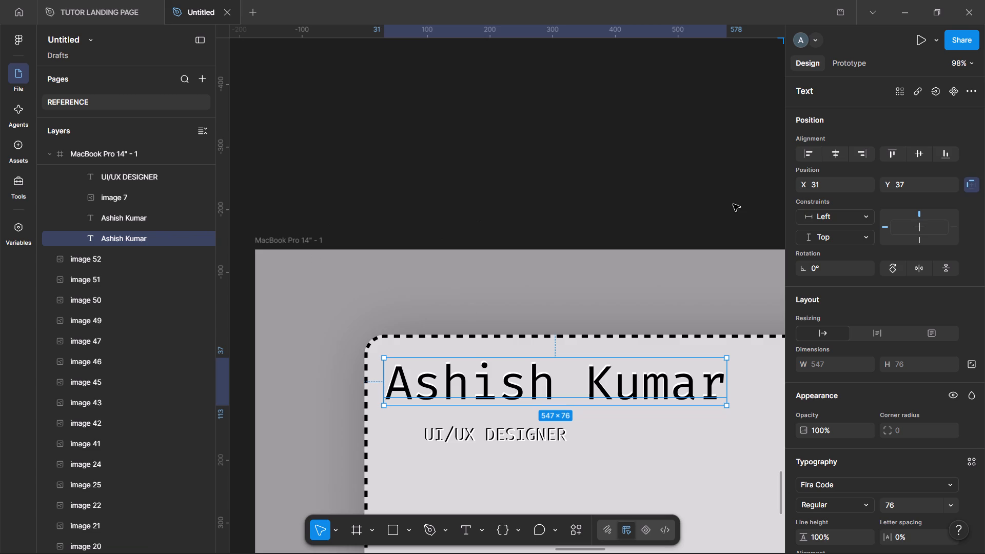
{"action": "left_click", "coordinate": [904, 184]}
{"action": "type", "text": "38"}
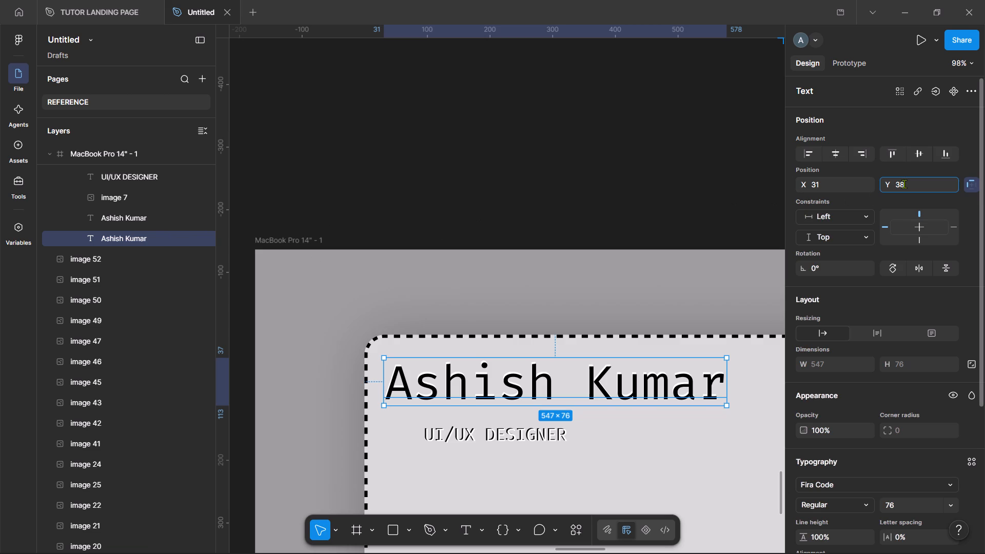
{"action": "key", "text": "Return"}
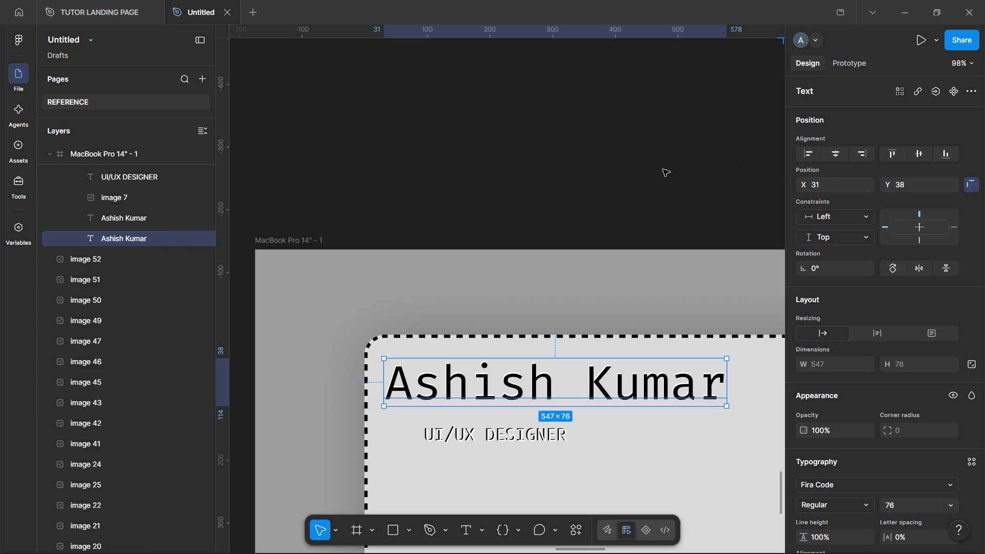
{"action": "left_click", "coordinate": [910, 181]}
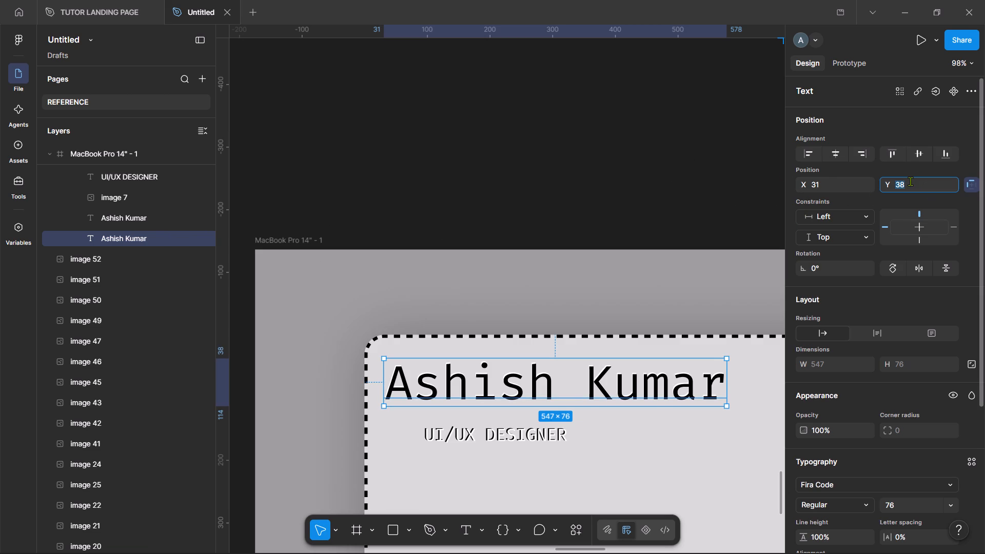
{"action": "type", "text": "36"}
{"action": "key", "text": "Return"}
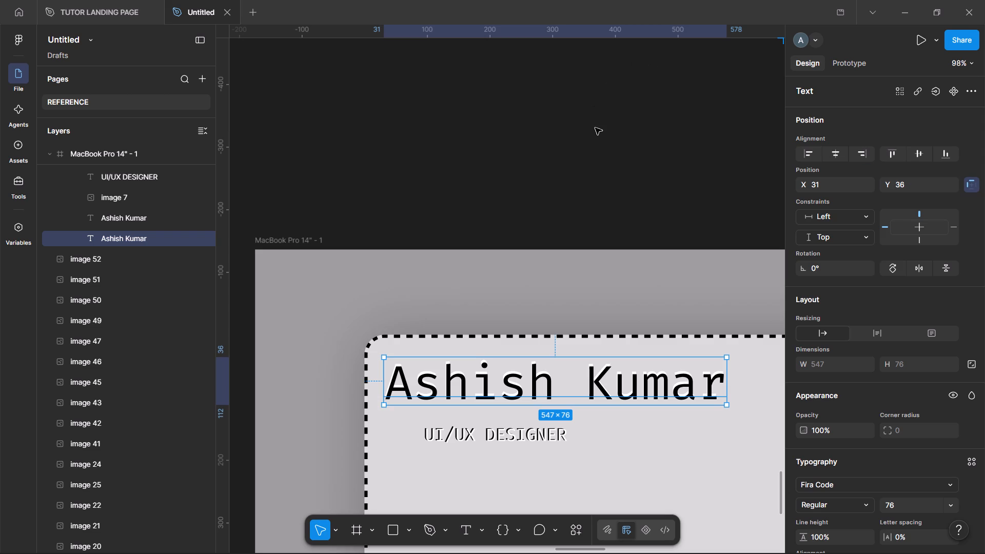
{"action": "left_click", "coordinate": [597, 127]}
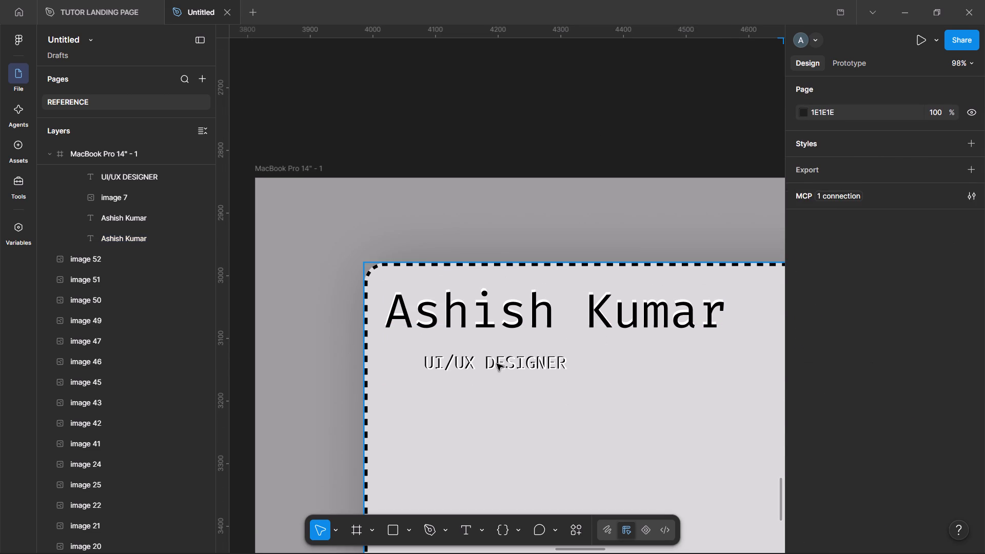
Move both UI/UX DESIGNER text layers together up to sit directly beneath the name in the container.
{"action": "scroll", "coordinate": [137, 179], "scroll_direction": "up", "scroll_amount": 1}
{"action": "left_click", "coordinate": [133, 201]}
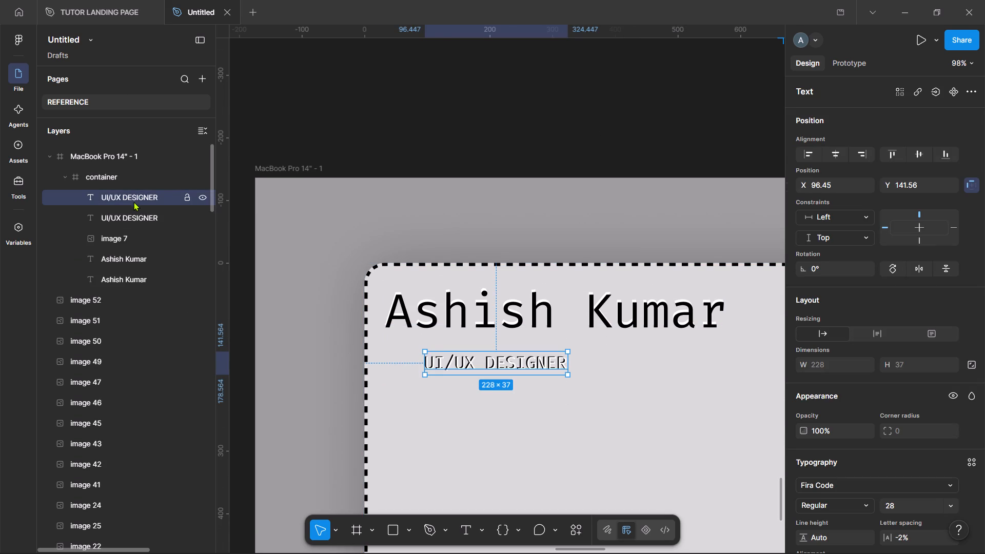
{"action": "left_click", "coordinate": [130, 212], "text": "shift"}
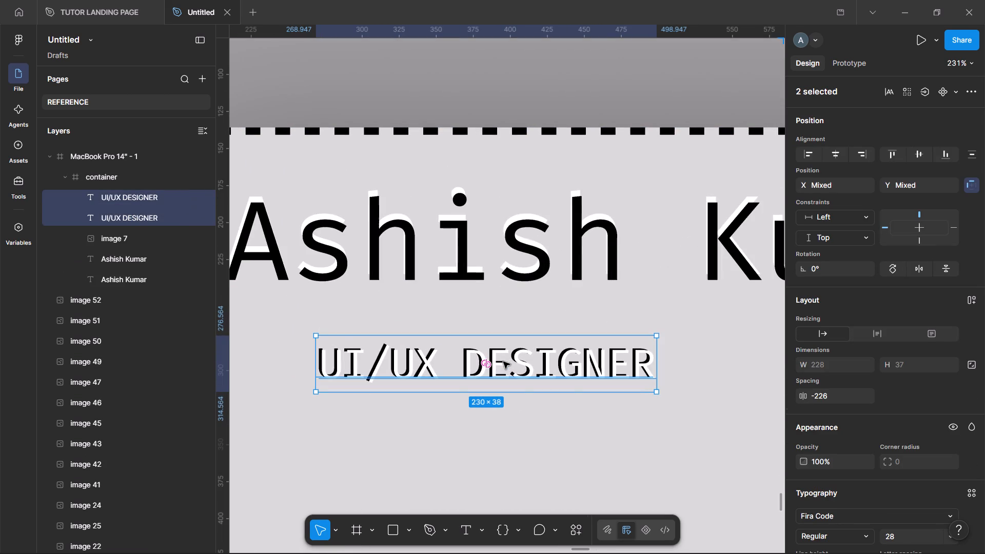
{"action": "left_click_drag", "start_coordinate": [548, 365], "coordinate": [489, 339]}
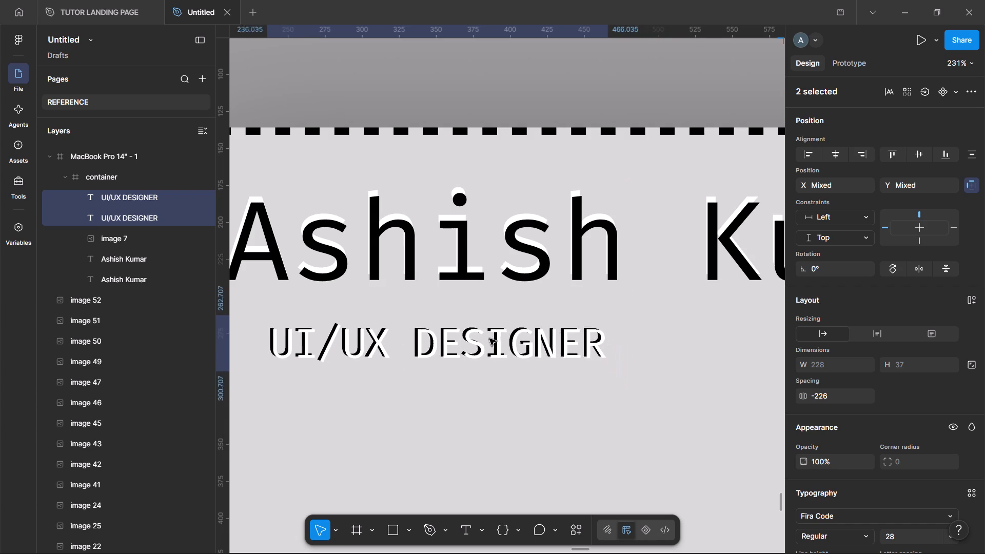
{"action": "left_click_drag", "start_coordinate": [489, 339], "coordinate": [474, 330]}
{"action": "left_click_drag", "start_coordinate": [608, 331], "coordinate": [612, 311]}
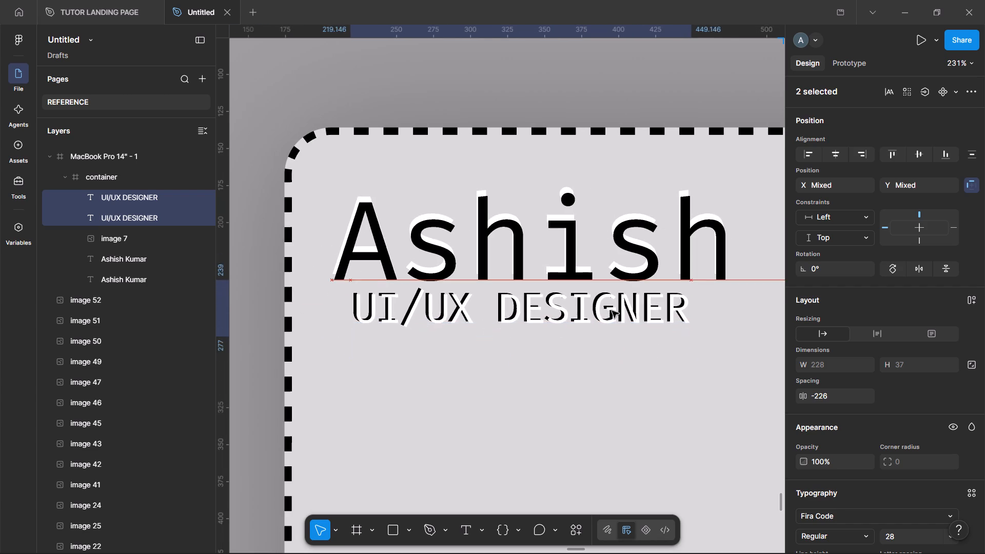
{"action": "left_click_drag", "start_coordinate": [612, 311], "coordinate": [687, 320]}
{"action": "scroll", "coordinate": [687, 320], "scroll_direction": "left", "scroll_amount": 1}
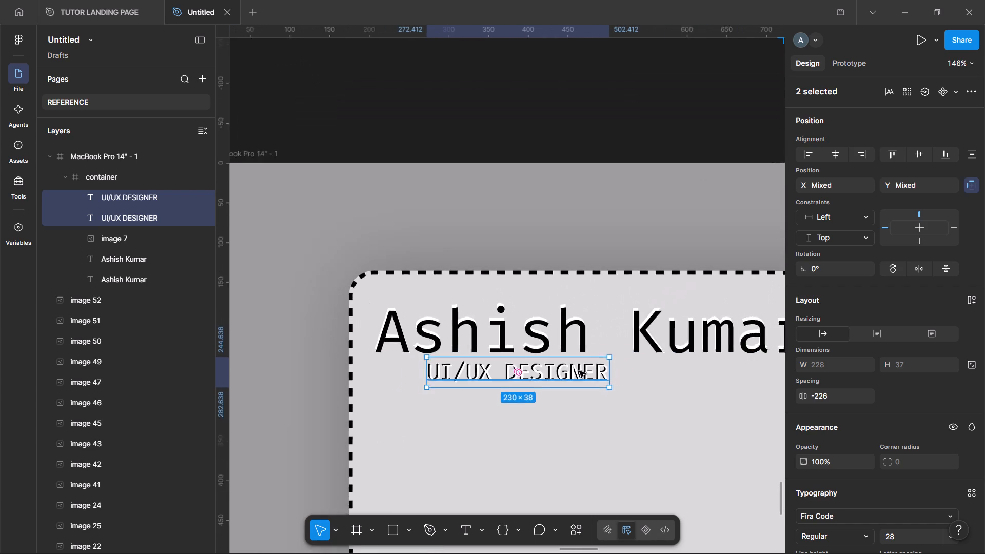
{"action": "scroll", "coordinate": [579, 371], "scroll_direction": "left", "scroll_amount": 1}
{"action": "left_click_drag", "start_coordinate": [494, 392], "coordinate": [557, 388]}
{"action": "scroll", "coordinate": [557, 388], "scroll_direction": "left", "scroll_amount": 1}
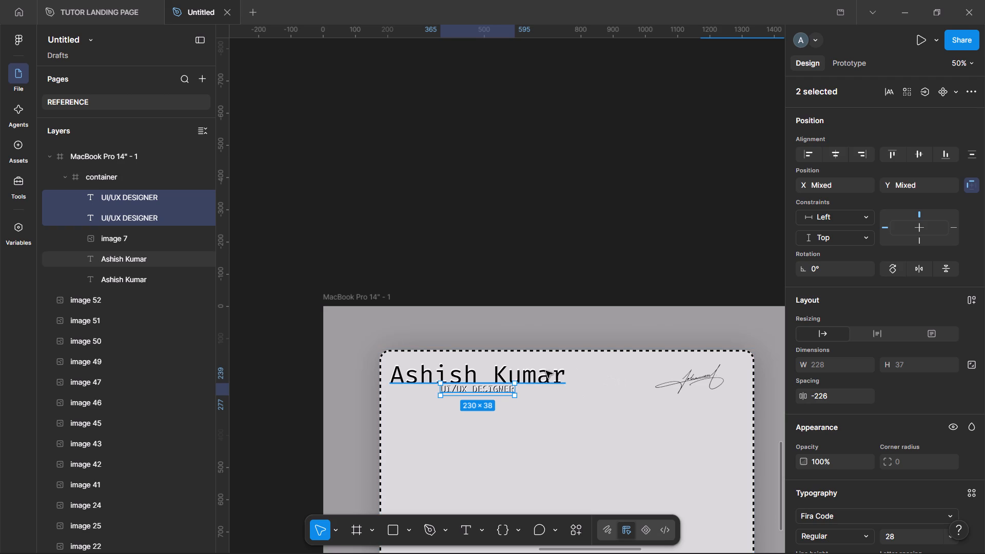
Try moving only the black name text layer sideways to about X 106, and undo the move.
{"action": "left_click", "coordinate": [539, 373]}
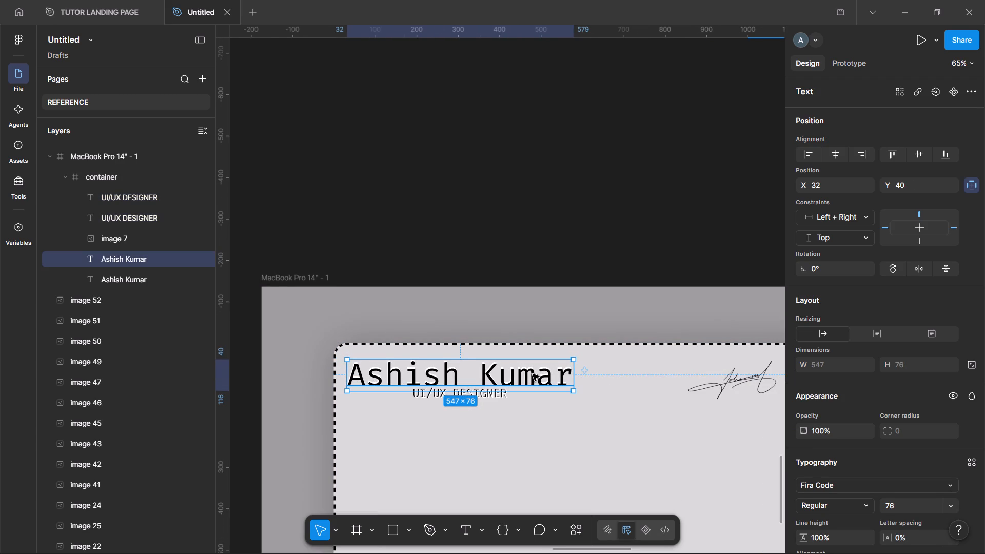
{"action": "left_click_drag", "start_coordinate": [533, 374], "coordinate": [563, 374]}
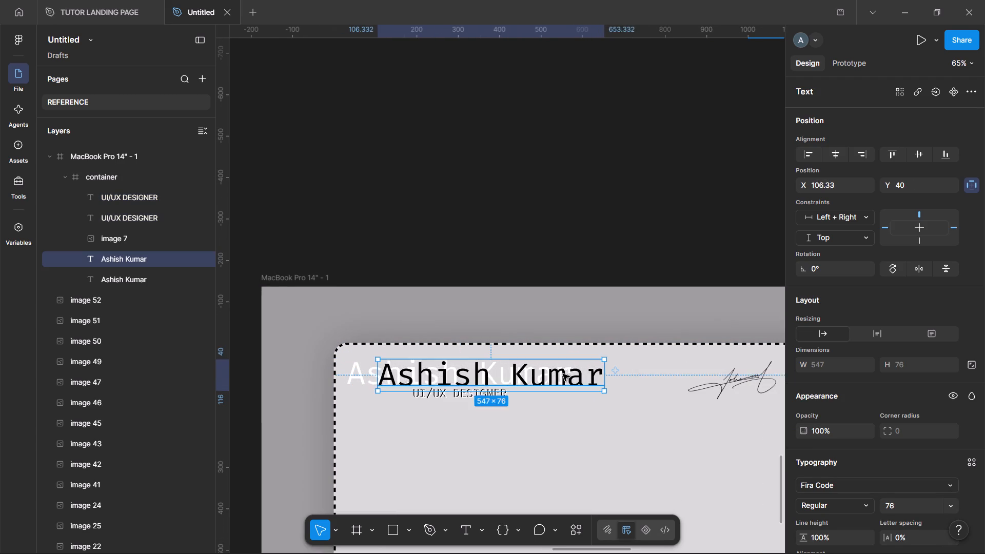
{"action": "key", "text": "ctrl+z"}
Shift both name text layers together about 96 px to the right inside the container, keeping their vertical positions.
{"action": "left_click", "coordinate": [131, 272], "text": "shift"}
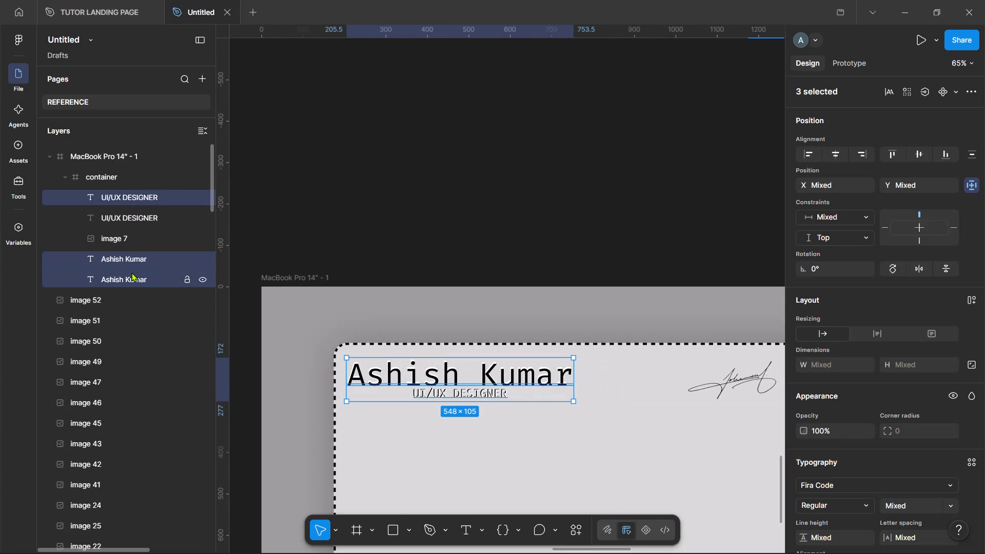
{"action": "left_click", "coordinate": [131, 272]}
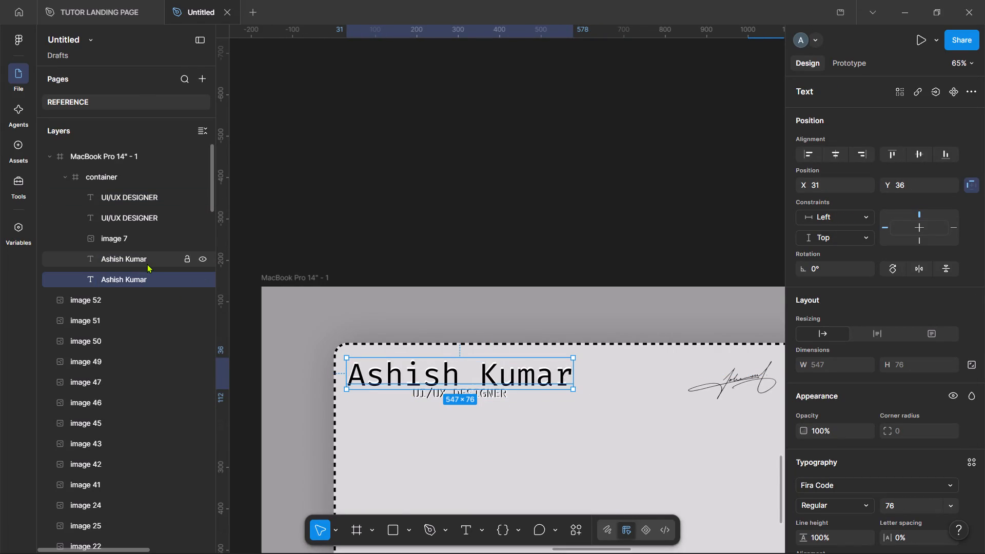
{"action": "left_click", "coordinate": [147, 264], "text": "shift"}
{"action": "key", "text": "shift+Right"}
{"action": "key", "text": "shift+Right"}
{"action": "key", "text": "shift+Right"}
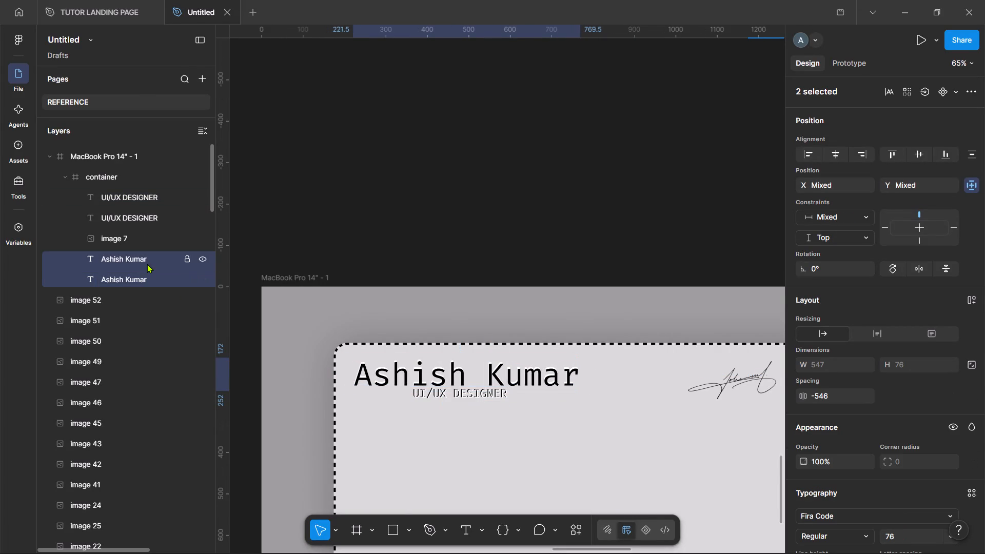
{"action": "key", "text": "shift+Right"}
{"action": "key", "text": "shift+Right"}
{"action": "key", "text": "shift+Right"}
{"action": "key", "text": "shift+Right"}
{"action": "key", "text": "shift+Right"}
{"action": "key", "text": "shift+Right"}
{"action": "key", "text": "shift+Right"}
{"action": "key", "text": "shift+Right"}
{"action": "key", "text": "shift+Right"}
{"action": "key", "text": "shift+Right"}
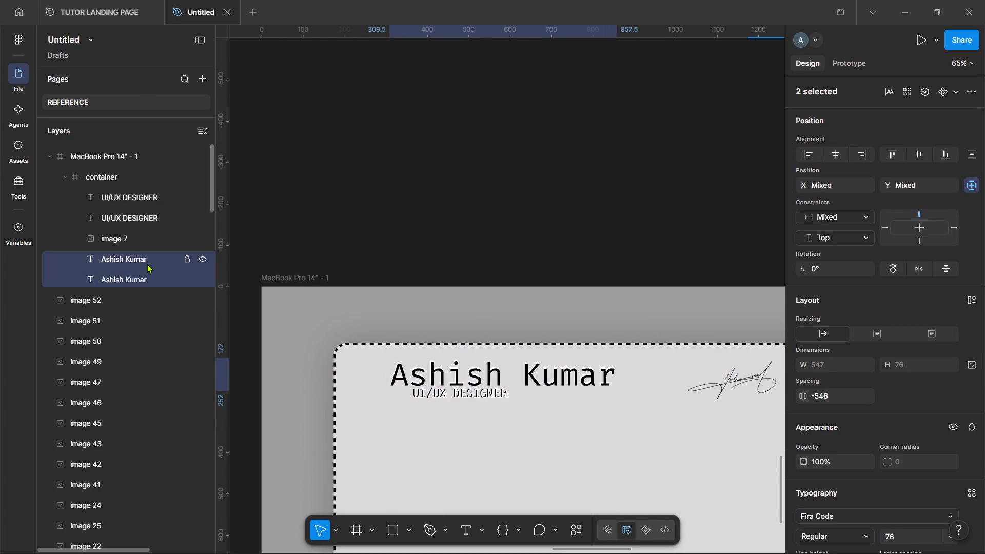
{"action": "key", "text": "shift+Right"}
{"action": "key", "text": "shift+Right"}
{"action": "key", "text": "shift+Right"}
{"action": "key", "text": "shift+Right"}
{"action": "key", "text": "shift+Right"}
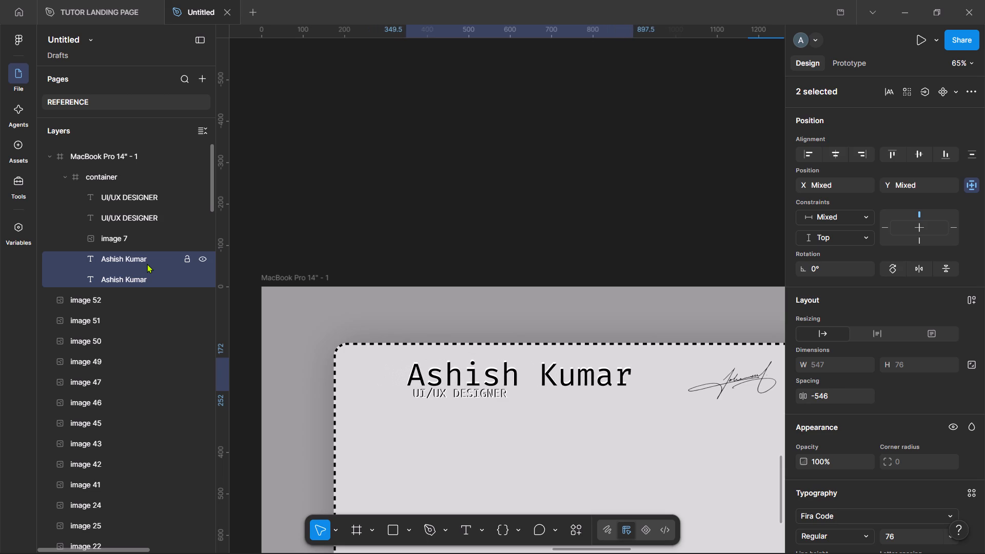
{"action": "key", "text": "shift+Left"}
{"action": "key", "text": "shift+Left"}
{"action": "key", "text": "shift+Left"}
{"action": "key", "text": "shift+Left"}
{"action": "key", "text": "shift+Left"}
{"action": "key", "text": "shift+Left"}
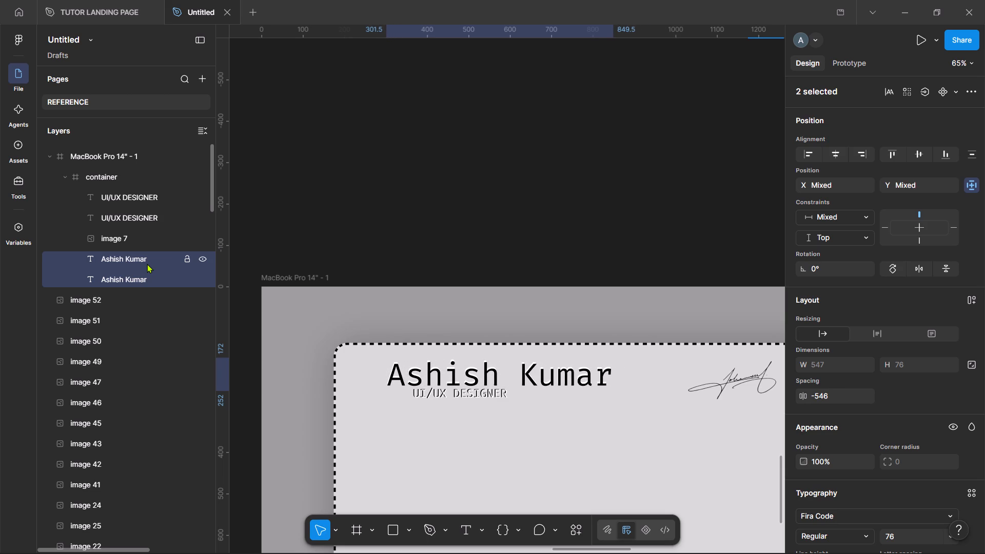
Copy the vertical dashed line from the PROTOTYPE 1 header into the container, placing it between name and signature at about X 810, Y -3.6.
{"action": "scroll", "coordinate": [147, 264], "scroll_direction": "left", "scroll_amount": 1}
{"action": "scroll", "coordinate": [142, 307], "scroll_direction": "right", "scroll_amount": 2}
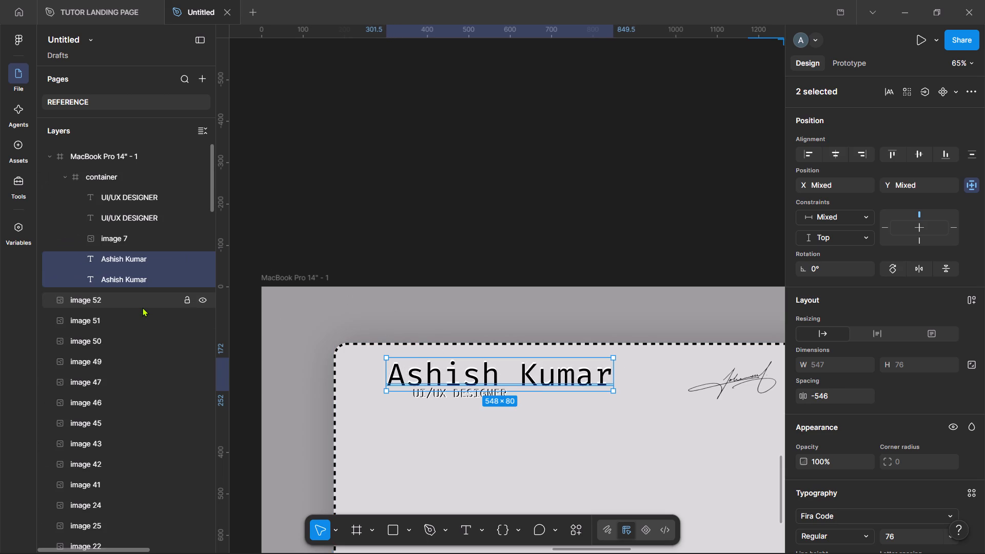
{"action": "scroll", "coordinate": [142, 307], "scroll_direction": "right", "scroll_amount": 1}
{"action": "left_click", "coordinate": [642, 181]}
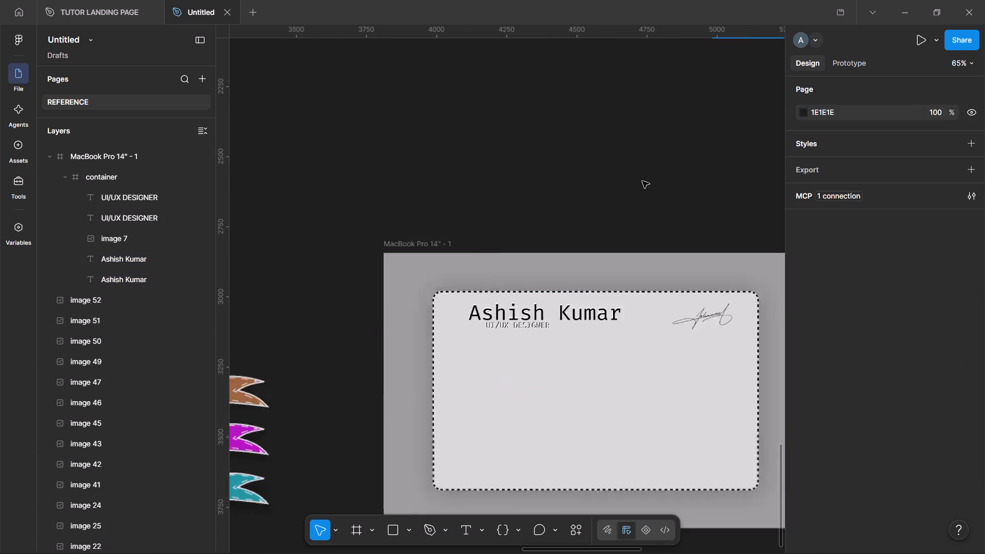
{"action": "scroll", "coordinate": [642, 181], "scroll_direction": "right", "scroll_amount": 2}
{"action": "left_click", "coordinate": [425, 260]}
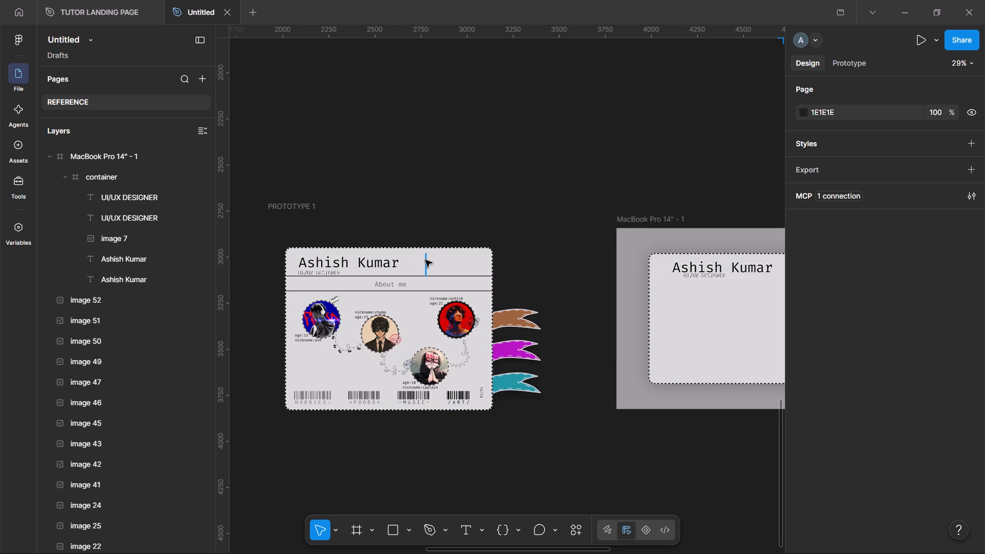
{"action": "left_click_drag", "start_coordinate": [425, 260], "coordinate": [675, 263], "text": "alt"}
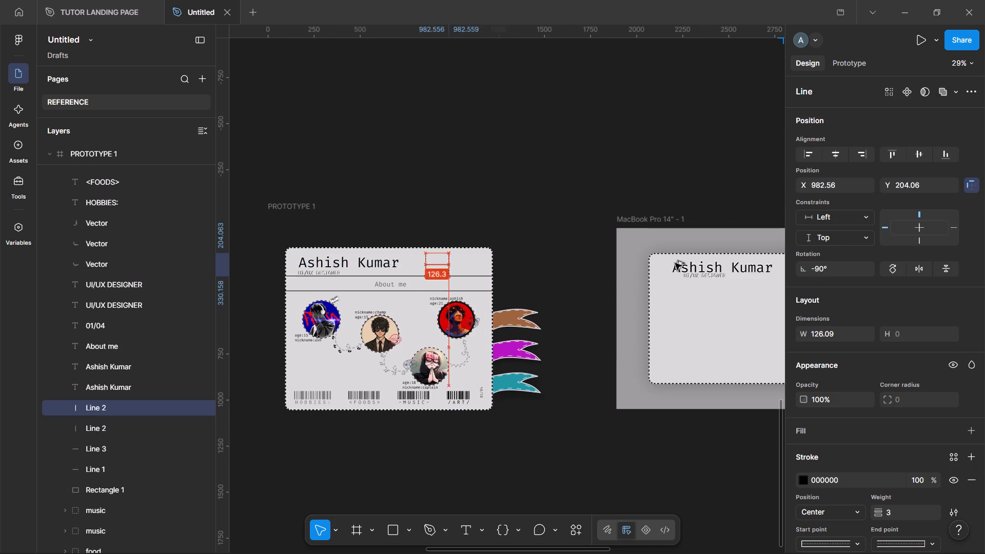
{"action": "left_click_drag", "start_coordinate": [675, 263], "coordinate": [644, 279], "text": "alt"}
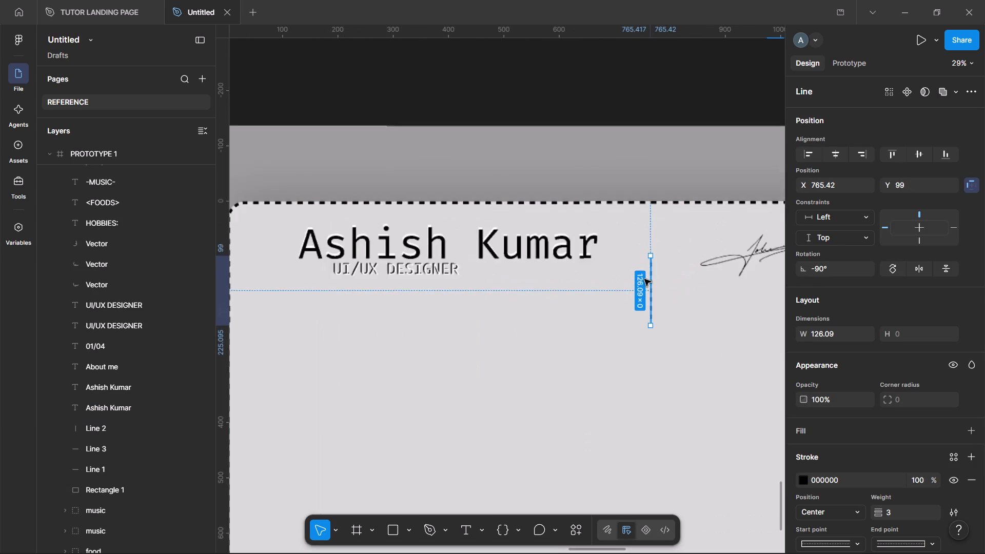
{"action": "scroll", "coordinate": [644, 279], "scroll_direction": "up", "scroll_amount": 1}
{"action": "left_click_drag", "start_coordinate": [608, 326], "coordinate": [638, 256]}
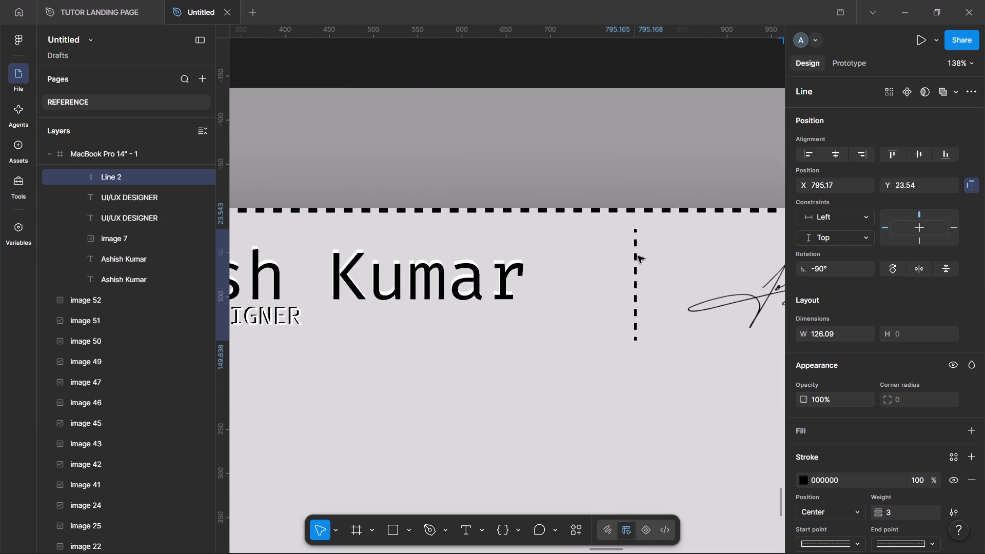
{"action": "left_click_drag", "start_coordinate": [638, 256], "coordinate": [648, 237]}
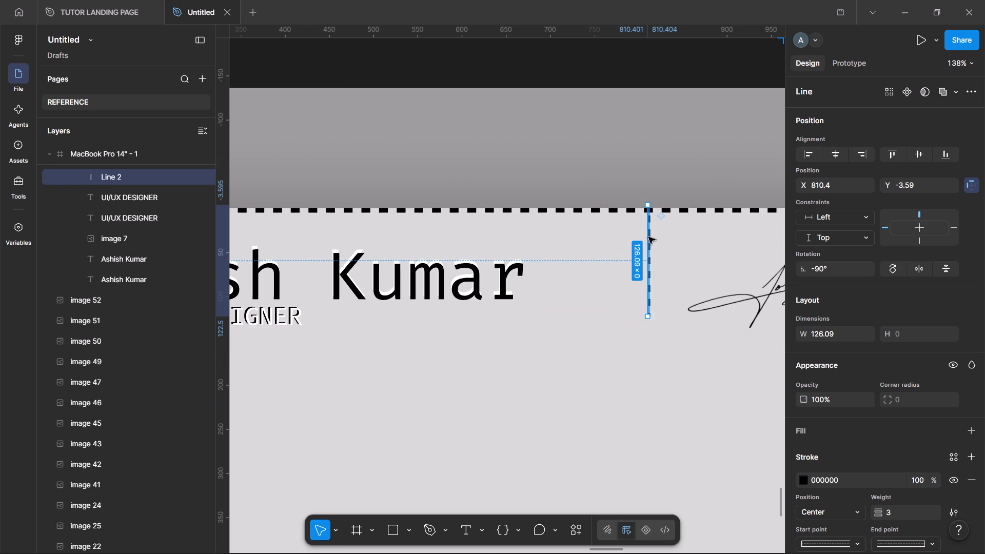
Extend the copied dashed line downward to a length of about 156.
{"action": "scroll", "coordinate": [648, 237], "scroll_direction": "left", "scroll_amount": 1}
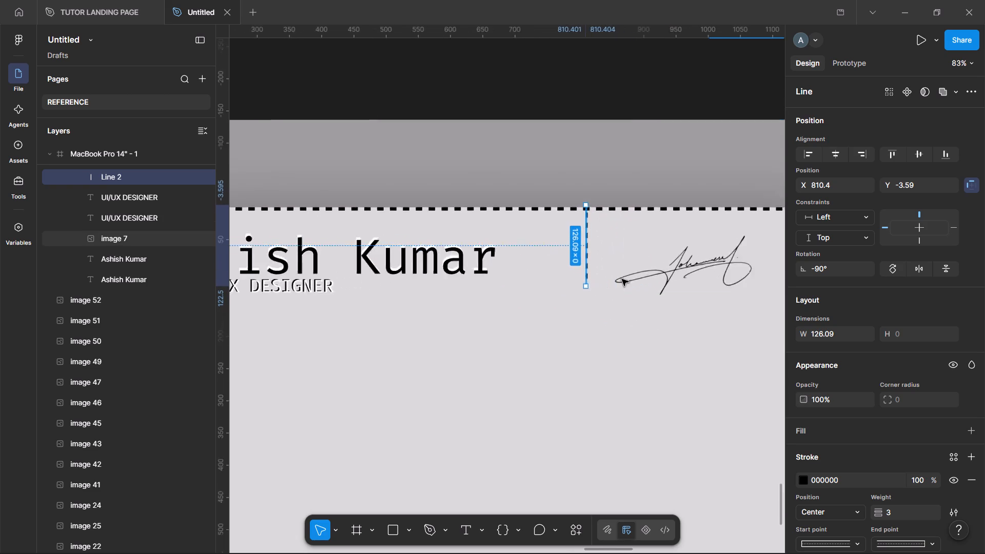
{"action": "left_click_drag", "start_coordinate": [541, 295], "coordinate": [541, 296]}
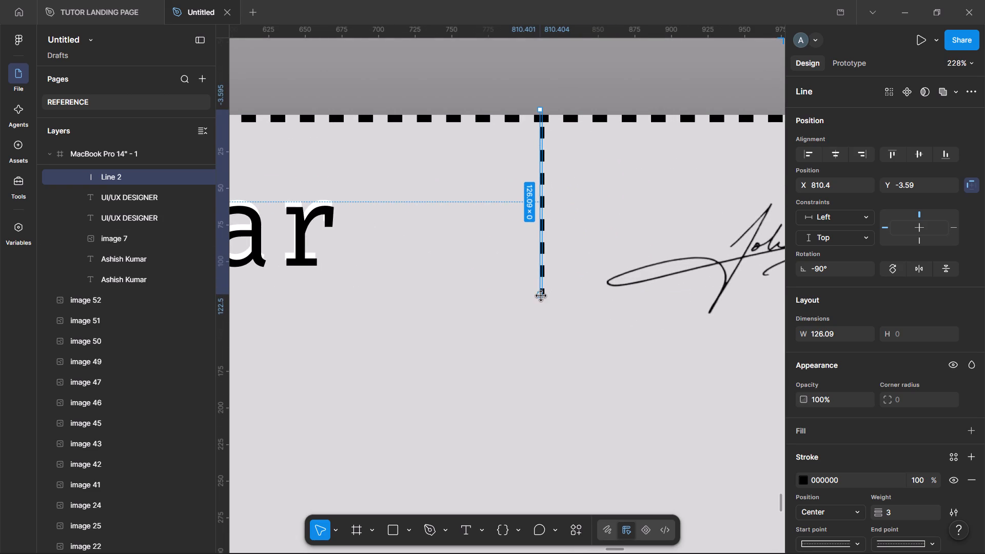
{"action": "left_click_drag", "start_coordinate": [541, 296], "coordinate": [539, 325]}
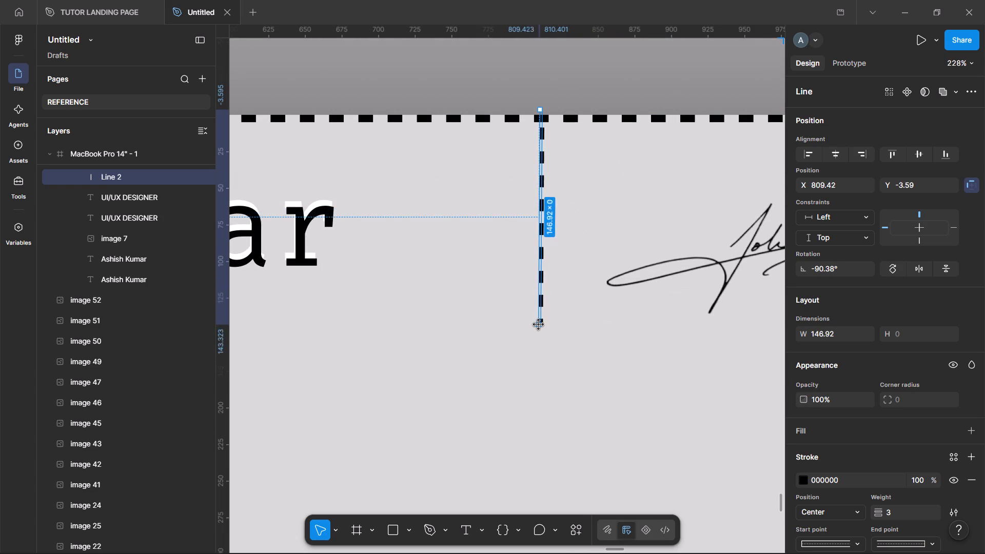
{"action": "left_click_drag", "start_coordinate": [539, 325], "coordinate": [538, 337]}
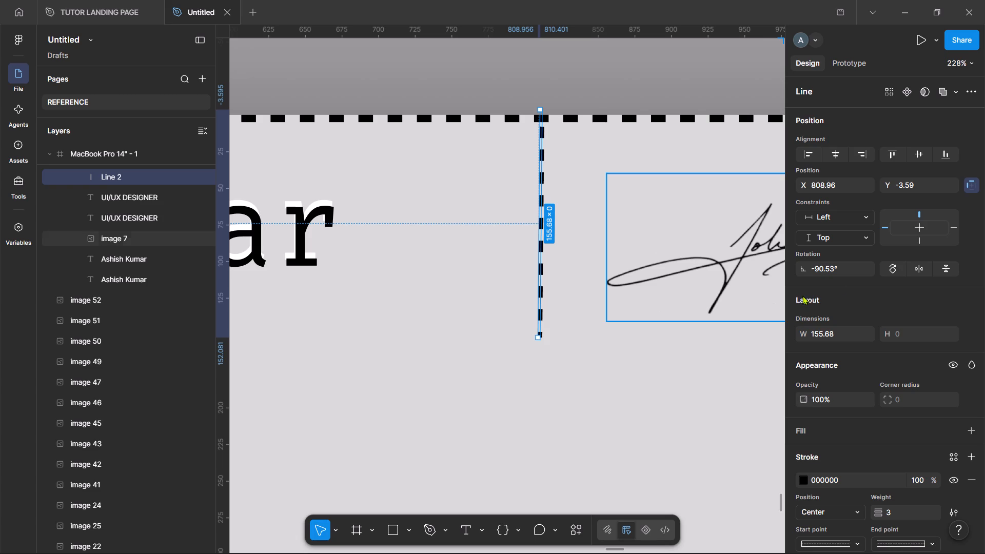
Set the dashed line's rotation to -90° so it stands exactly vertical.
{"action": "left_click", "coordinate": [838, 273]}
{"action": "type", "text": "-90"}
{"action": "key", "text": "Return"}
{"action": "left_click", "coordinate": [517, 246]}
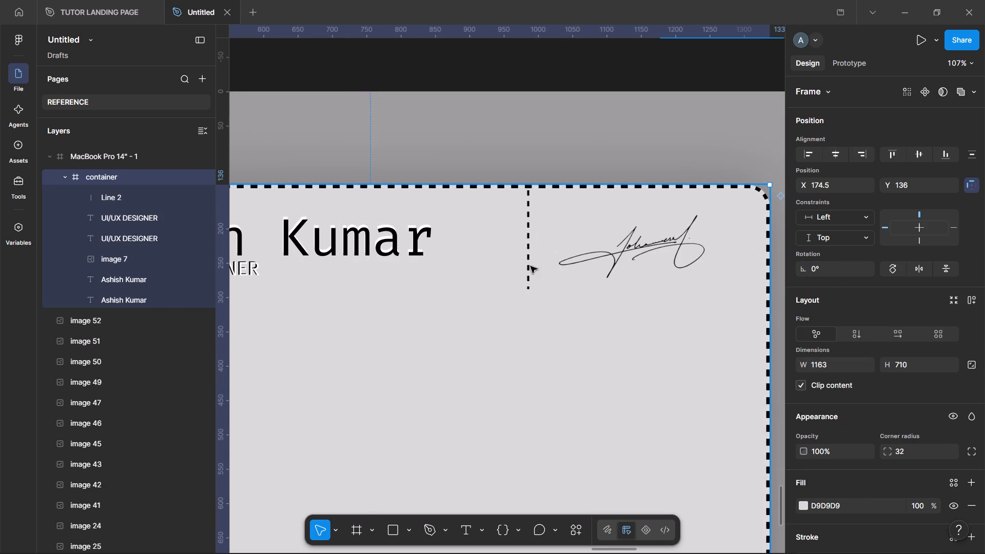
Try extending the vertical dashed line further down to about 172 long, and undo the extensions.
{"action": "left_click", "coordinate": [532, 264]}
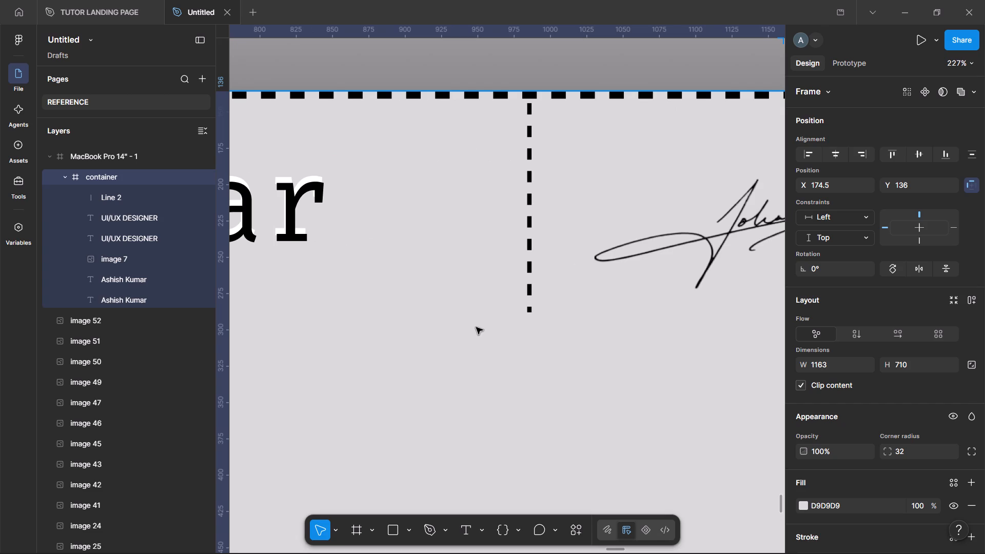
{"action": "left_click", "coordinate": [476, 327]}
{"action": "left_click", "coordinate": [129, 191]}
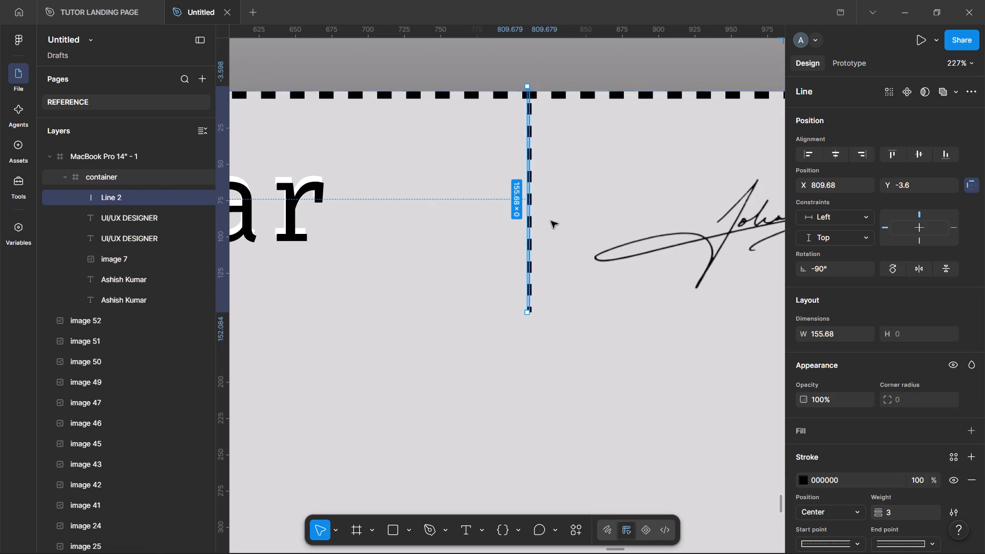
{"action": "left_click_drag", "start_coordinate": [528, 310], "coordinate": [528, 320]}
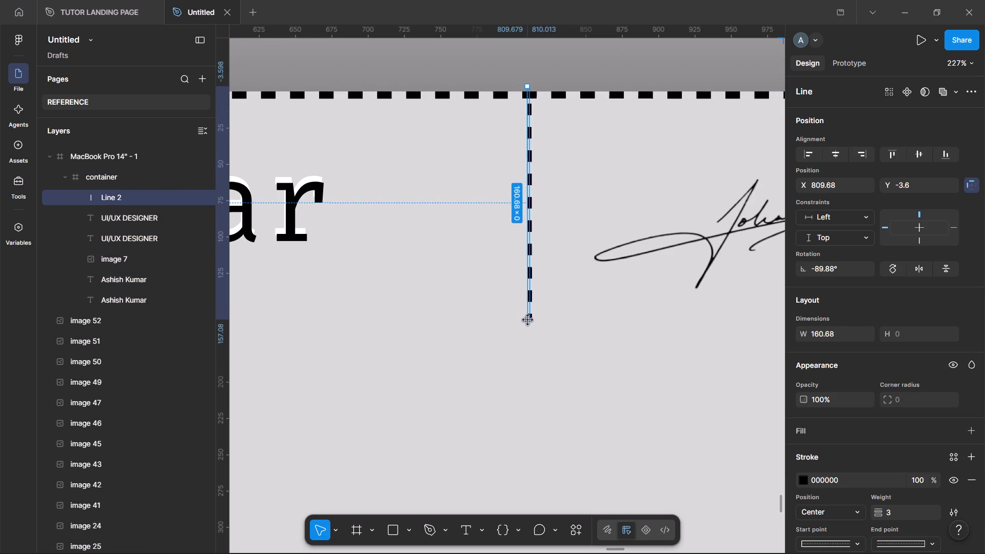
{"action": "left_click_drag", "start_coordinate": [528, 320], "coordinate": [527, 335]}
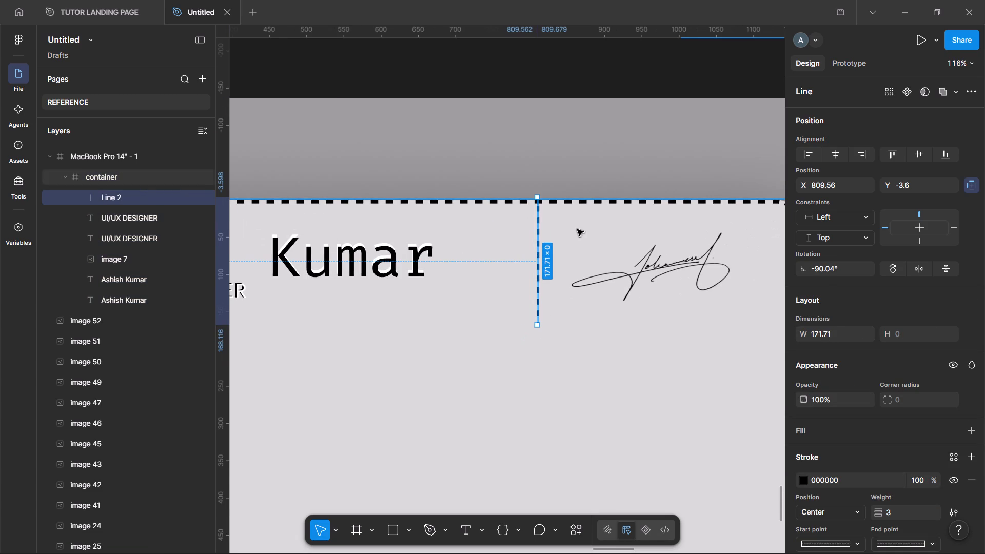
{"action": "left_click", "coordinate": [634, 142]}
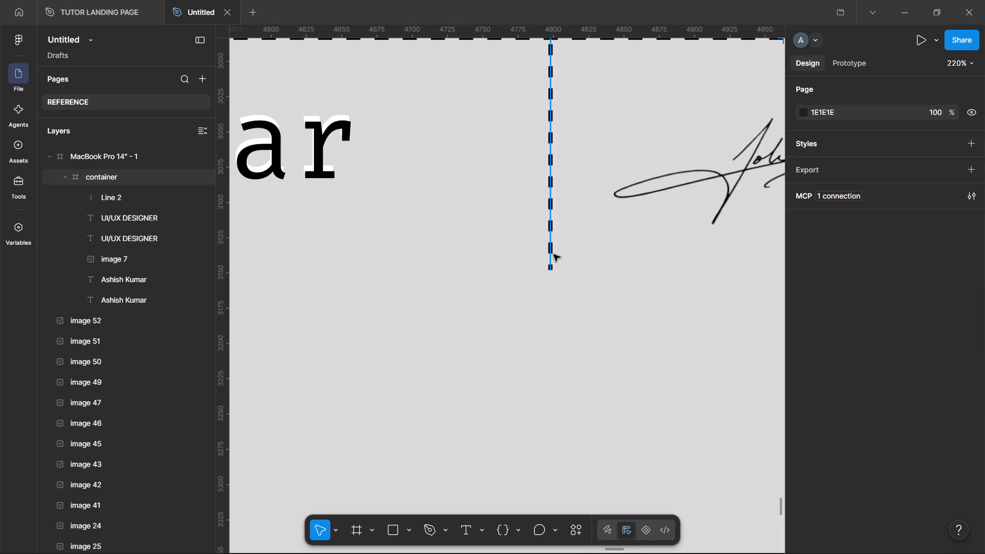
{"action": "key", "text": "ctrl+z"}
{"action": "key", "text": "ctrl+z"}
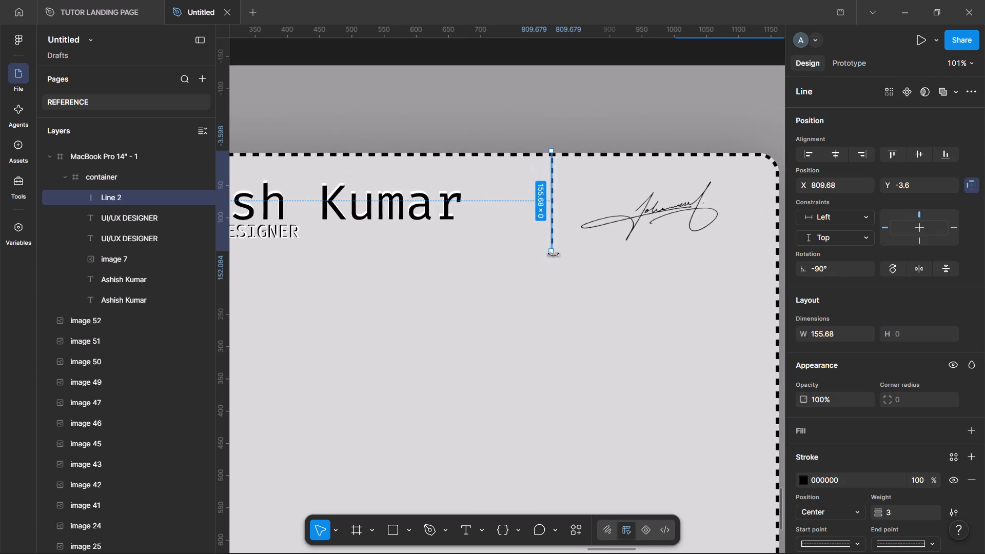
Enlarge the signature image to about 278 × 130 and place it beside the dashed line at about X 837, Y 22.
{"action": "left_click", "coordinate": [678, 211]}
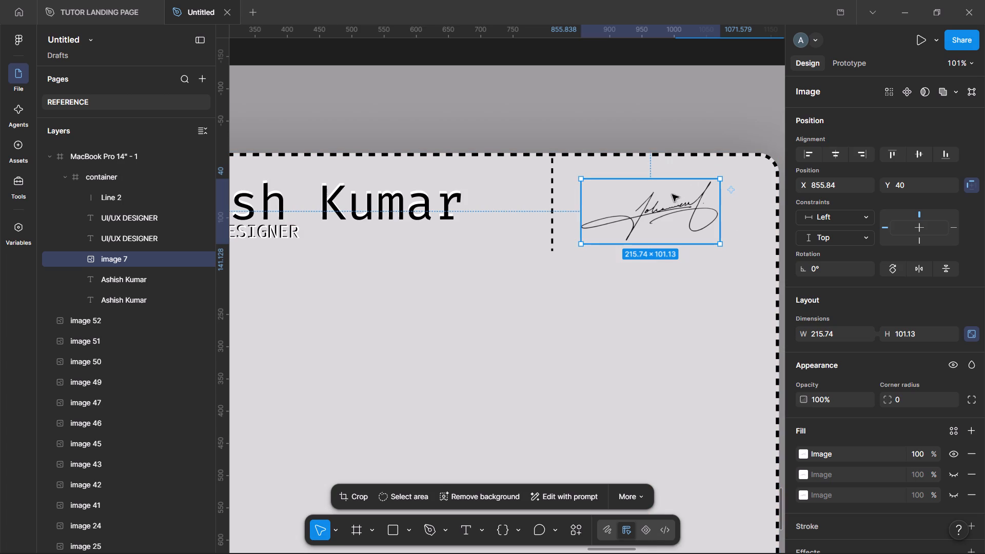
{"action": "left_click_drag", "start_coordinate": [723, 179], "coordinate": [737, 174]}
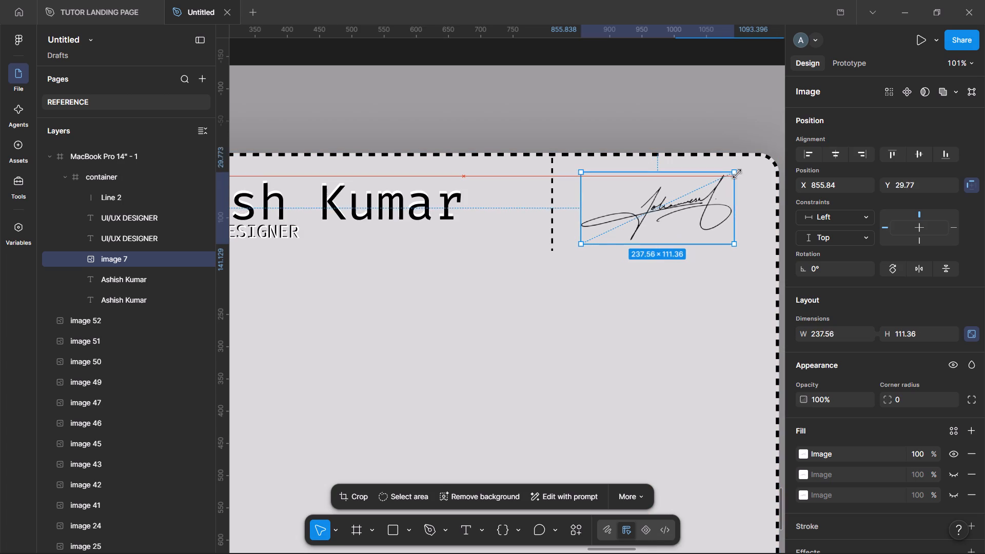
{"action": "left_click_drag", "start_coordinate": [737, 174], "coordinate": [760, 163]}
{"action": "left_click_drag", "start_coordinate": [732, 181], "coordinate": [720, 185]}
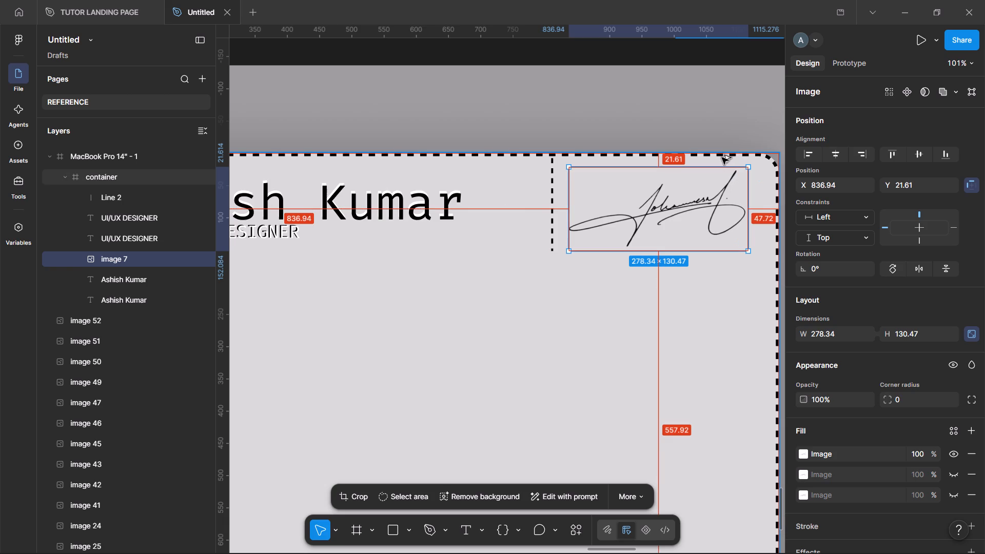
Lower the signature image to about Y 29 and shrink it proportionally to about 260 × 122.
{"action": "key", "text": "alt+Down"}
{"action": "key", "text": "alt+Down"}
{"action": "key", "text": "alt+Down"}
{"action": "key", "text": "alt+Down"}
{"action": "key", "text": "alt+Down"}
{"action": "key", "text": "alt+Down"}
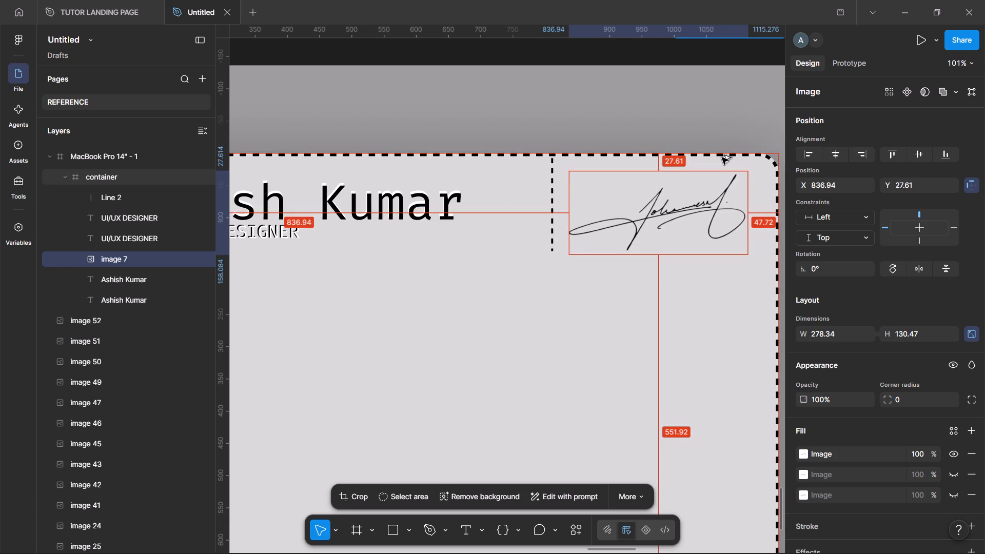
{"action": "key", "text": "alt+Down"}
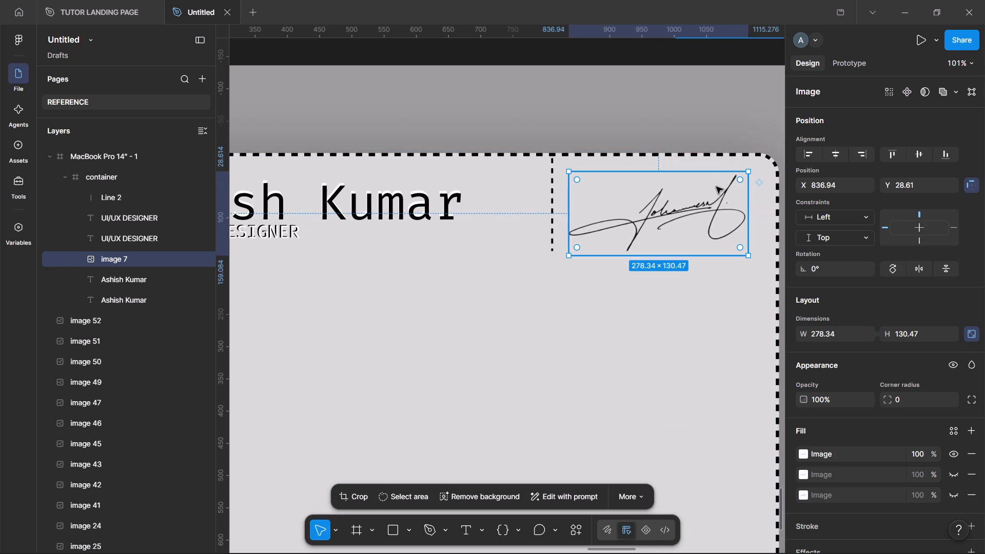
{"action": "left_click_drag", "start_coordinate": [746, 175], "coordinate": [737, 180]}
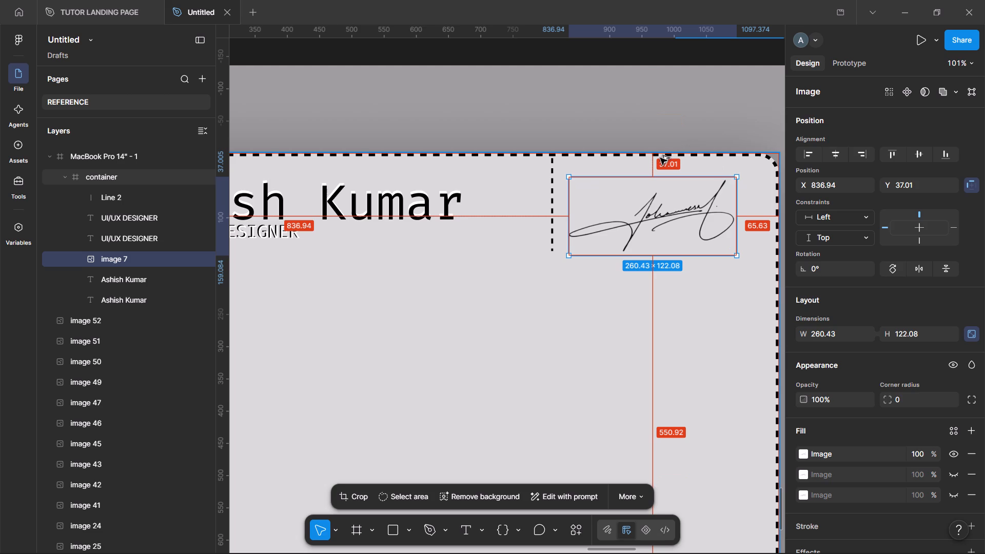
Move the signature image down and set its Y position to exactly 40.
{"action": "key", "text": "alt+Down"}
{"action": "key", "text": "alt+Down"}
{"action": "key", "text": "alt+Down"}
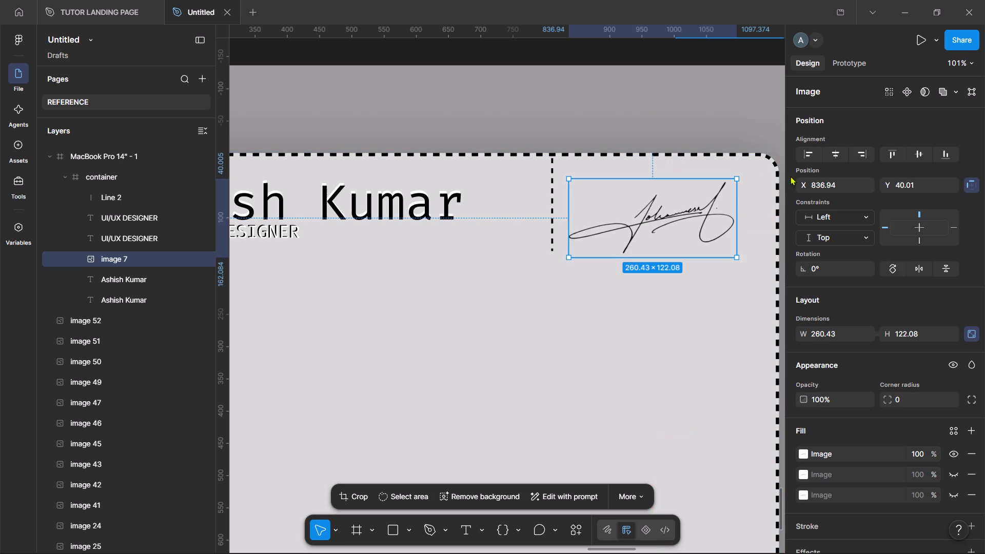
{"action": "left_click", "coordinate": [910, 179]}
{"action": "type", "text": "40"}
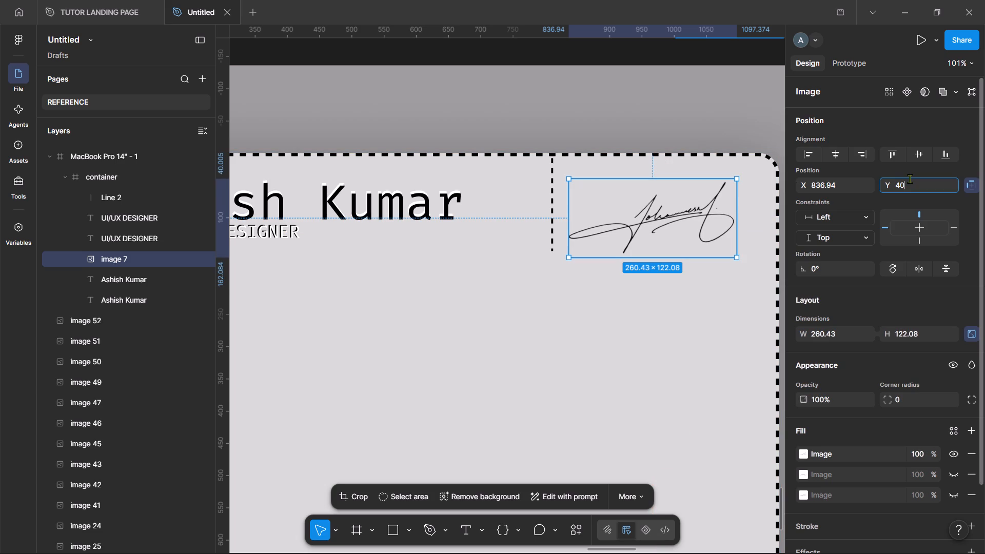
{"action": "key", "text": "Return"}
{"action": "left_click", "coordinate": [641, 185]}
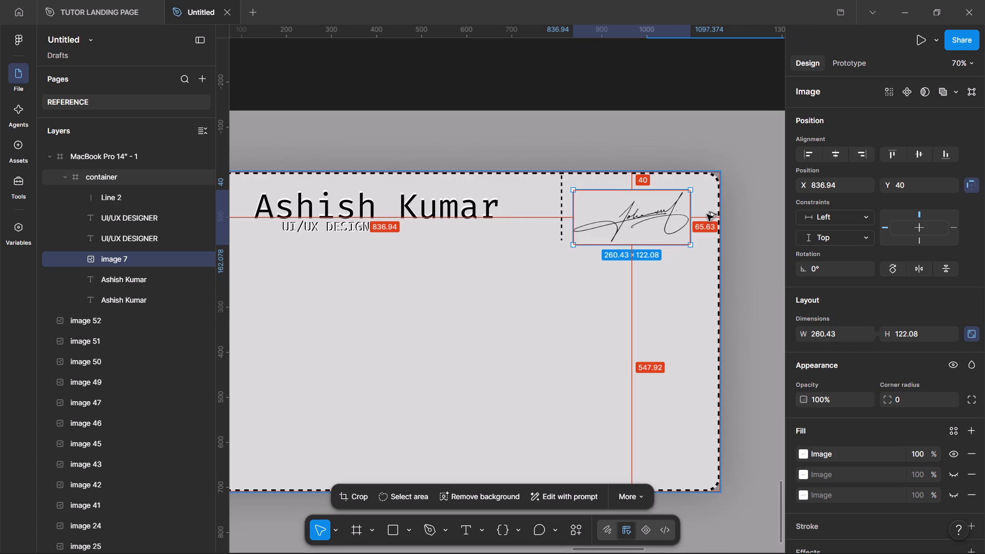
Shift the signature image toward the container's right edge and set its X position to 862.
{"action": "key", "text": "alt+Right"}
{"action": "key", "text": "alt+Right"}
{"action": "key", "text": "alt+Right"}
{"action": "key", "text": "alt+Right"}
{"action": "key", "text": "alt+Right"}
{"action": "key", "text": "alt+Right"}
{"action": "key", "text": "alt+Right"}
{"action": "key", "text": "alt+Right"}
{"action": "key", "text": "alt+Right"}
{"action": "key", "text": "alt+Right"}
{"action": "key", "text": "alt+Right"}
{"action": "key", "text": "alt+Right"}
{"action": "key", "text": "alt+Right"}
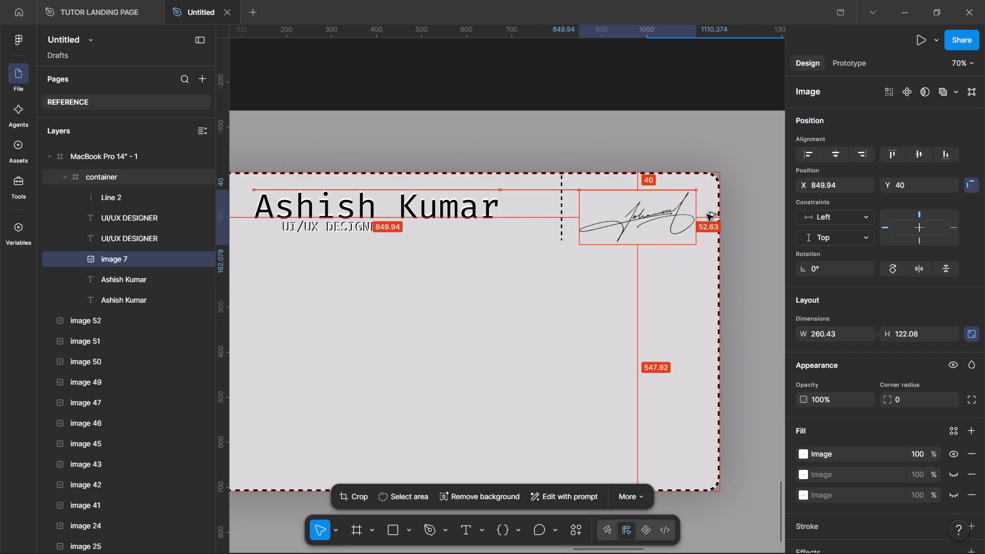
{"action": "key", "text": "alt+Right"}
{"action": "key", "text": "alt+Right"}
{"action": "key", "text": "alt+Right"}
{"action": "key", "text": "alt+Right"}
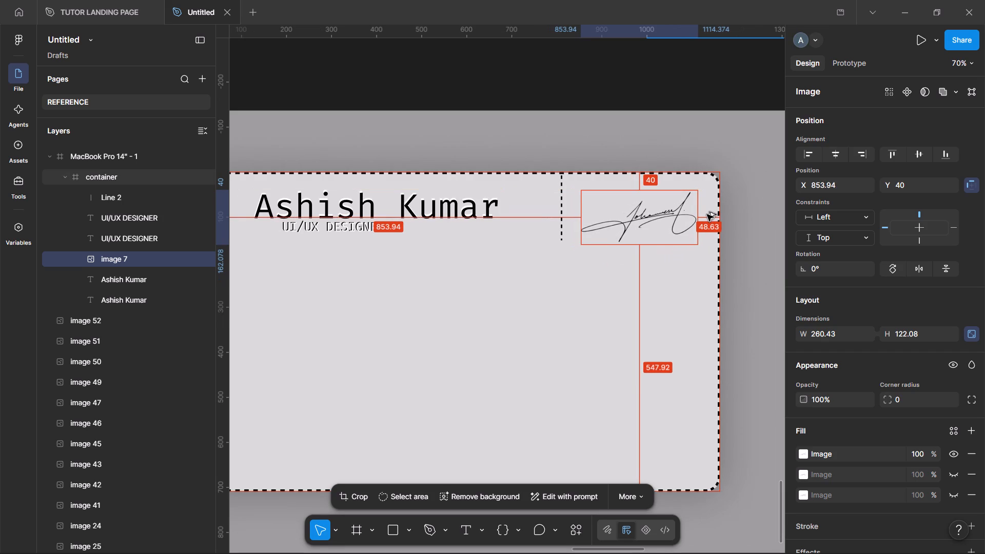
{"action": "key", "text": "alt+Right"}
{"action": "key", "text": "alt+Right"}
{"action": "key", "text": "alt+Right"}
{"action": "key", "text": "alt+Right"}
{"action": "key", "text": "alt+Right"}
{"action": "key", "text": "alt+Right"}
{"action": "key", "text": "alt+Right"}
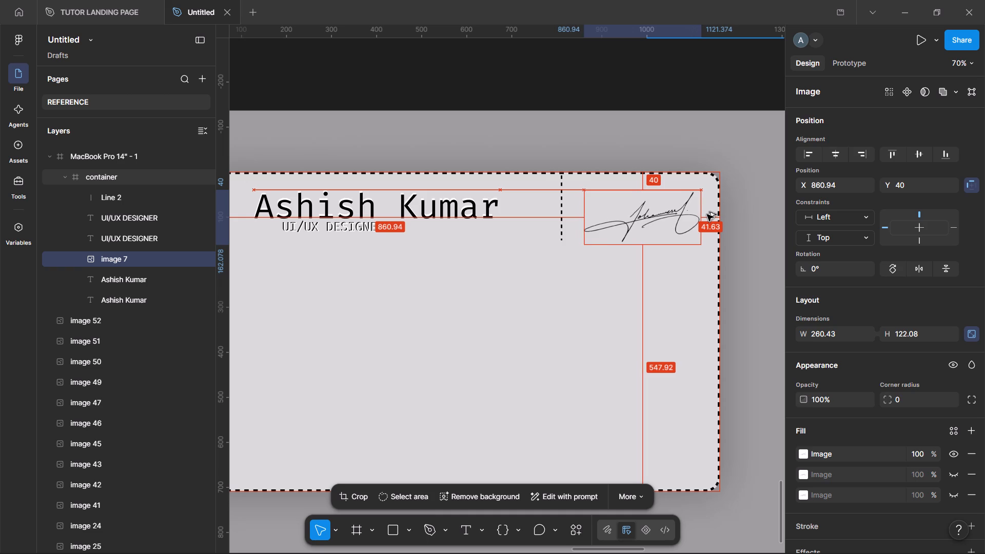
{"action": "key", "text": "alt+Right"}
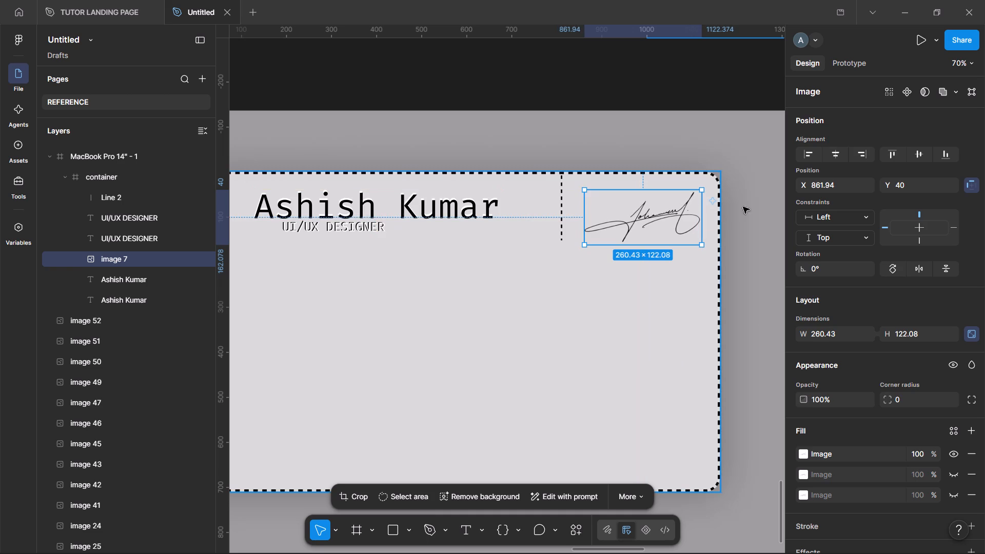
{"action": "left_click", "coordinate": [829, 185]}
{"action": "type", "text": "861"}
{"action": "key", "text": "BackSpace"}
{"action": "key", "text": "2"}
{"action": "key", "text": "Return"}
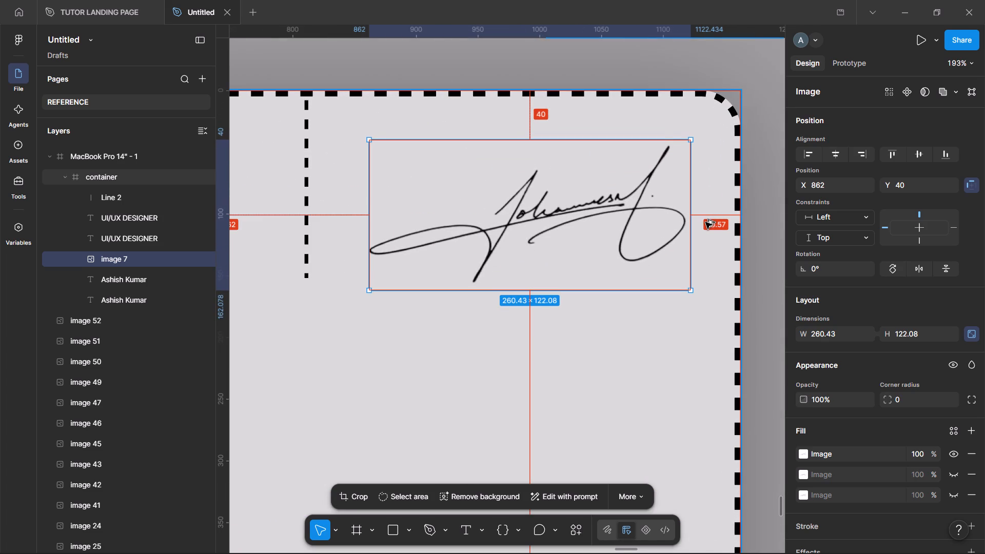
Fine-tune the signature's X position through 862.43 and 862.58 to 862.57, leaving about 40 to the container's right edge.
{"action": "left_click", "coordinate": [835, 182]}
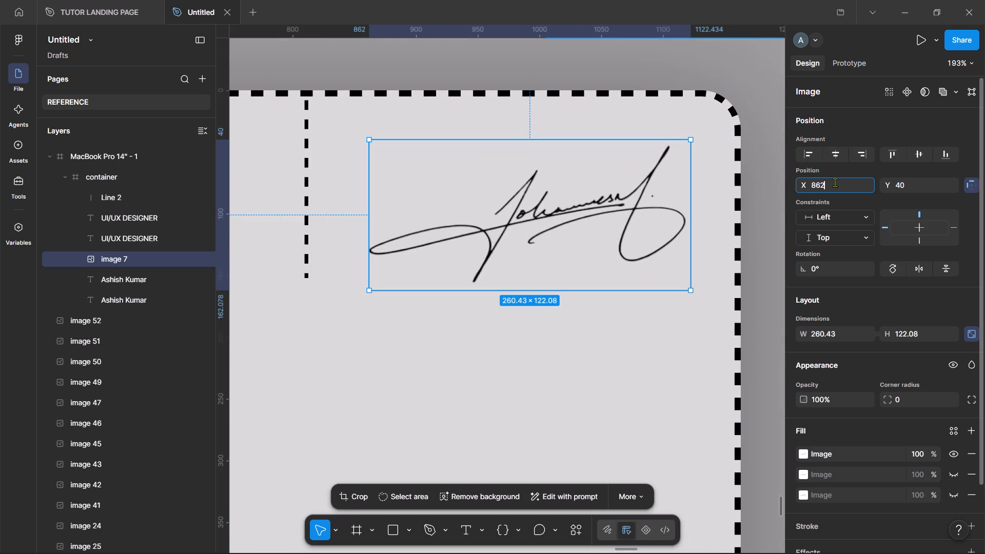
{"action": "left_click", "coordinate": [835, 182]}
{"action": "type", "text": ".43"}
{"action": "key", "text": "Return"}
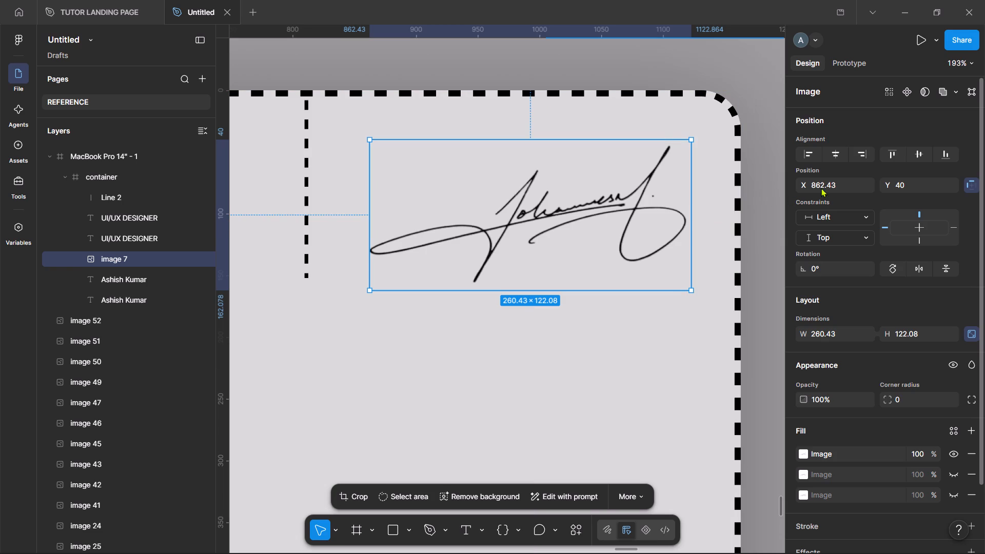
{"action": "left_click", "coordinate": [842, 183]}
{"action": "left_click", "coordinate": [842, 183]}
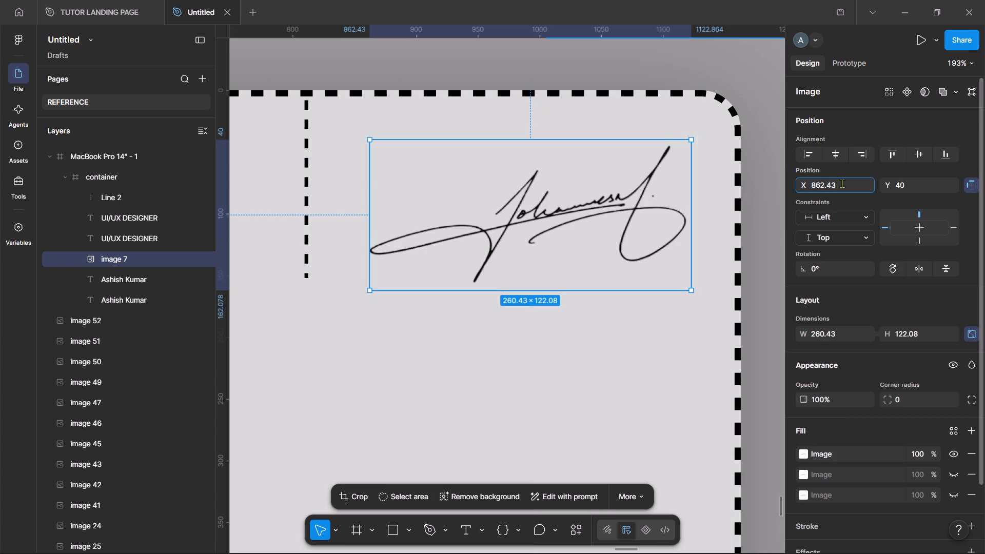
{"action": "key", "text": "BackSpace"}
{"action": "key", "text": "BackSpace"}
{"action": "type", "text": "58"}
{"action": "key", "text": "Return"}
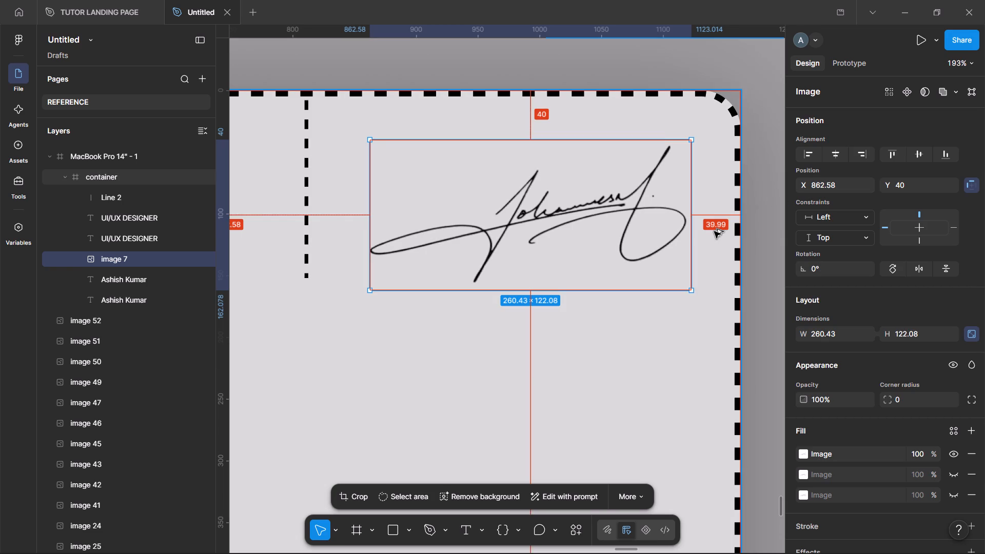
{"action": "left_click", "coordinate": [846, 184]}
{"action": "left_click", "coordinate": [846, 184]}
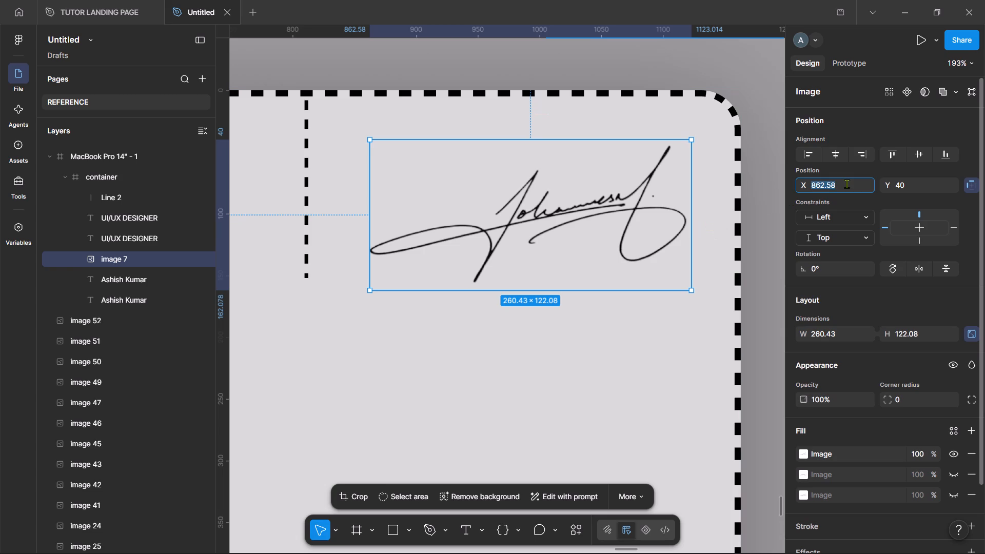
{"action": "key", "text": "BackSpace"}
{"action": "key", "text": "7"}
{"action": "key", "text": "Return"}
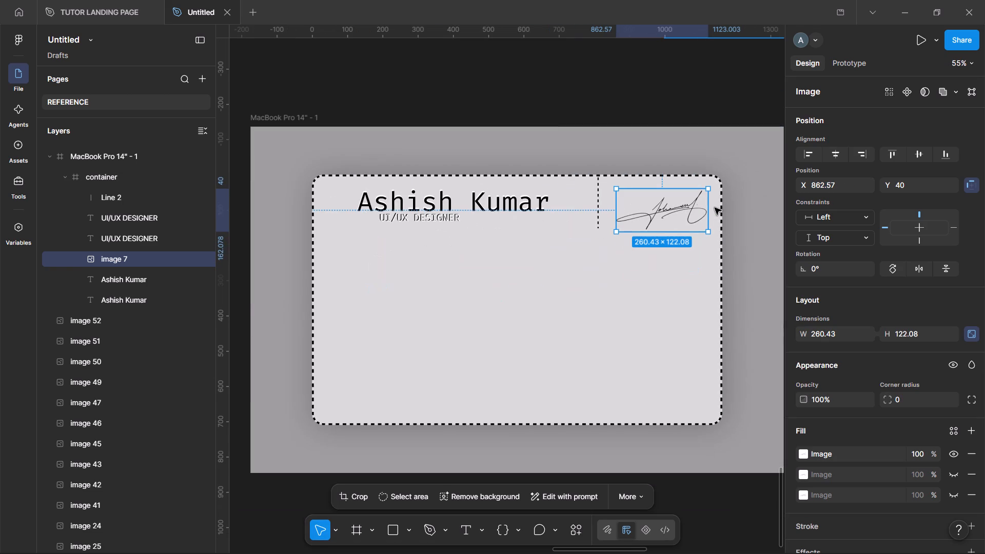
{"action": "left_click", "coordinate": [721, 102]}
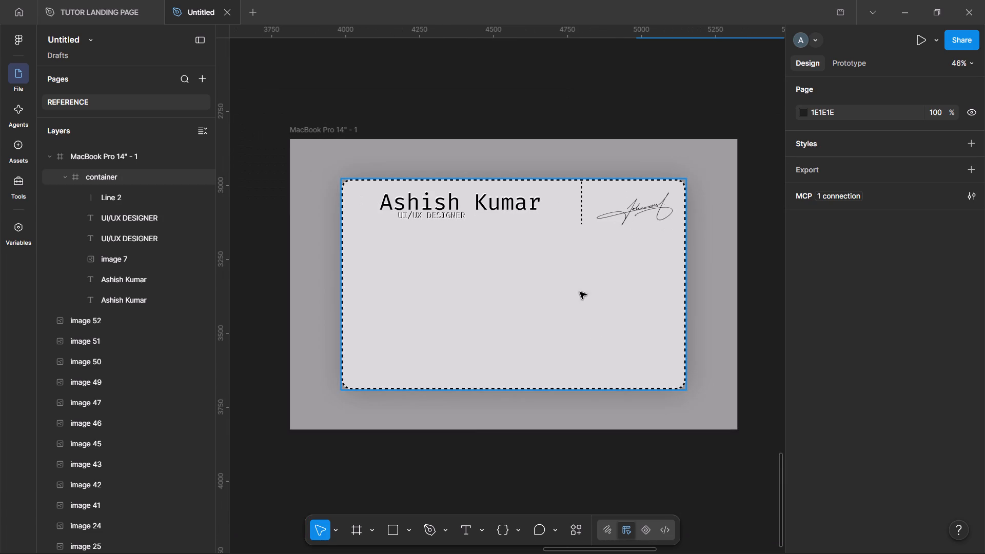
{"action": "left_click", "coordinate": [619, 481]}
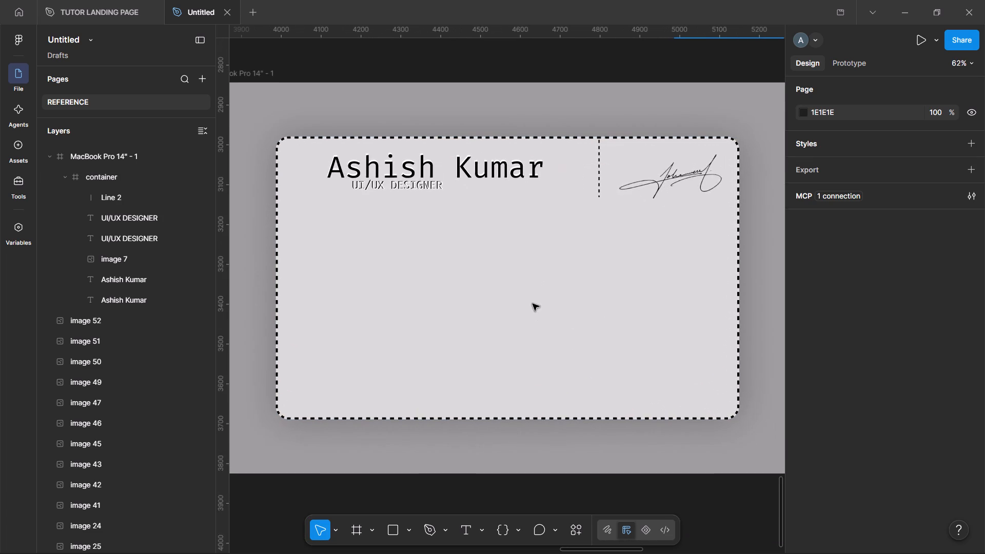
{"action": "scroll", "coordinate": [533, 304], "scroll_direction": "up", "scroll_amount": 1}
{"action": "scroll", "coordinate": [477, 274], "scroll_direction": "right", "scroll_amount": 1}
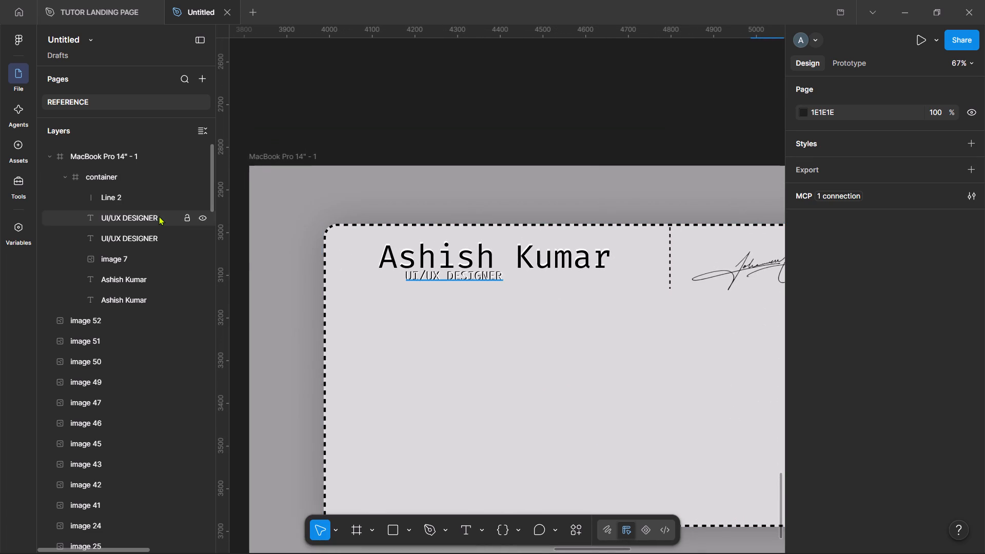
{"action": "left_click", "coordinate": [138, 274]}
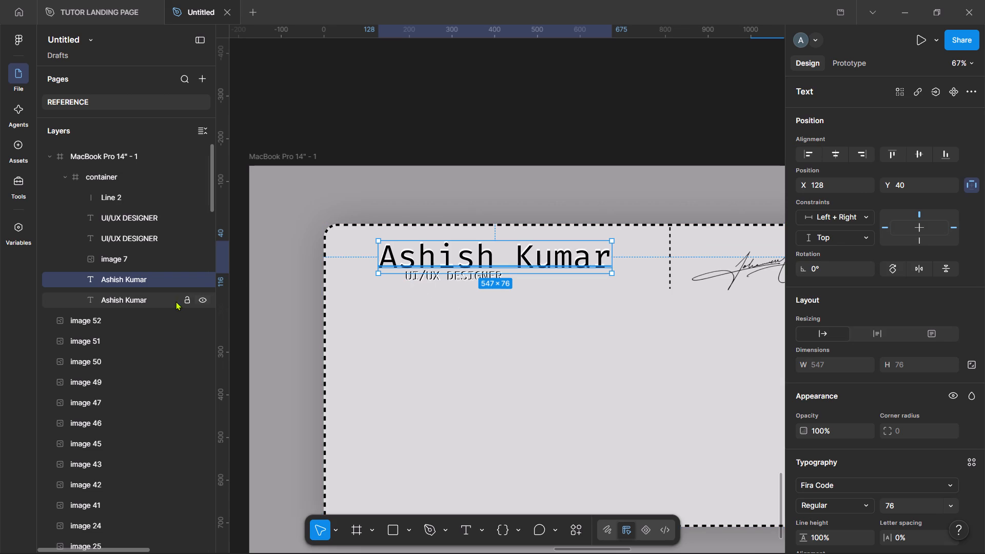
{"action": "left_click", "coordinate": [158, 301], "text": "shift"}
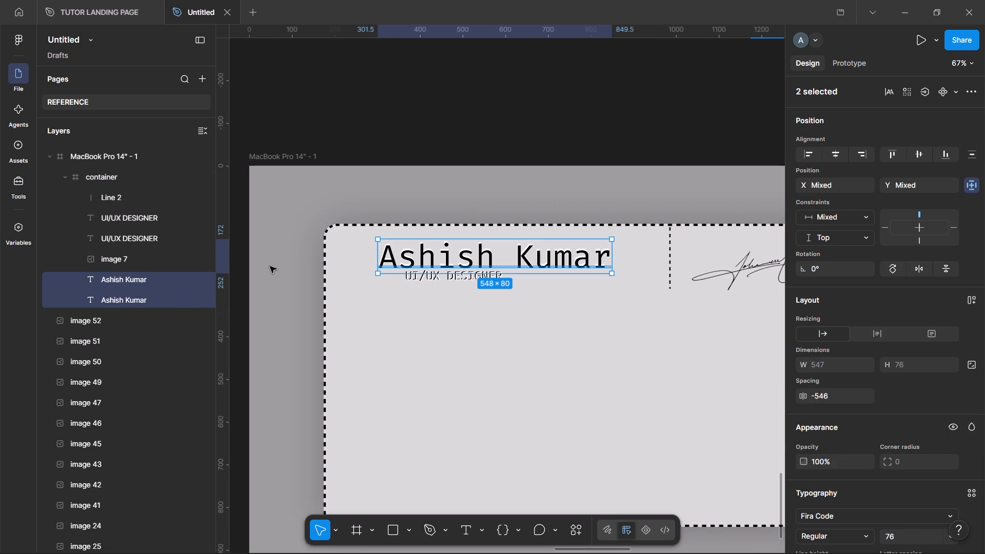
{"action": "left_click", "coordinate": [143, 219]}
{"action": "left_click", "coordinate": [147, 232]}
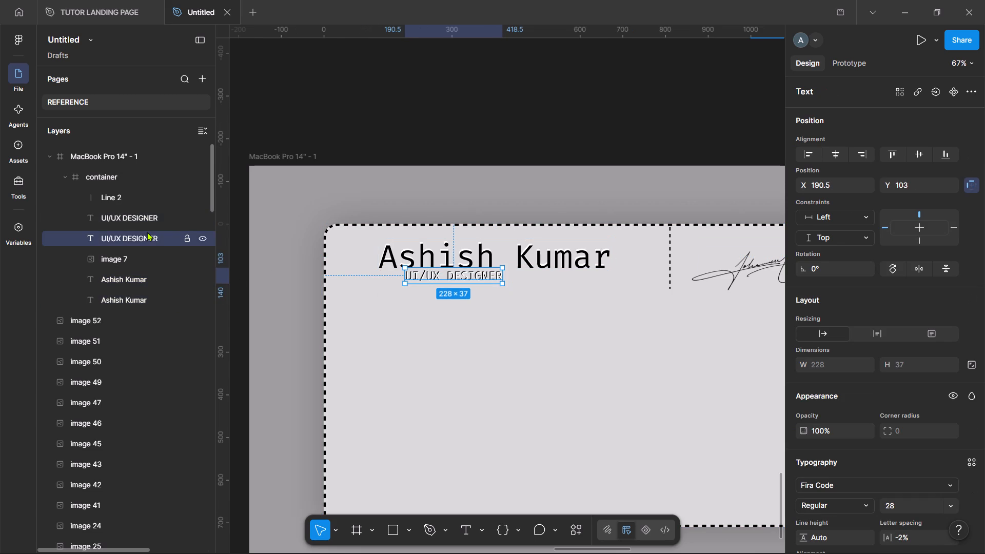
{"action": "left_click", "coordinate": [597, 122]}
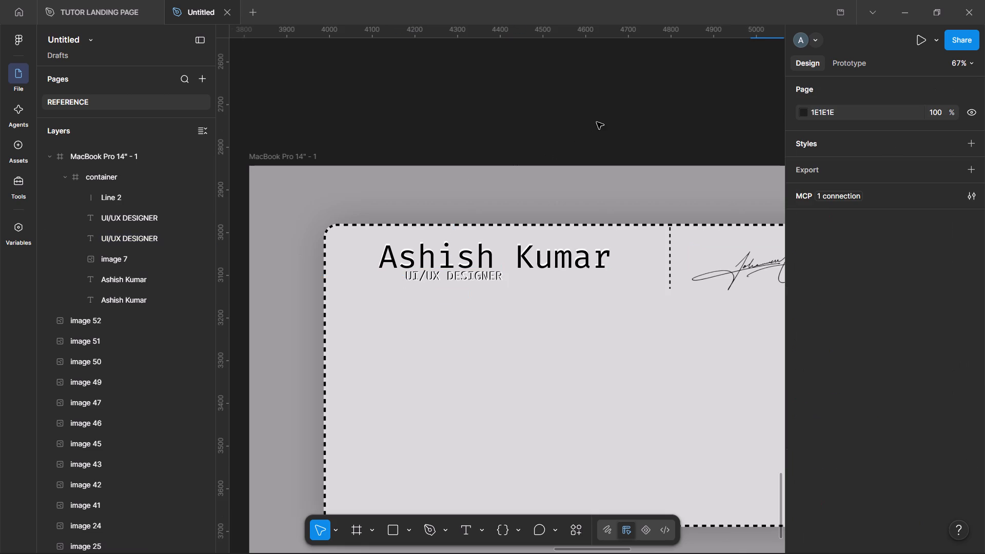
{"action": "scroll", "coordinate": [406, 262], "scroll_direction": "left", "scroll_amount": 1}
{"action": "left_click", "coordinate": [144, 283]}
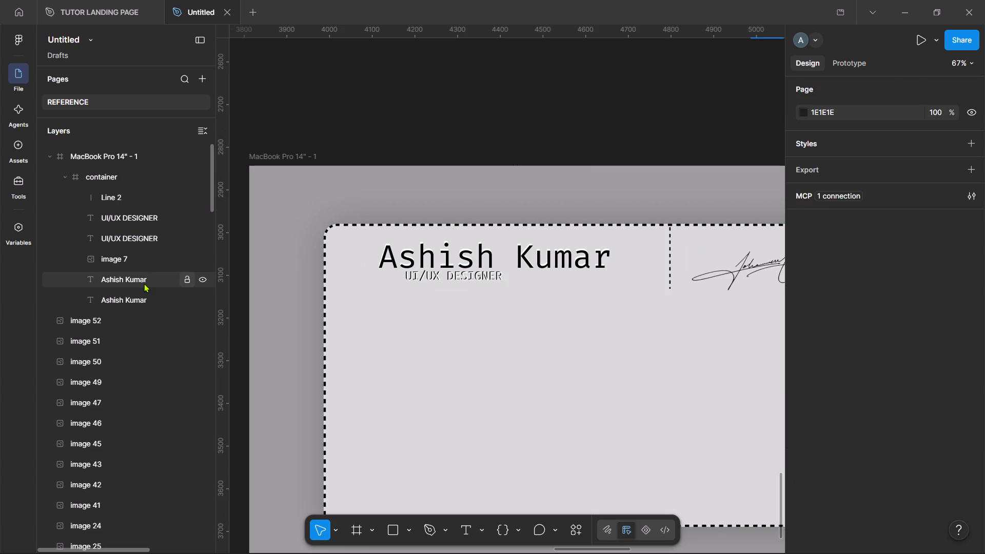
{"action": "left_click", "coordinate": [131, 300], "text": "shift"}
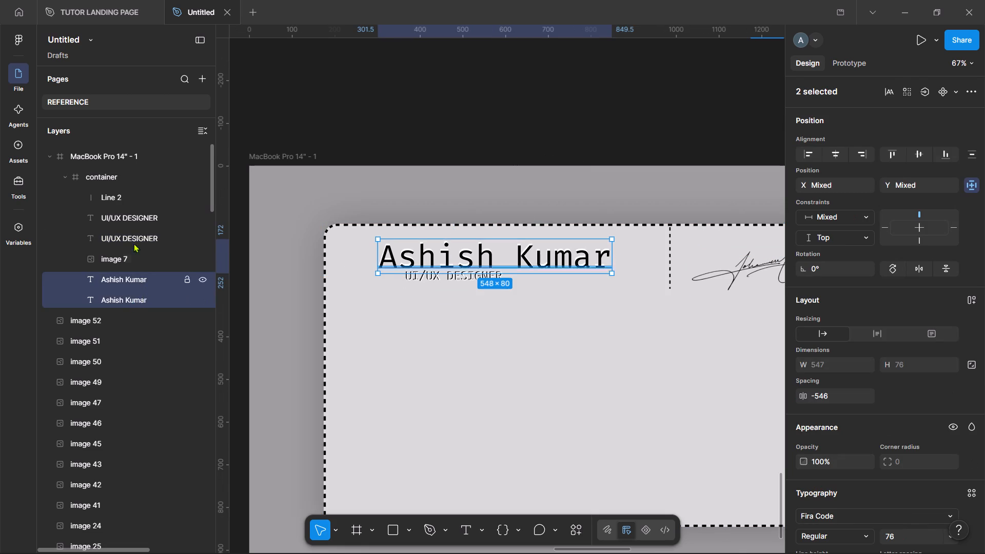
Reorder the signature image layer (image 7) above both UI/UX DESIGNER text layers, directly beneath Line 2.
{"action": "left_click", "coordinate": [119, 255]}
{"action": "left_click_drag", "start_coordinate": [127, 253], "coordinate": [122, 227]}
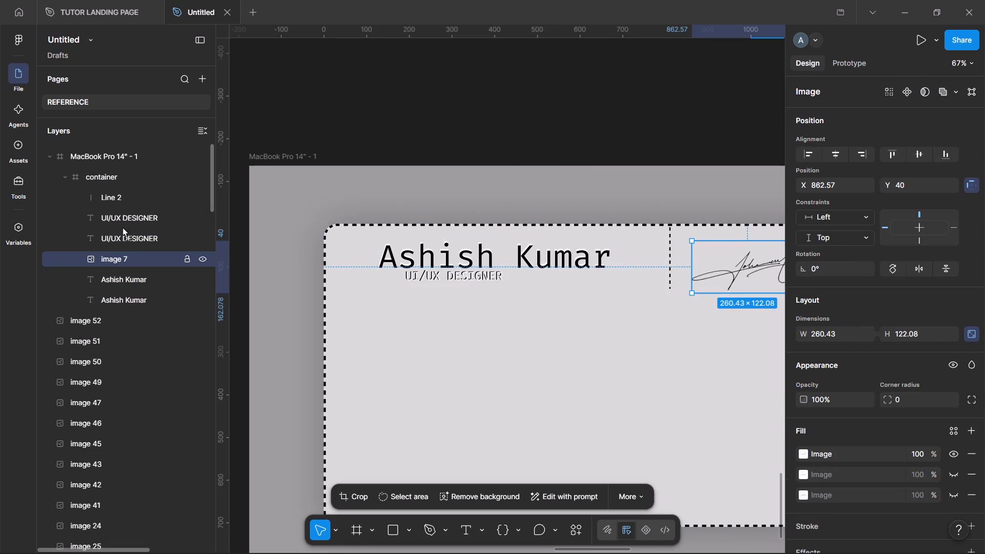
{"action": "left_click_drag", "start_coordinate": [122, 227], "coordinate": [121, 204]}
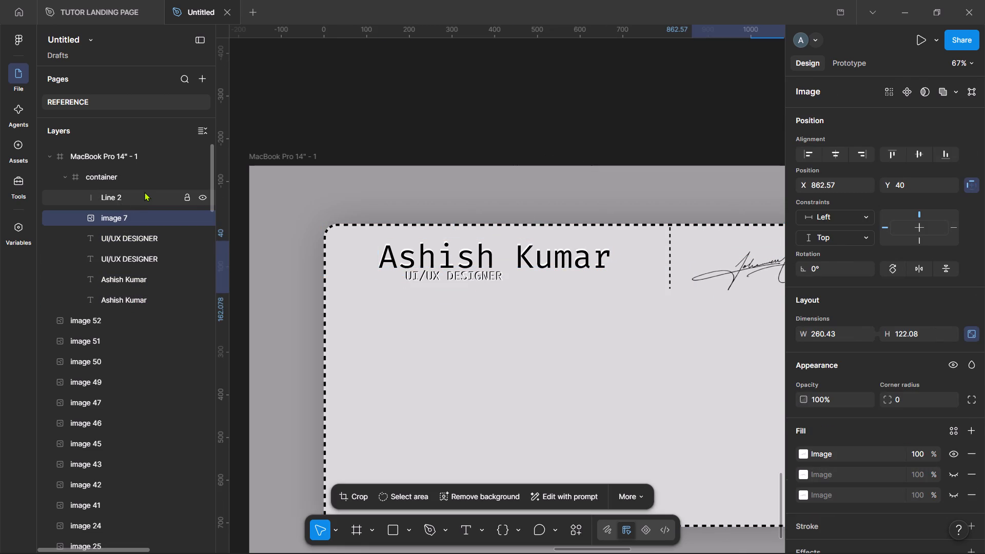
Wrap the two name text layers and the two UI/UX DESIGNER text layers together in one new frame.
{"action": "left_click", "coordinate": [128, 280]}
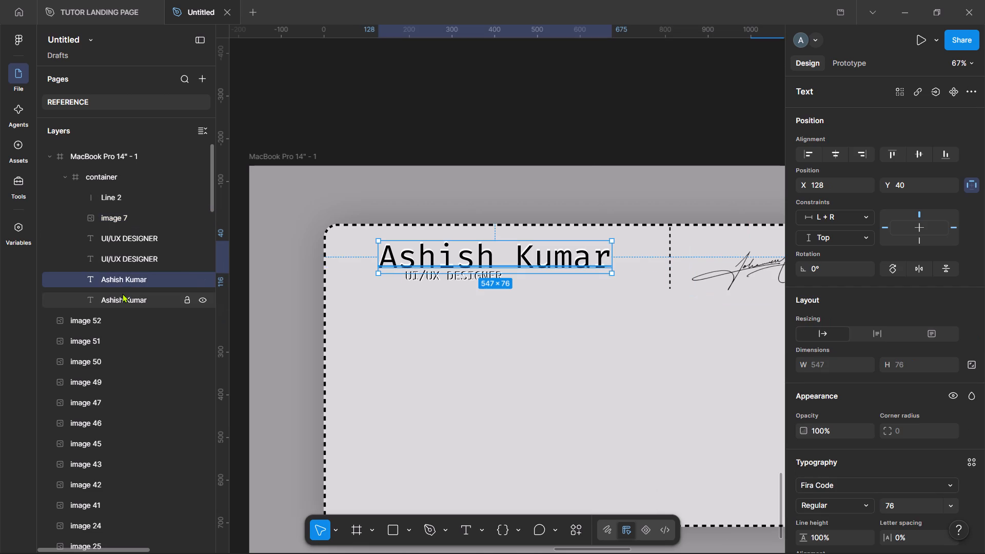
{"action": "left_click", "coordinate": [122, 293], "text": "shift"}
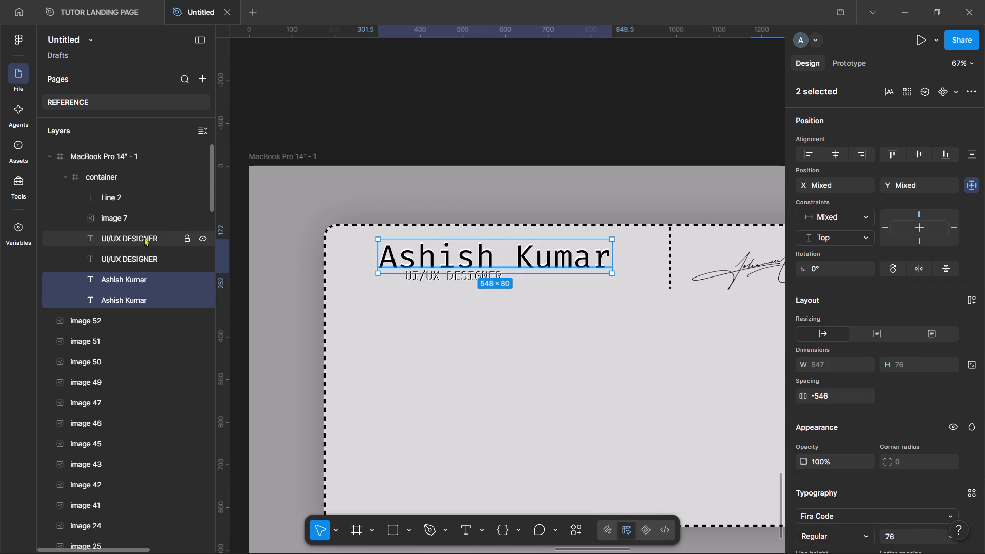
{"action": "left_click", "coordinate": [144, 237], "text": "shift"}
{"action": "left_click", "coordinate": [144, 237]}
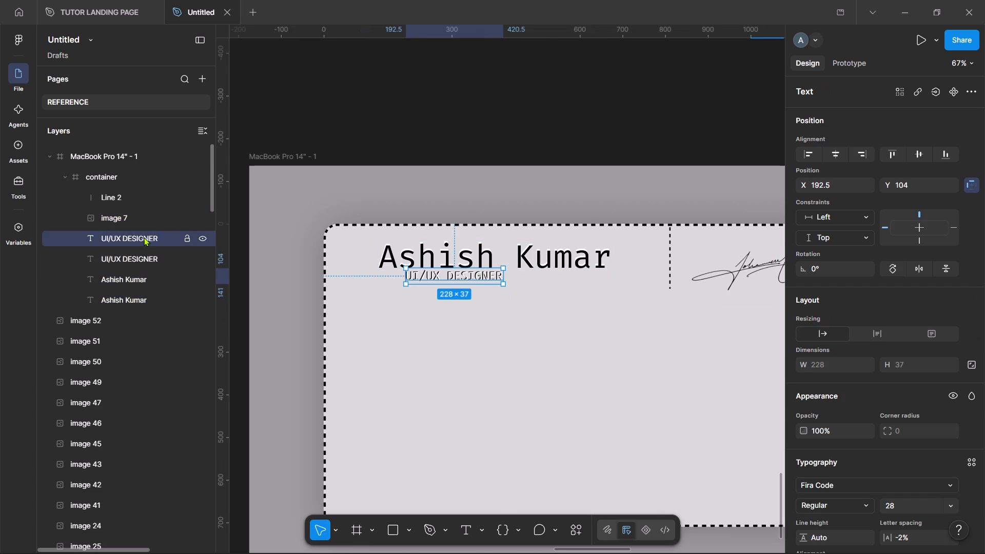
{"action": "left_click", "coordinate": [132, 292], "text": "shift"}
{"action": "right_click", "coordinate": [132, 292]}
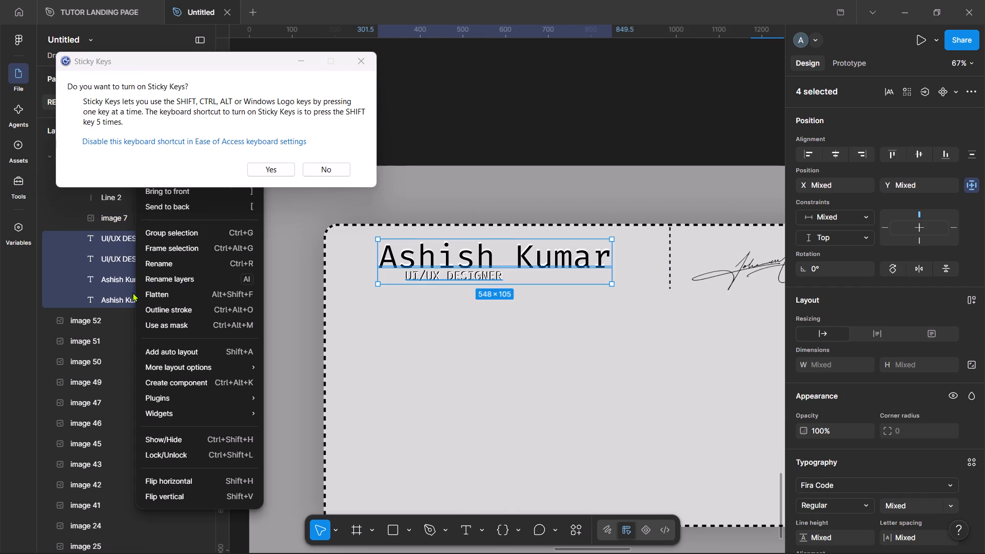
{"action": "right_click", "coordinate": [159, 261]}
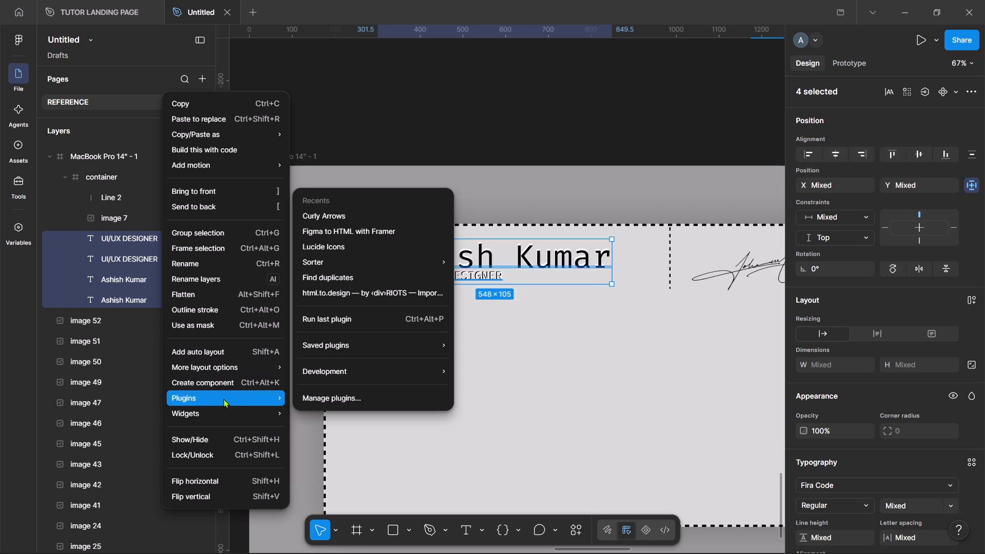
{"action": "left_click", "coordinate": [245, 250]}
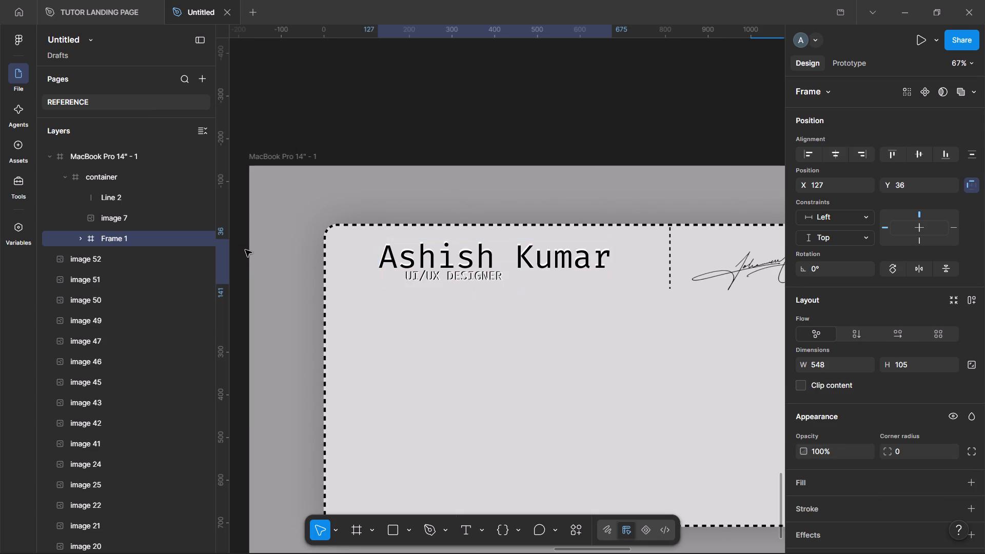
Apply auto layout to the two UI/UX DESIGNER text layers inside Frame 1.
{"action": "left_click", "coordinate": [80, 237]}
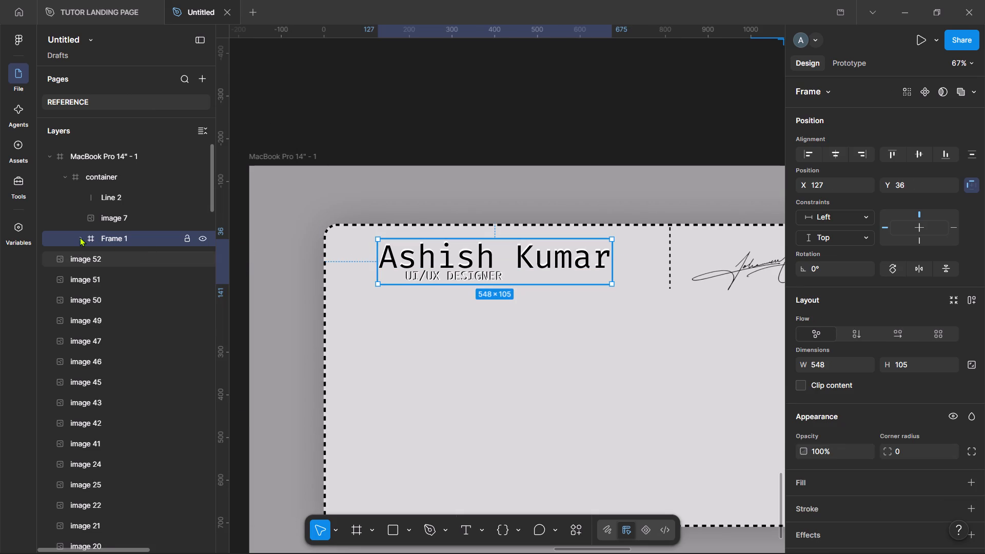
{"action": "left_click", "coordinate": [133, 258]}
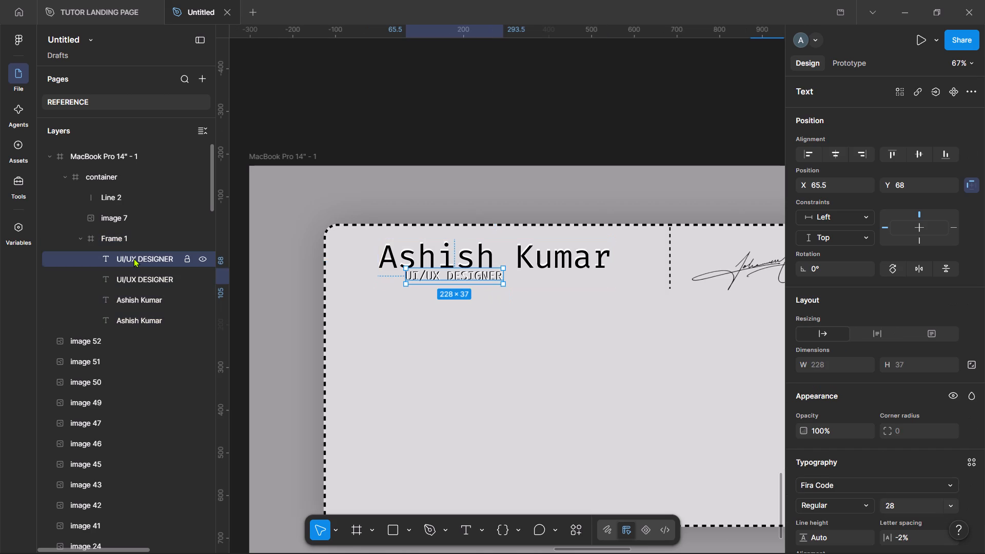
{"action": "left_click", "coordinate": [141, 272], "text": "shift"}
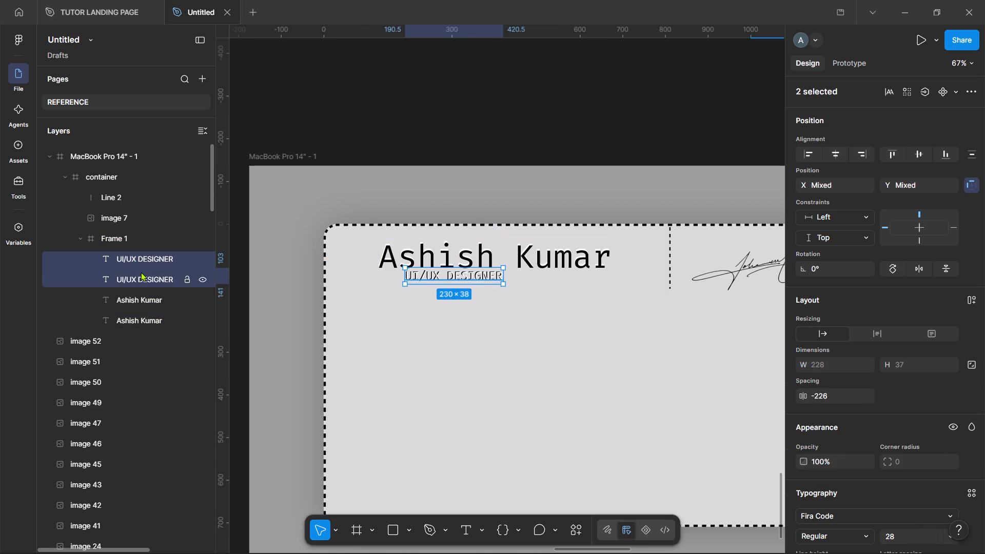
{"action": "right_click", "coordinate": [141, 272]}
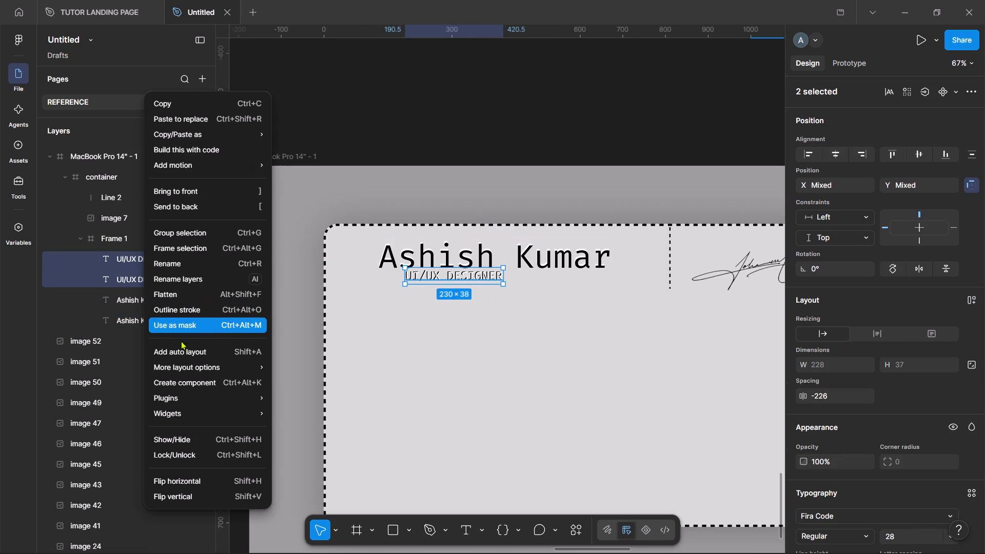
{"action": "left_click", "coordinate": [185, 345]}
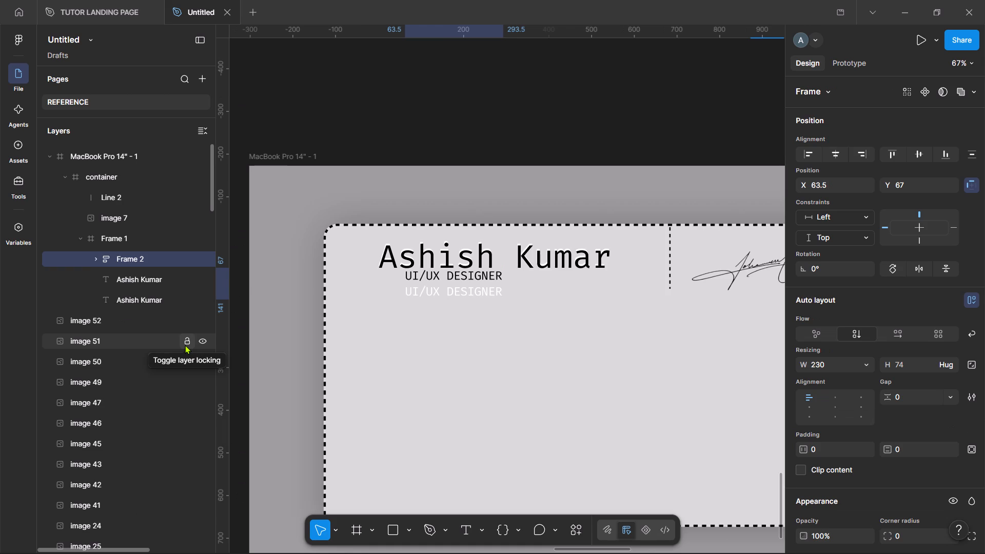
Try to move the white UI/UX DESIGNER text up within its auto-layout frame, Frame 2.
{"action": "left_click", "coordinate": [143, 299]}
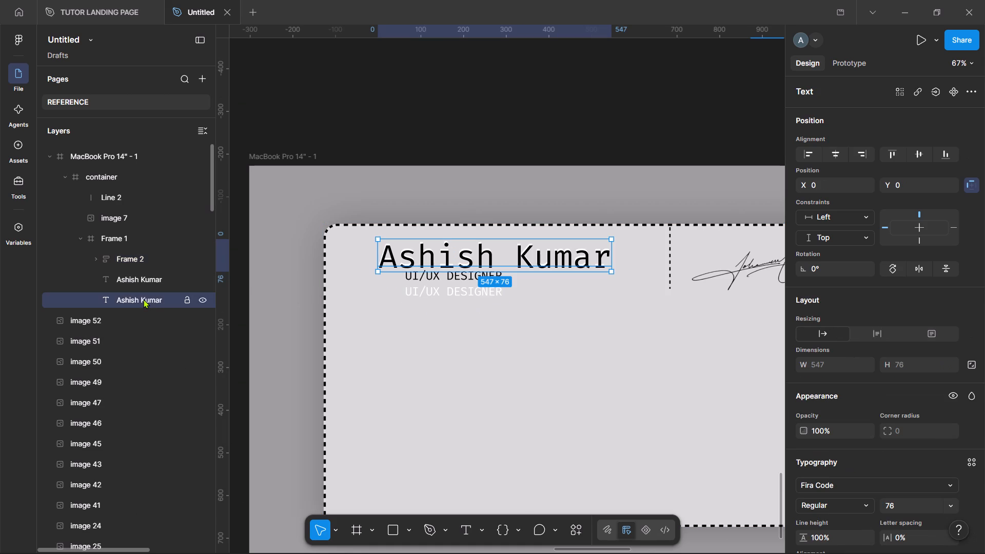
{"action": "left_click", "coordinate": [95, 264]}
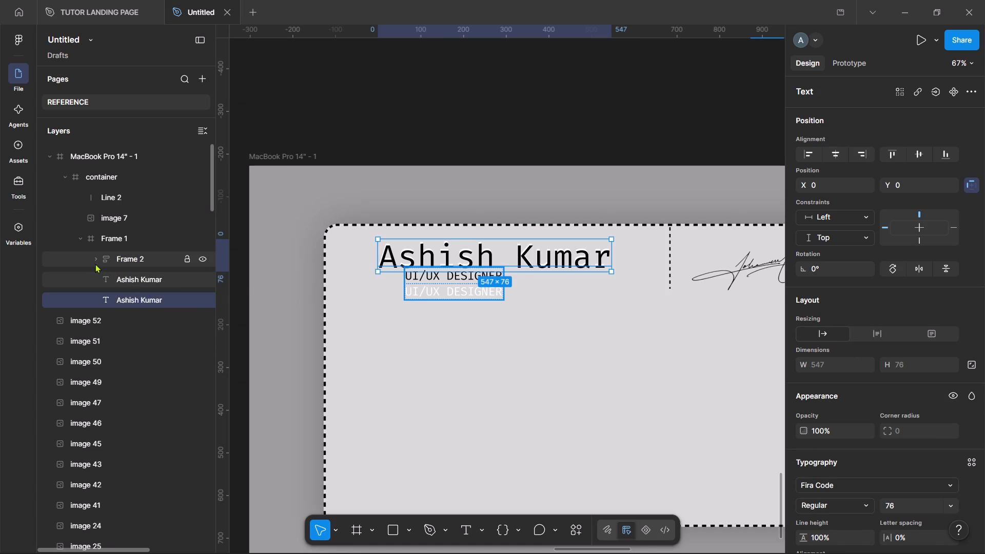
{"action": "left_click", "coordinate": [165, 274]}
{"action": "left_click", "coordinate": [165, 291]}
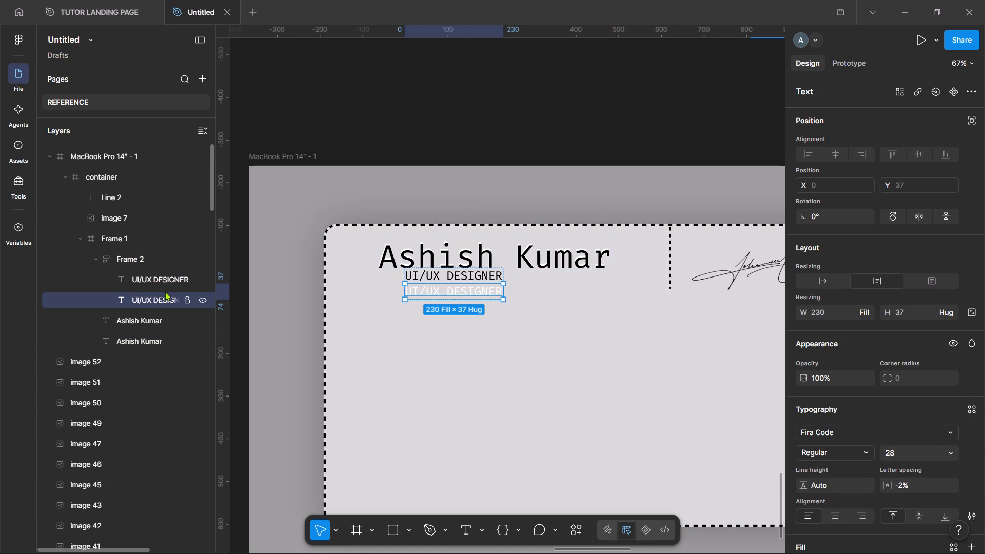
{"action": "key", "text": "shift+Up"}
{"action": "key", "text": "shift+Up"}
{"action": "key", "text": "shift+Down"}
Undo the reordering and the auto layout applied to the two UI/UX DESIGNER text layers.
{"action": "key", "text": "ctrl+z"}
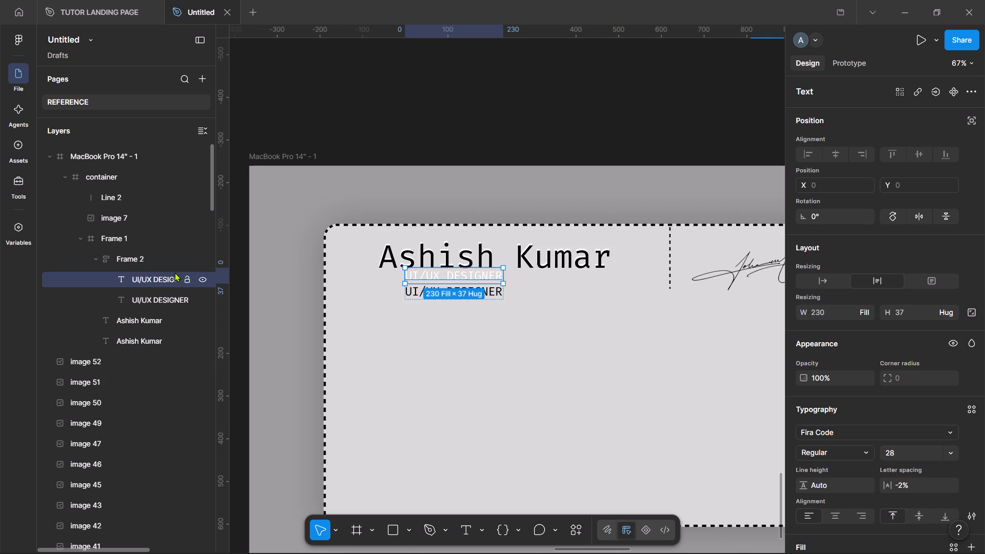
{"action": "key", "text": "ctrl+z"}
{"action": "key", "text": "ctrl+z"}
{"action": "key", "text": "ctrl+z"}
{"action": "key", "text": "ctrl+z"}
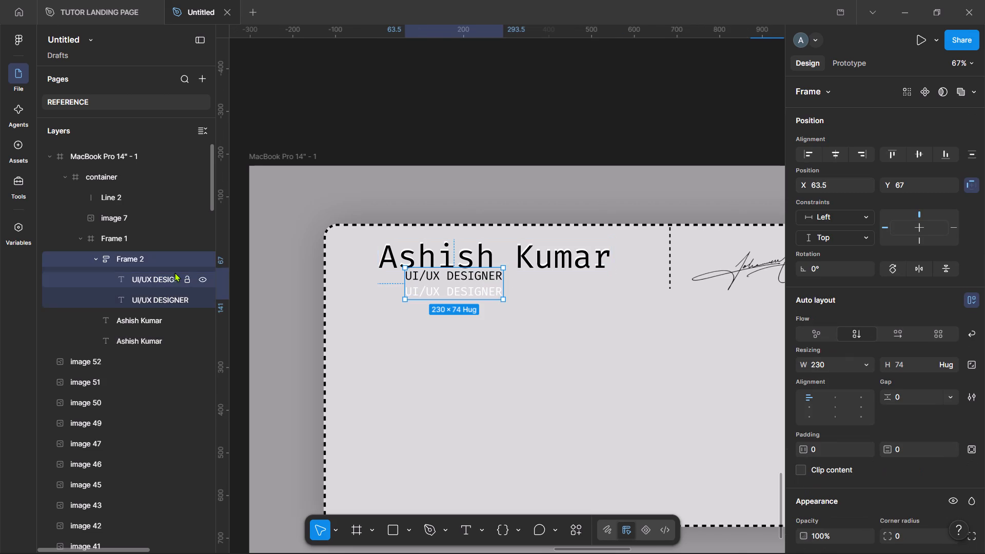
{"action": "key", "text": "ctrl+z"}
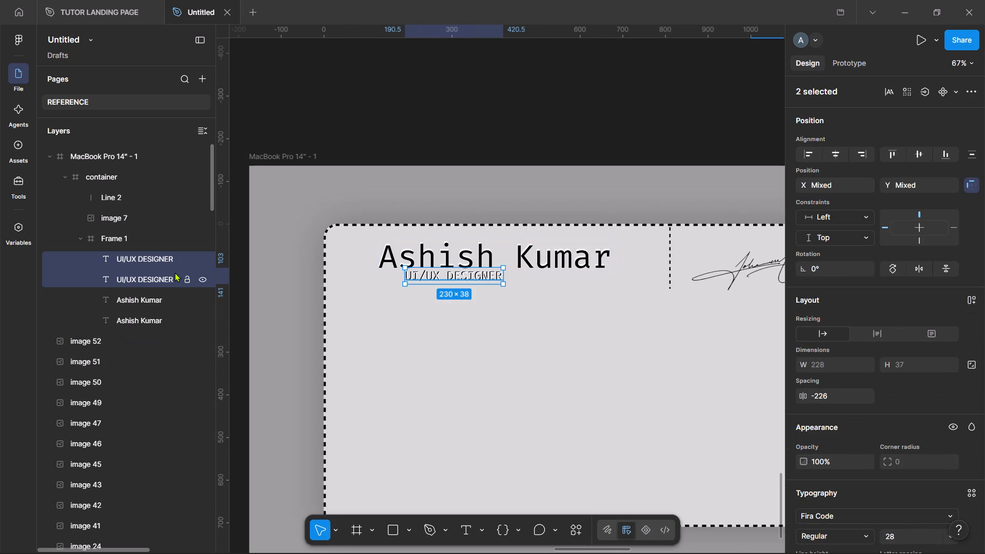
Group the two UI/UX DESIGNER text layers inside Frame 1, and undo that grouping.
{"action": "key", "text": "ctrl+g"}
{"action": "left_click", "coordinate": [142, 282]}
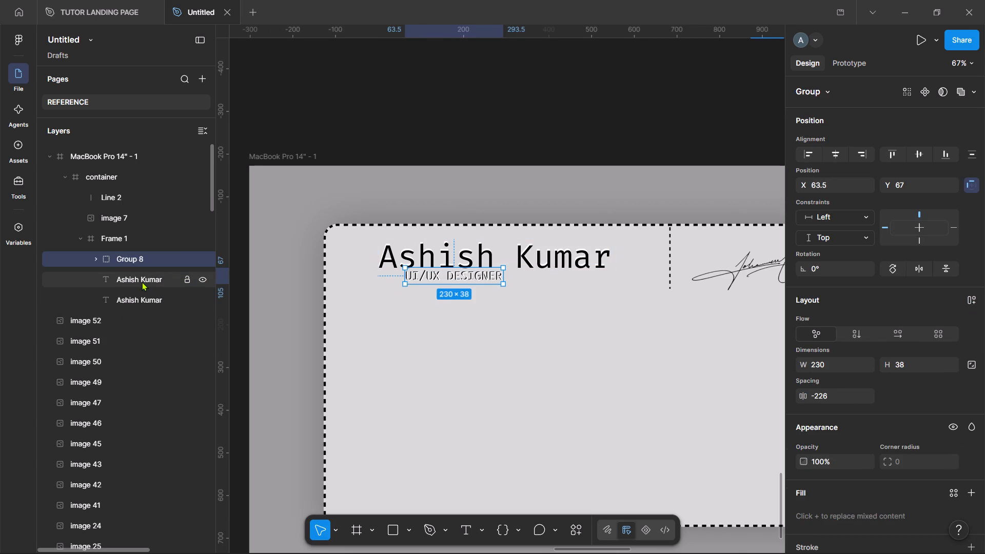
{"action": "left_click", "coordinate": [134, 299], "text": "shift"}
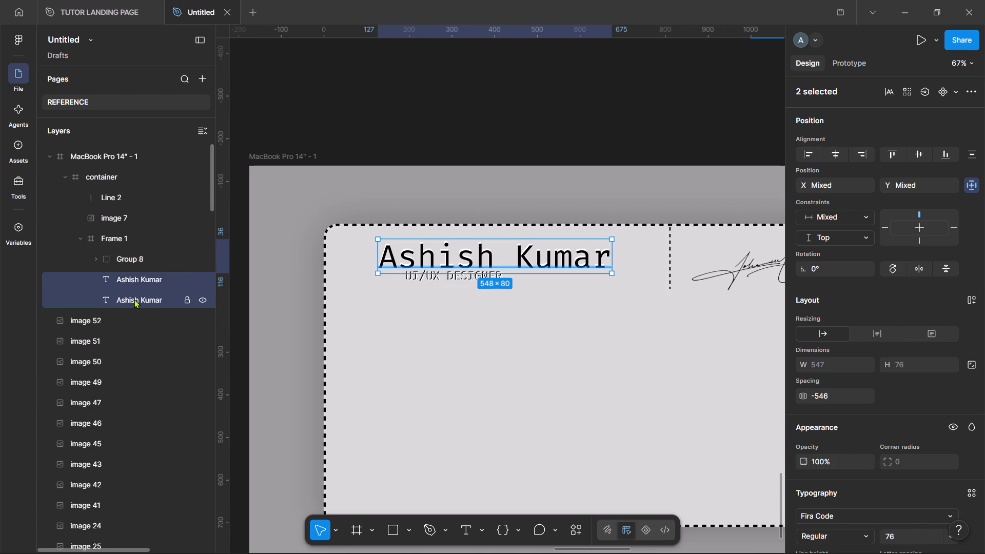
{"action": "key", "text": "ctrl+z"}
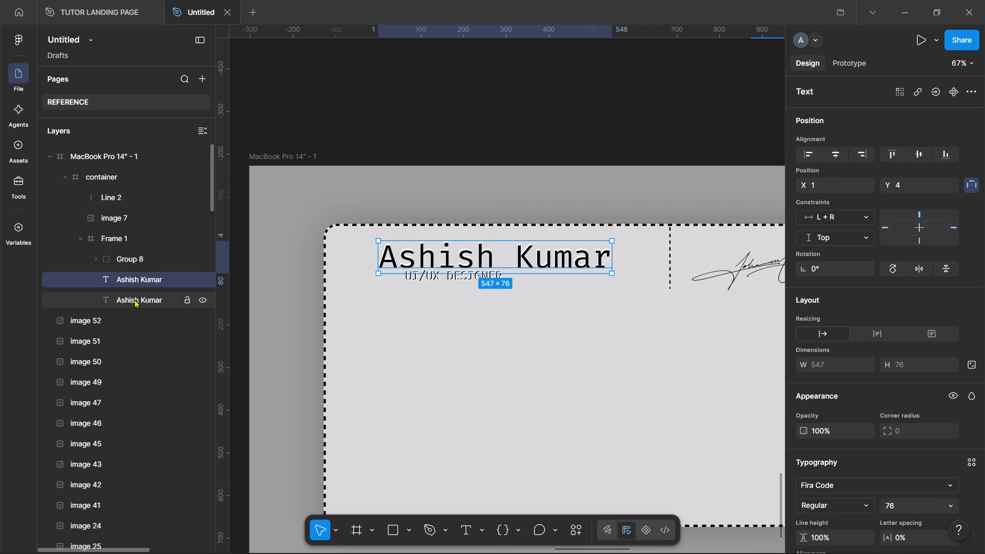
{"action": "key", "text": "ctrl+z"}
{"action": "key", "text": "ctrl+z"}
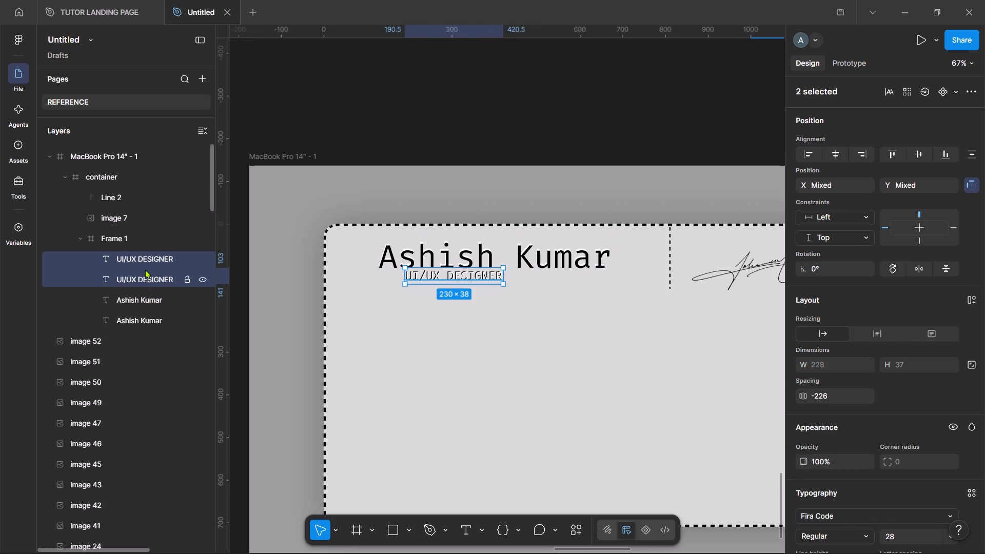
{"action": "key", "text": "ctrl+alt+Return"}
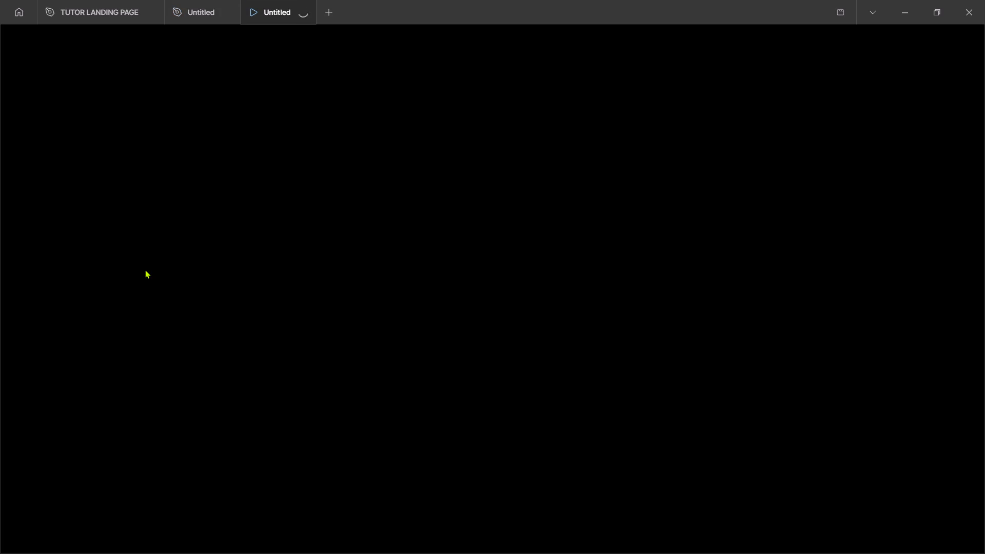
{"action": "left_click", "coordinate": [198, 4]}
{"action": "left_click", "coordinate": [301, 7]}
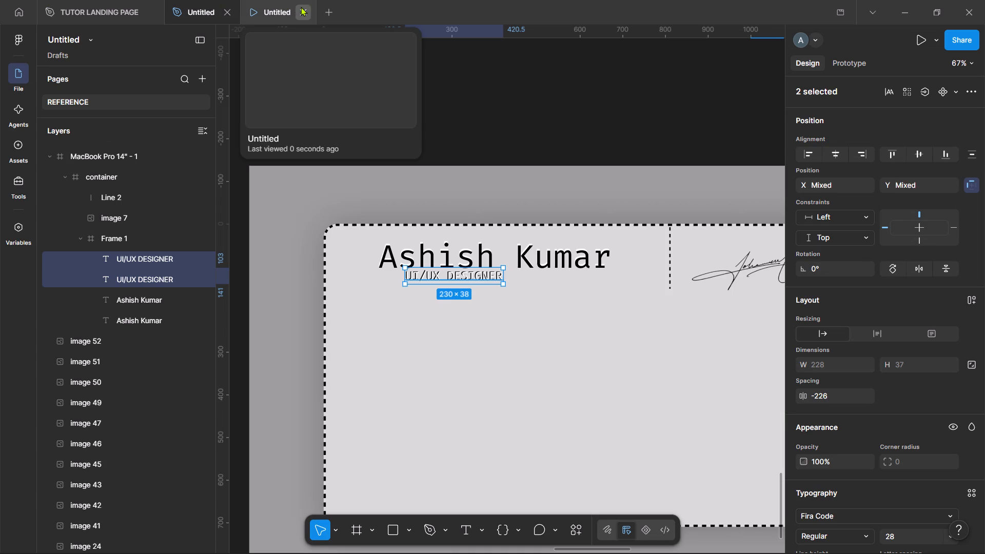
Wrap the two UI/UX DESIGNER text layers in their own frame inside Frame 1.
{"action": "right_click", "coordinate": [136, 255]}
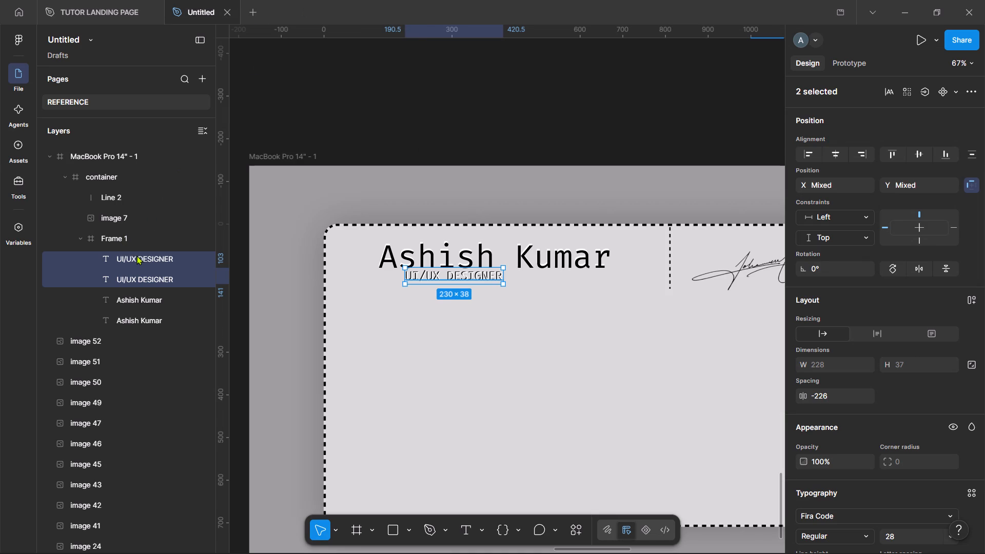
{"action": "right_click", "coordinate": [138, 253]}
{"action": "right_click", "coordinate": [151, 271]}
{"action": "right_click", "coordinate": [151, 271]}
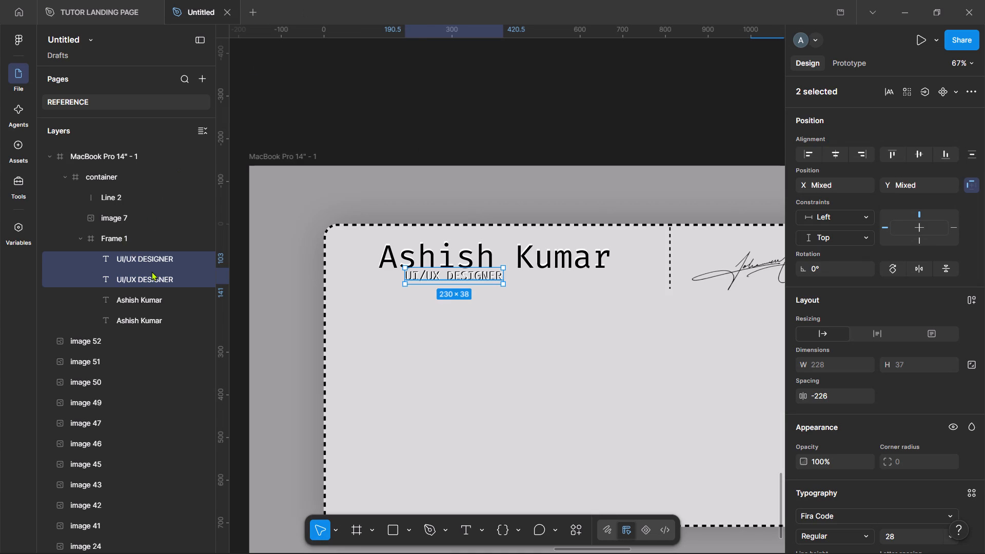
{"action": "left_click", "coordinate": [160, 275]}
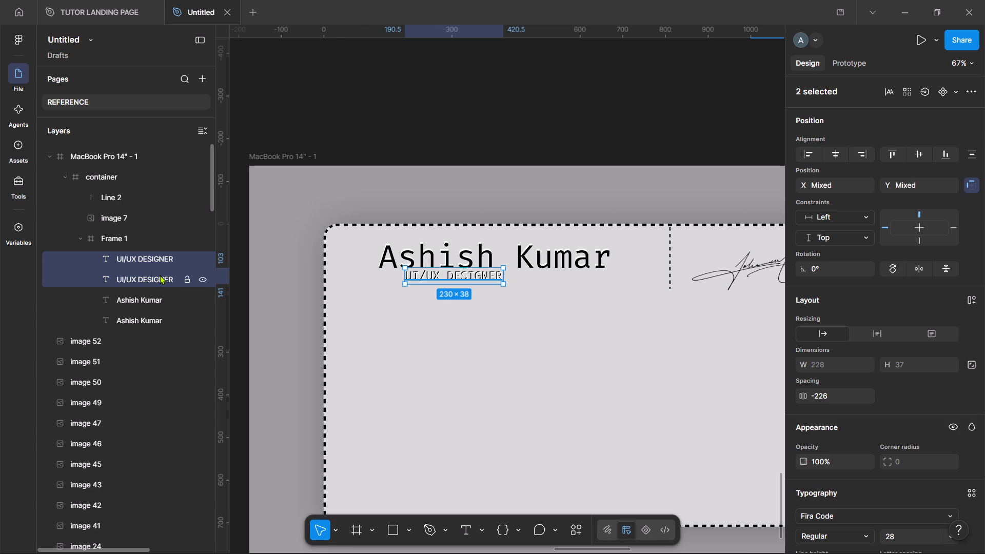
{"action": "left_click", "coordinate": [160, 275]}
{"action": "right_click", "coordinate": [147, 278]}
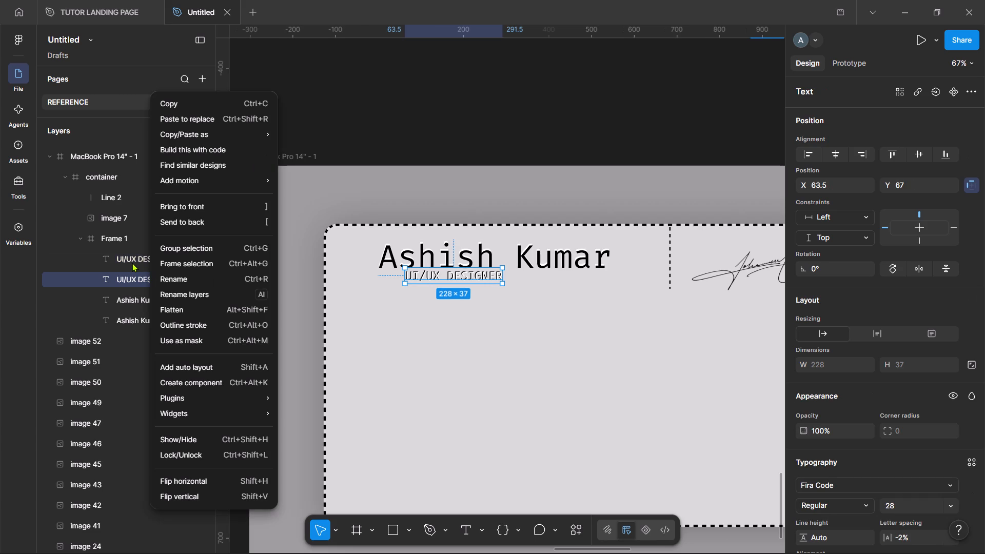
{"action": "left_click", "coordinate": [132, 263]}
{"action": "left_click", "coordinate": [132, 263]}
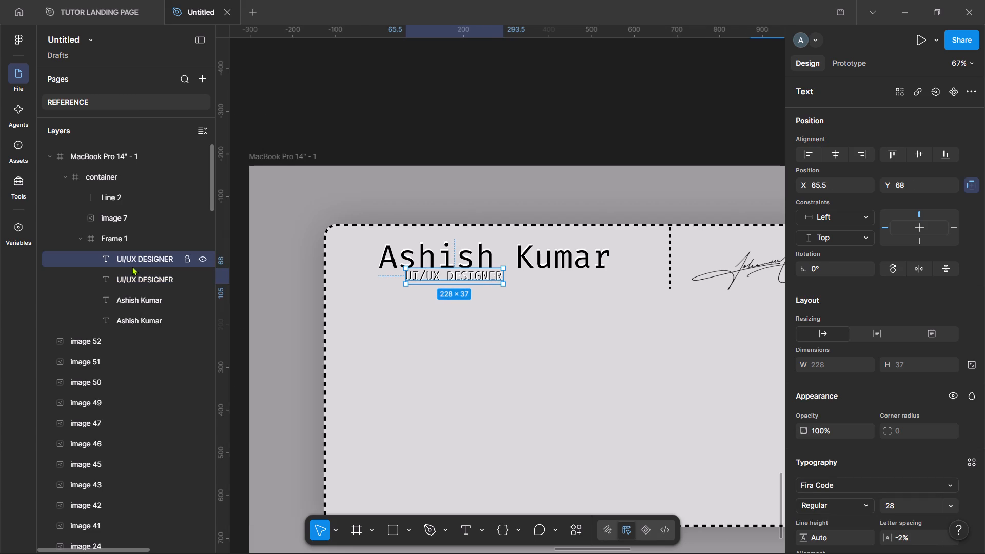
{"action": "left_click", "coordinate": [134, 273], "text": "shift"}
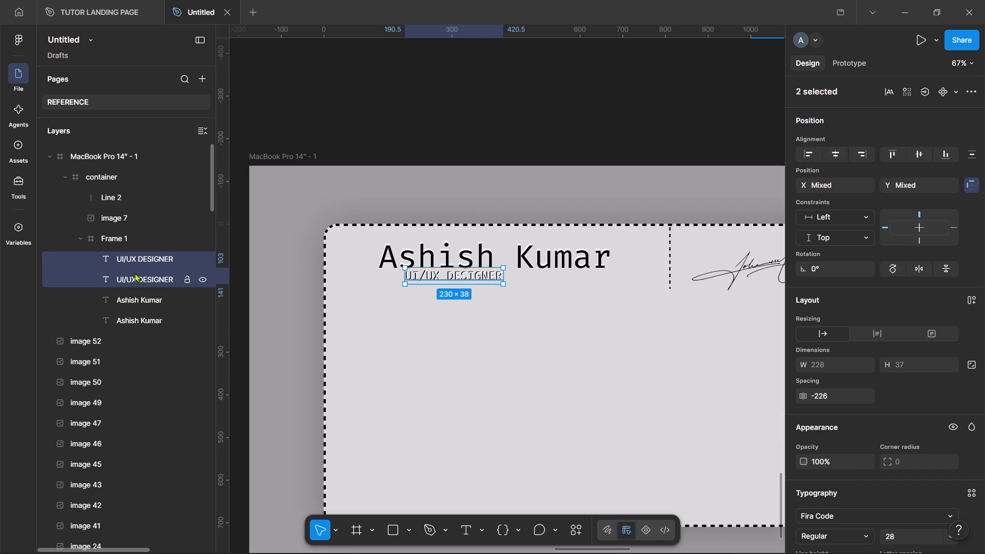
{"action": "key", "text": "ctrl+alt+g"}
Wrap the two name text layers in their own frame inside Frame 1.
{"action": "left_click", "coordinate": [135, 274]}
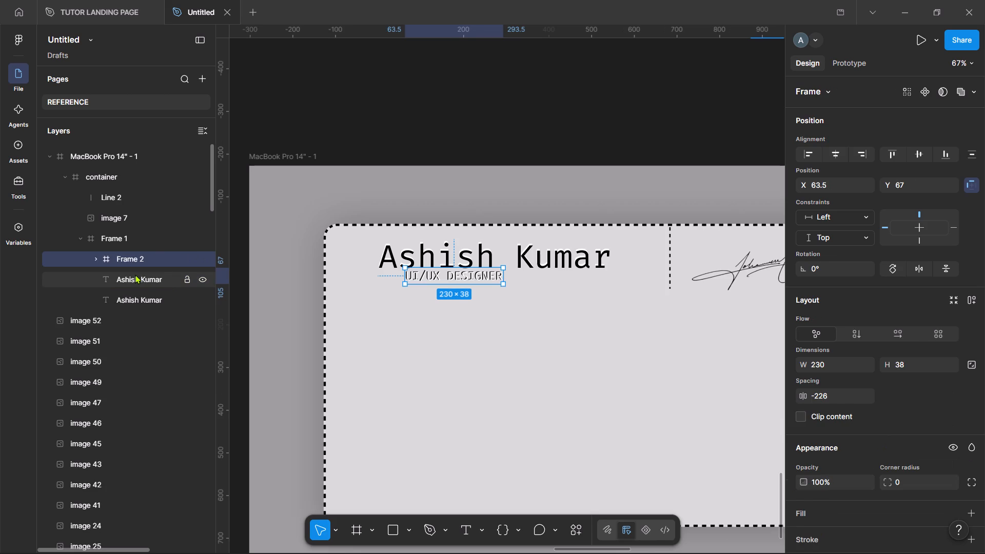
{"action": "left_click", "coordinate": [142, 302], "text": "shift"}
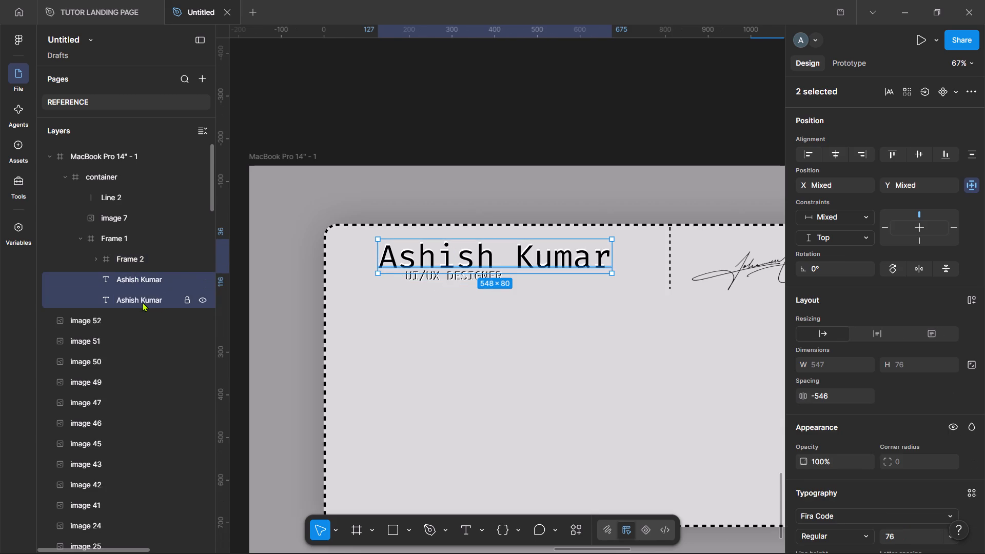
{"action": "key", "text": "ctrl+alt+g"}
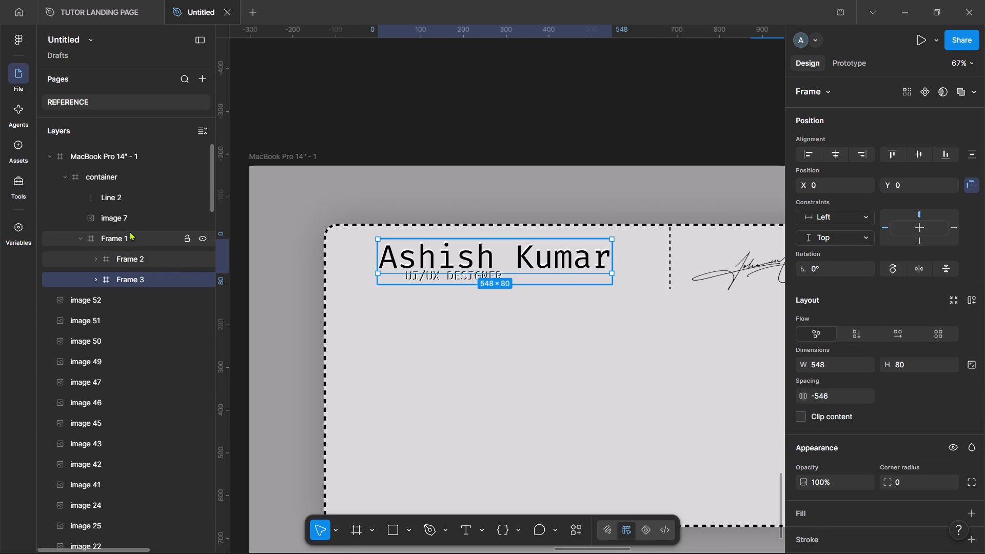
Add auto layout to Frame 1, which holds the name and job title frames.
{"action": "left_click", "coordinate": [128, 231]}
{"action": "right_click", "coordinate": [128, 231]}
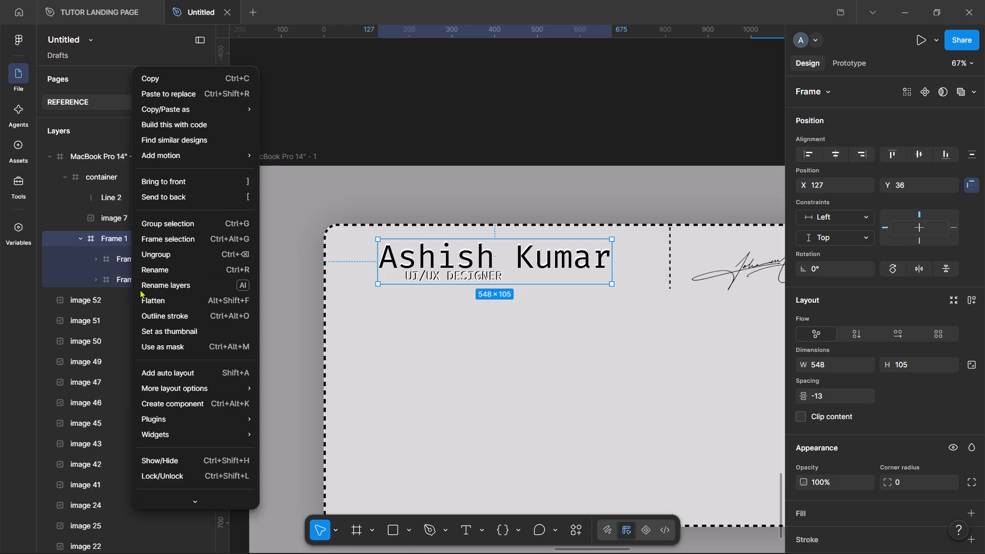
{"action": "left_click", "coordinate": [166, 370]}
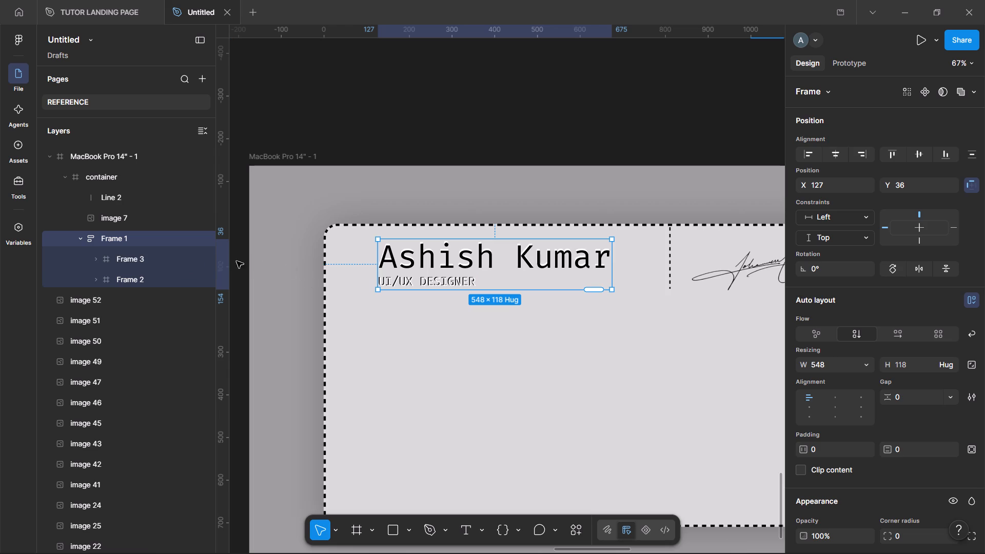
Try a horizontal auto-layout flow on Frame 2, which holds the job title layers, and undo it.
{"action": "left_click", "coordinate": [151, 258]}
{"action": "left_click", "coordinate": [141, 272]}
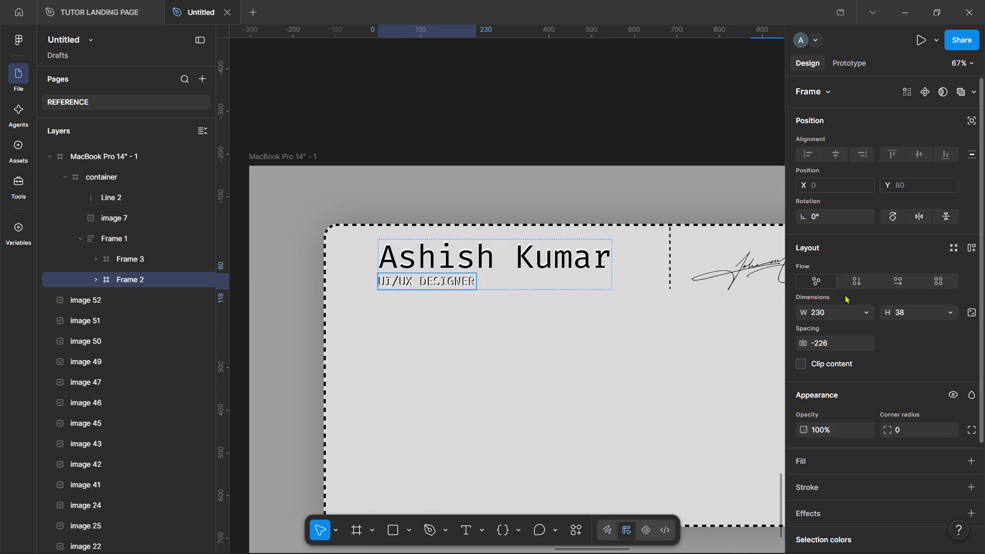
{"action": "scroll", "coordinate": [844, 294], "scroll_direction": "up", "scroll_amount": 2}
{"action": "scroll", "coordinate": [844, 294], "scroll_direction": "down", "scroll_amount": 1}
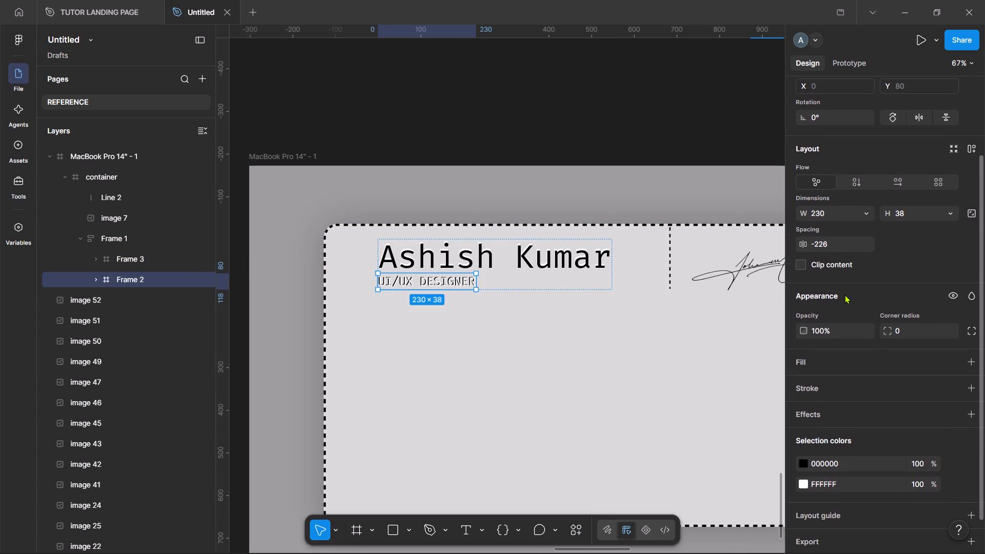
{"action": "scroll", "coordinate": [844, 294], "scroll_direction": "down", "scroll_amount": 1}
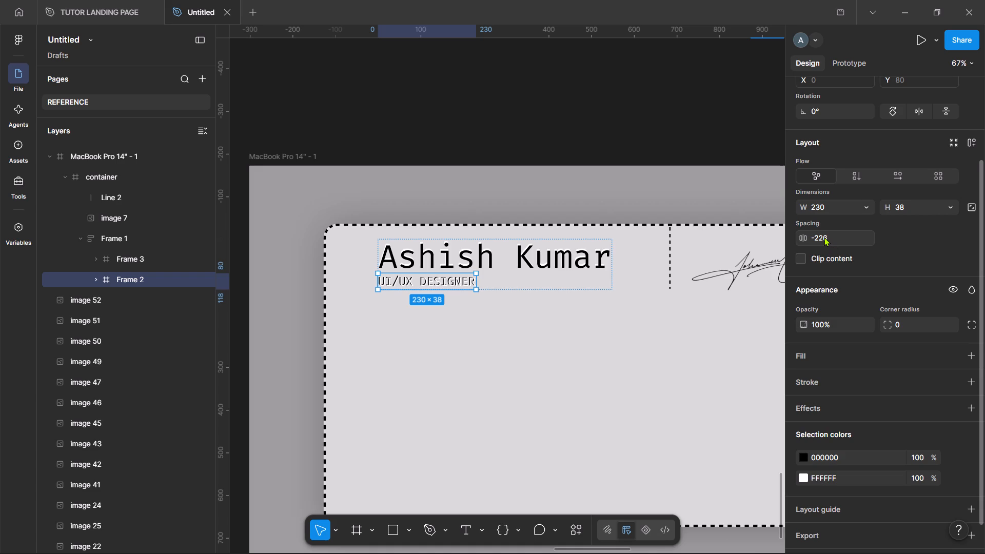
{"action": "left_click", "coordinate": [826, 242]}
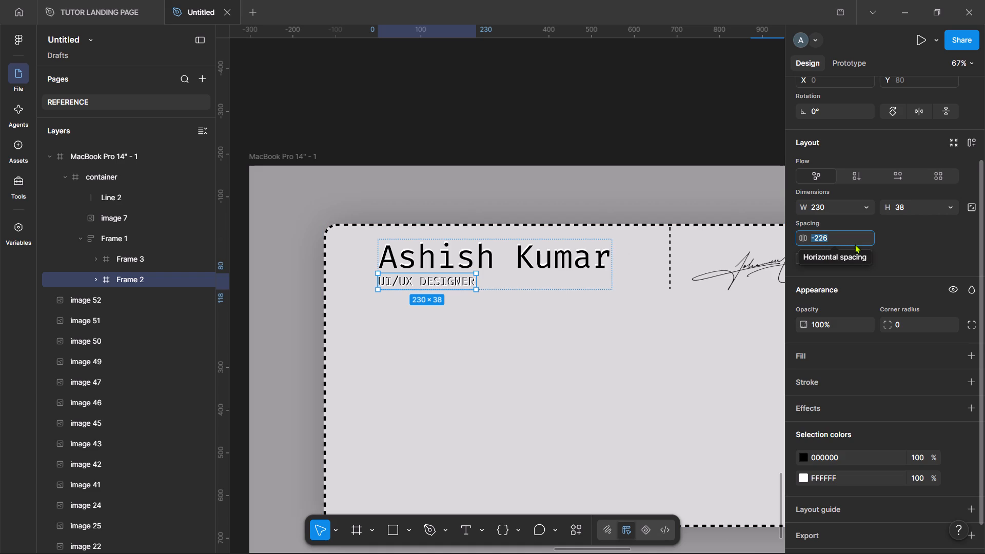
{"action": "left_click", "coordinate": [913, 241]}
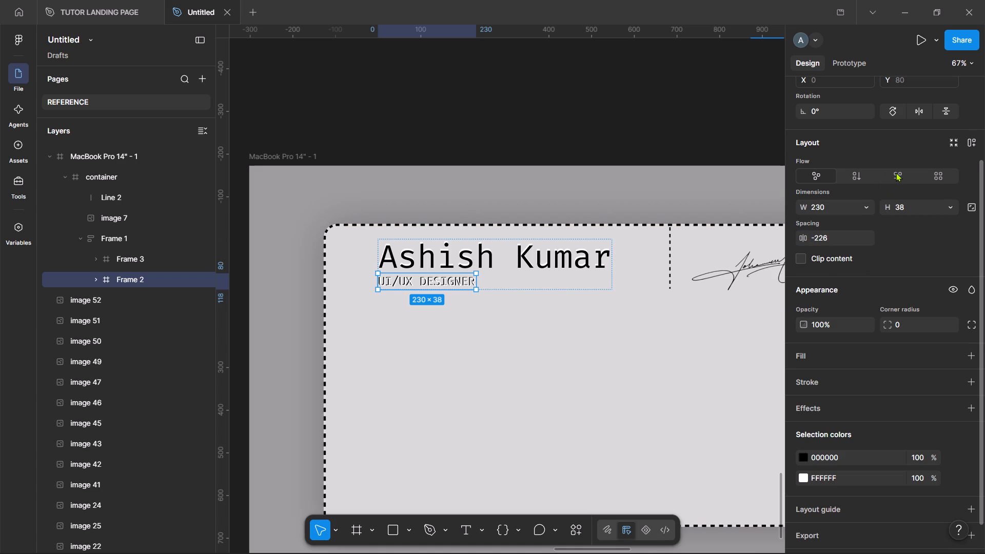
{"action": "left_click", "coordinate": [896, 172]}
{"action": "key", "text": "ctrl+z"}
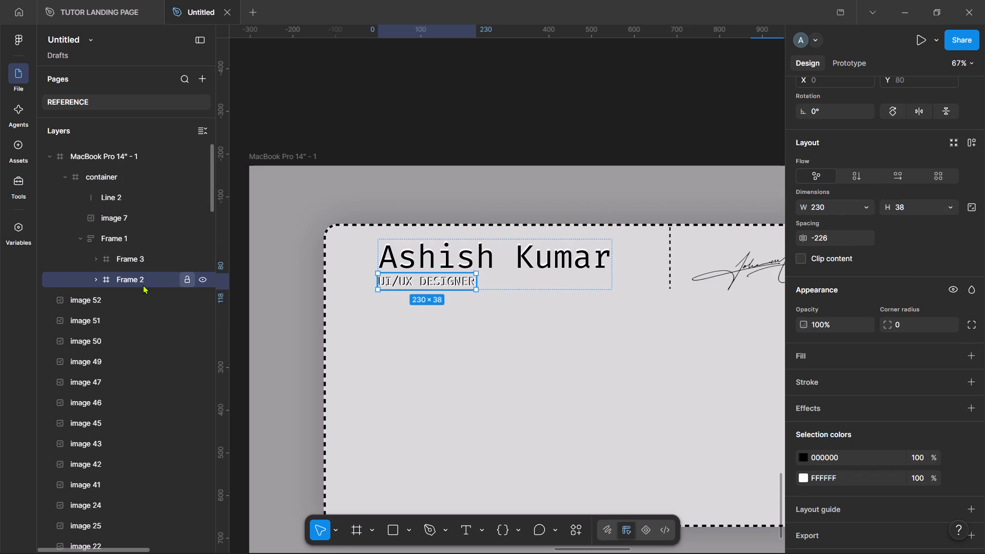
Set Frame 1's auto-layout alignment to centre so the job title sits centred under the name.
{"action": "left_click", "coordinate": [94, 281]}
{"action": "left_click", "coordinate": [141, 300]}
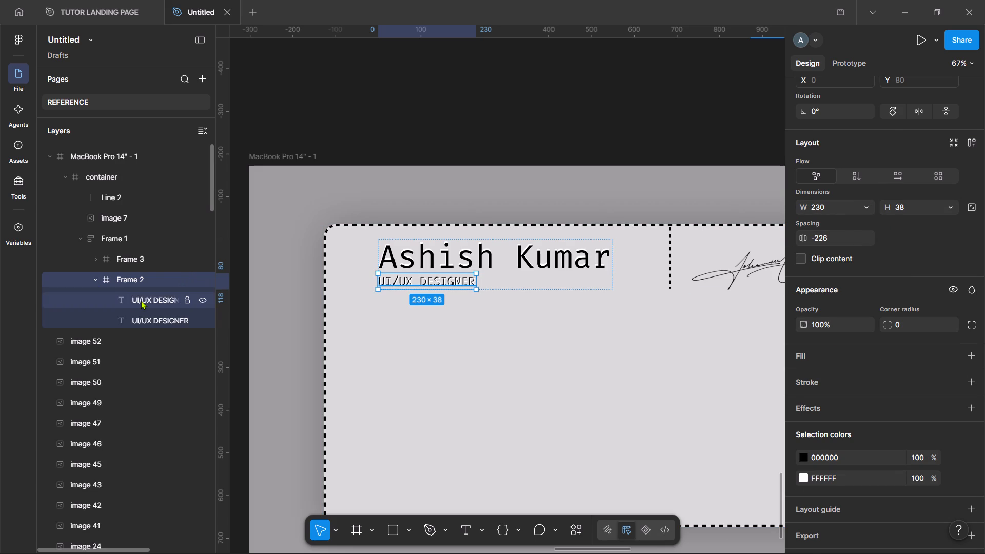
{"action": "left_click", "coordinate": [100, 278]}
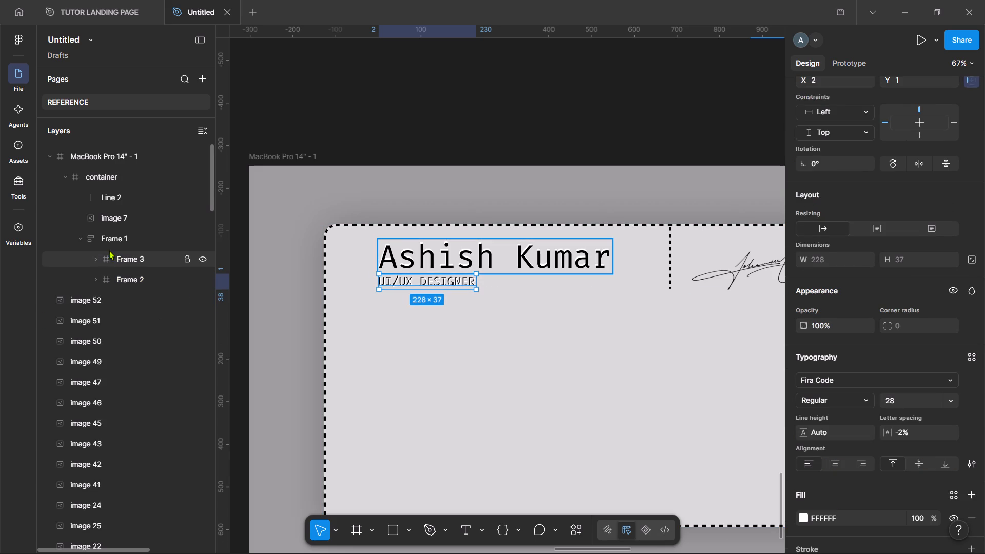
{"action": "left_click", "coordinate": [120, 240]}
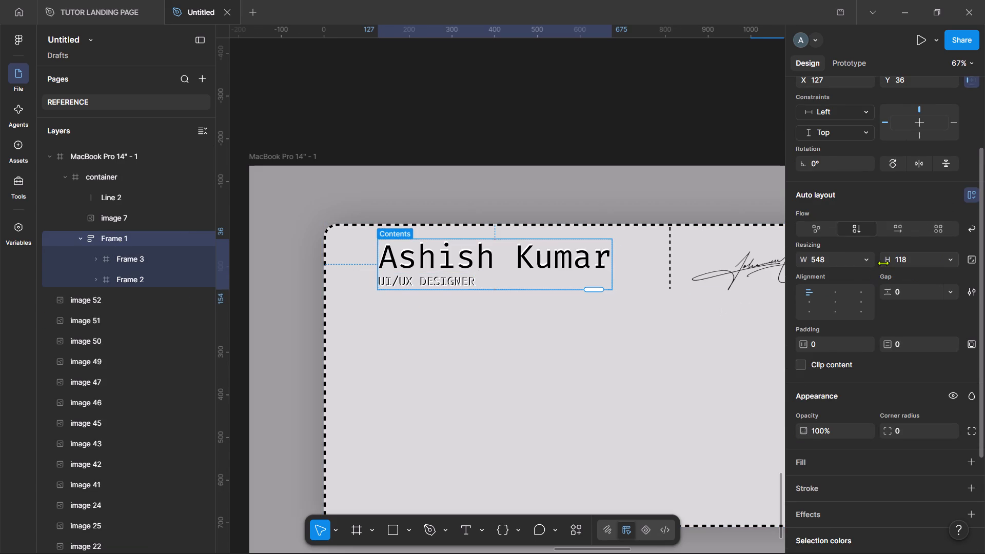
{"action": "left_click", "coordinate": [835, 301]}
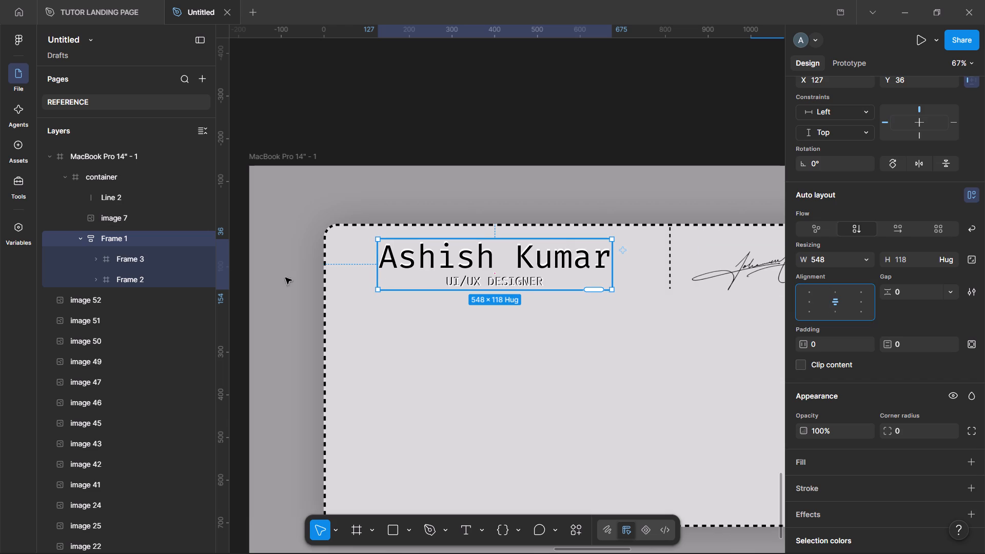
Set the letter spacing to -2% on both name text layers in Frame 3.
{"action": "left_click", "coordinate": [125, 256]}
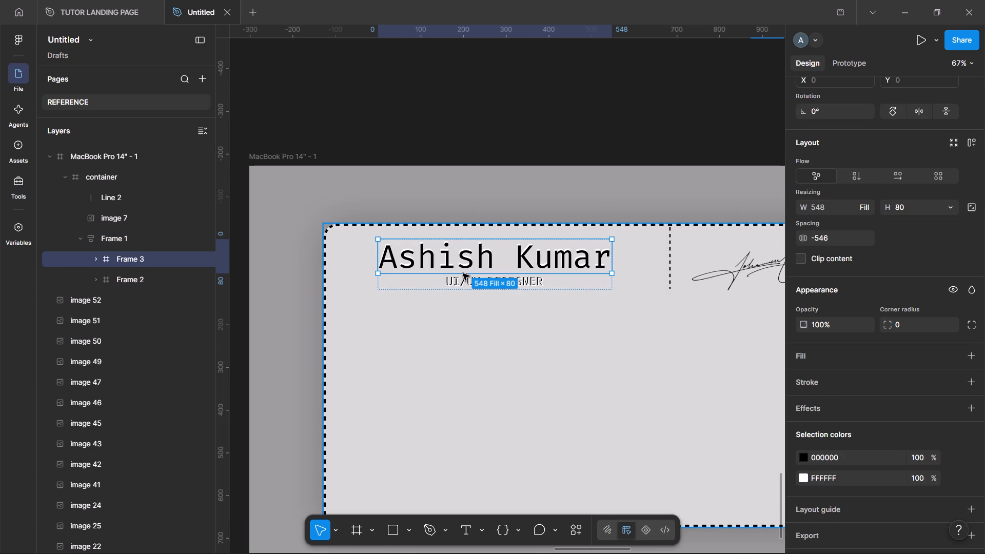
{"action": "scroll", "coordinate": [887, 415], "scroll_direction": "up", "scroll_amount": 1}
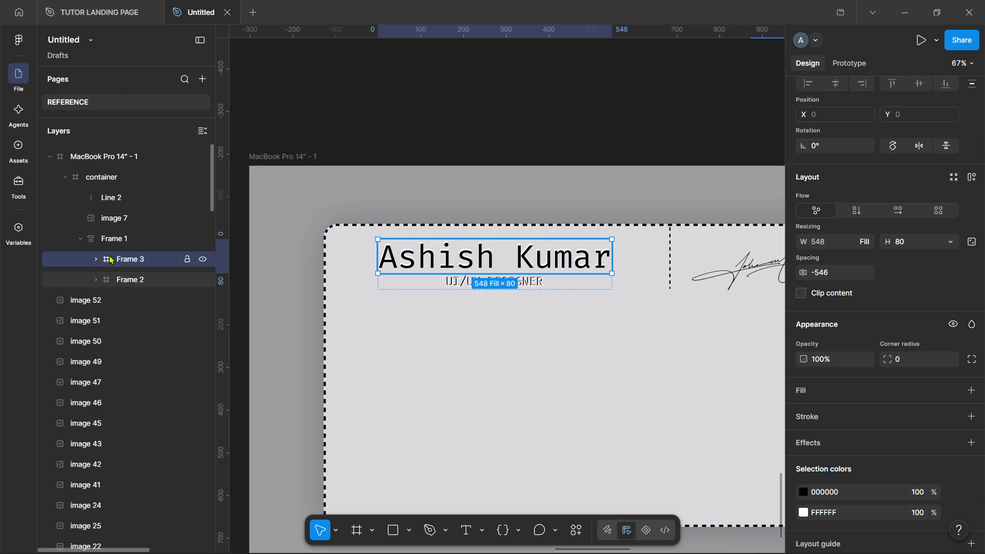
{"action": "left_click", "coordinate": [94, 254]}
{"action": "left_click", "coordinate": [131, 275]}
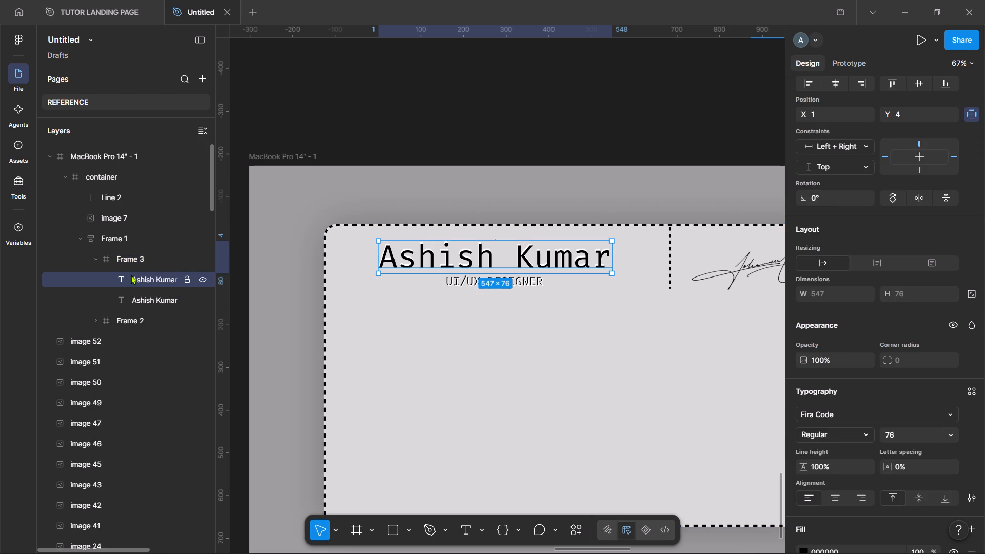
{"action": "left_click", "coordinate": [907, 463]}
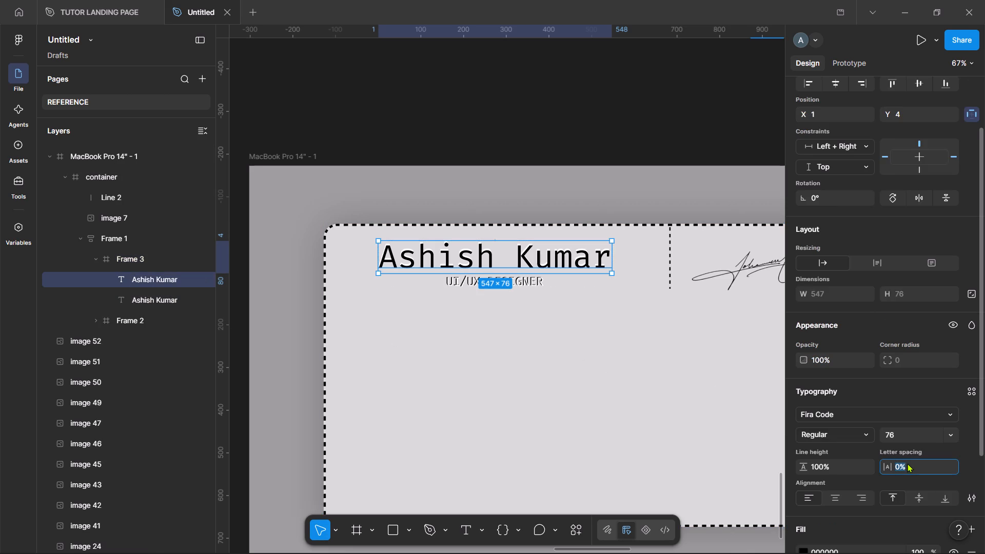
{"action": "type", "text": "-1"}
{"action": "key", "text": "BackSpace"}
{"action": "key", "text": "2"}
{"action": "key", "text": "Return"}
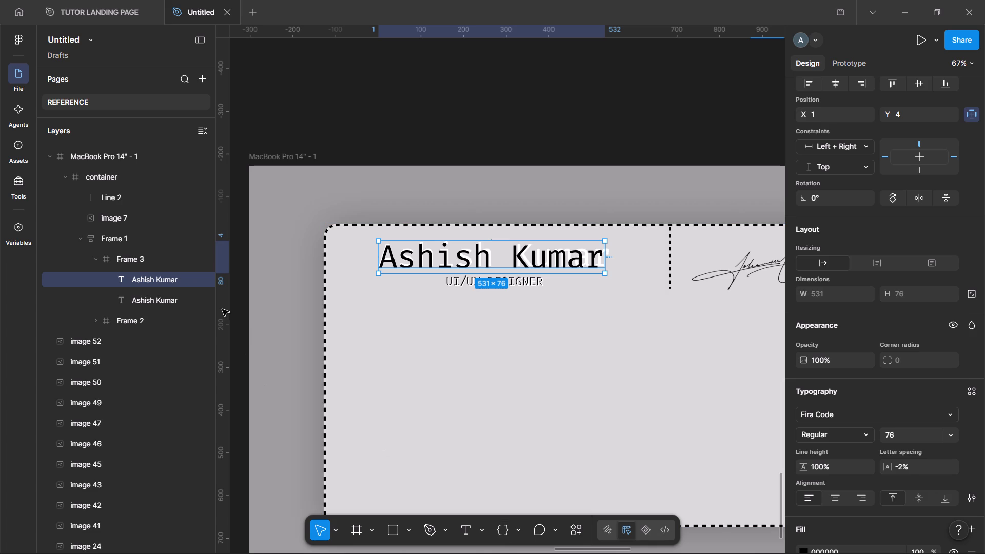
{"action": "left_click", "coordinate": [165, 304]}
{"action": "left_click", "coordinate": [910, 465]}
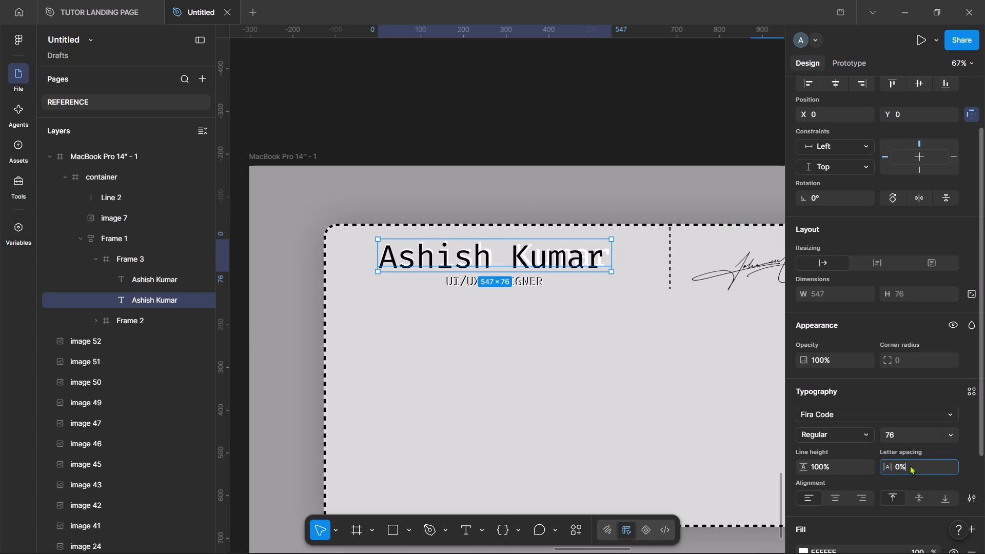
{"action": "type", "text": "-2"}
{"action": "key", "text": "Return"}
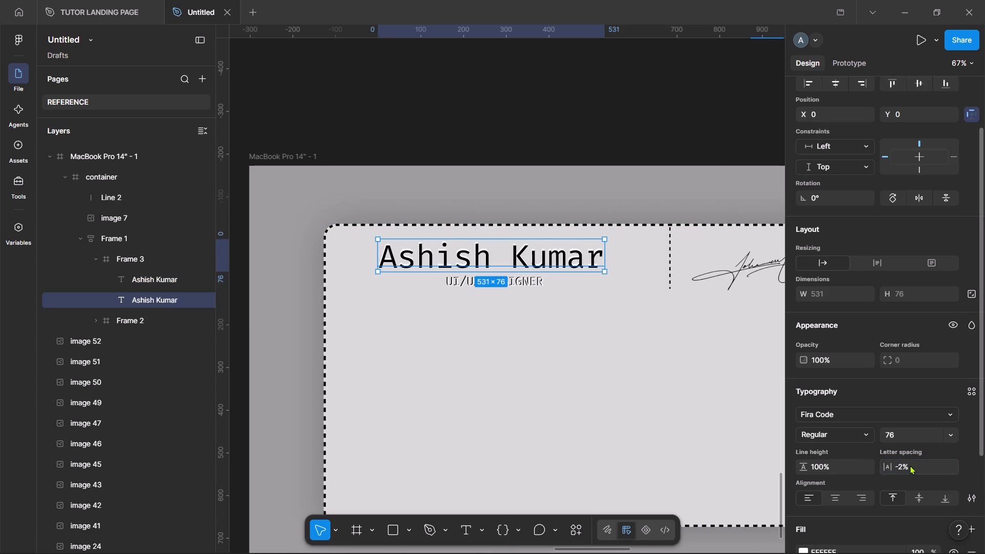
Rename Frame 3, the name frame, as Ashish and Frame 2, the job title frame, as role.
{"action": "left_click", "coordinate": [91, 252]}
{"action": "left_click", "coordinate": [96, 274]}
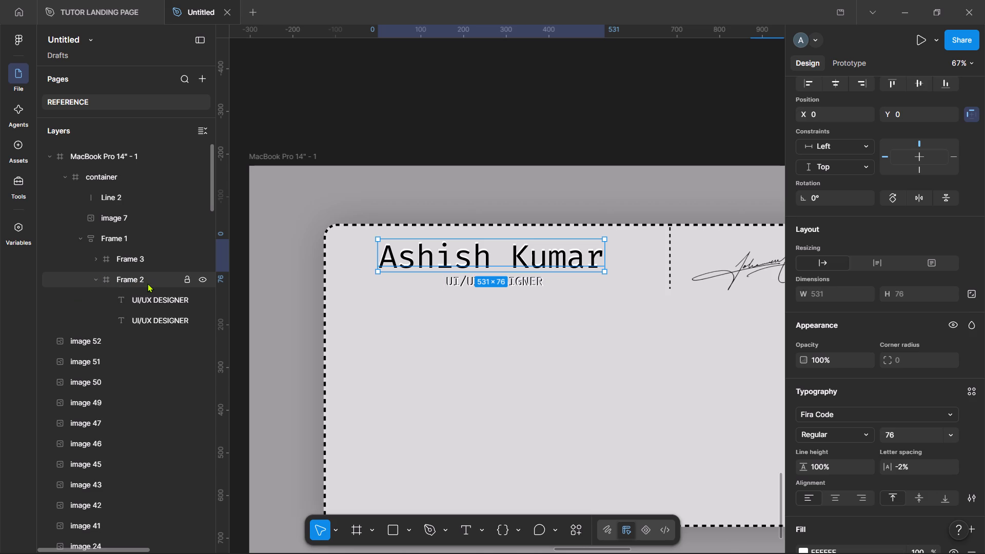
{"action": "double_click", "coordinate": [133, 253]}
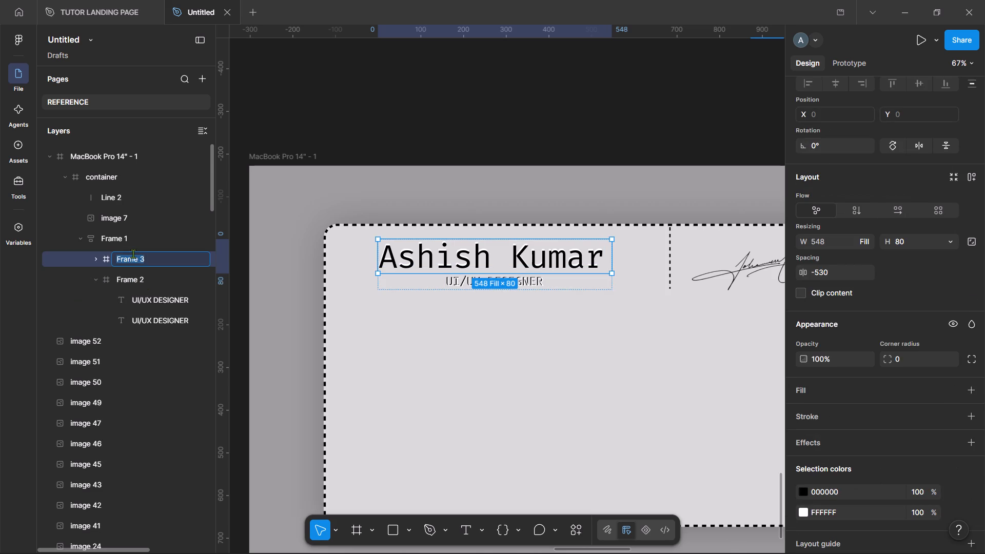
{"action": "type", "text": "shish\\"}
{"action": "key", "text": "BackSpace"}
{"action": "key", "text": "Return"}
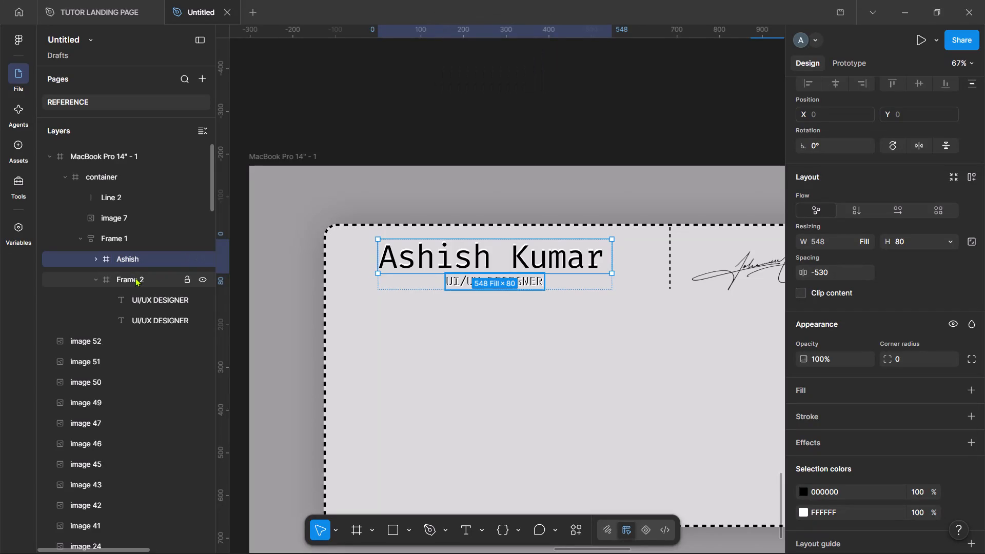
{"action": "double_click", "coordinate": [135, 278]}
{"action": "type", "text": "role"}
{"action": "key", "text": "Return"}
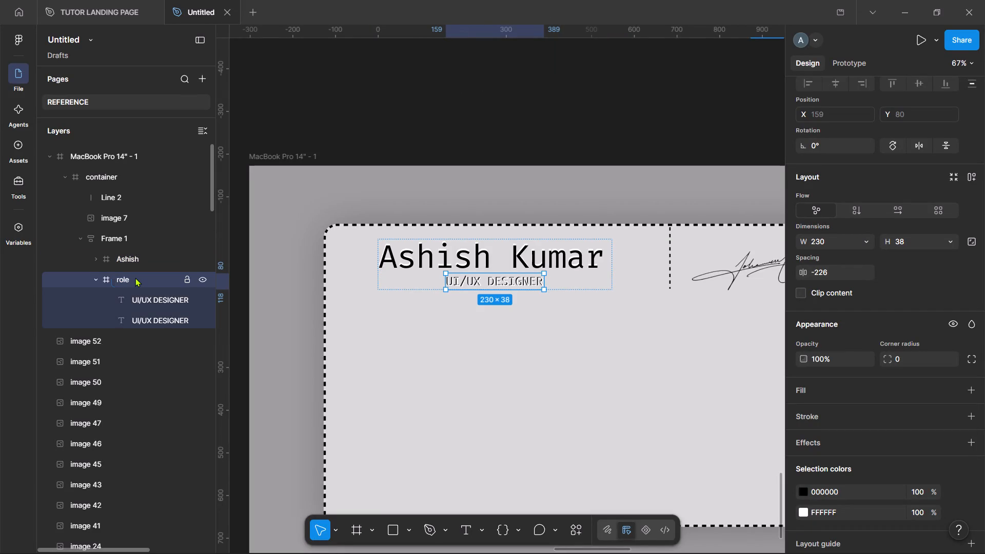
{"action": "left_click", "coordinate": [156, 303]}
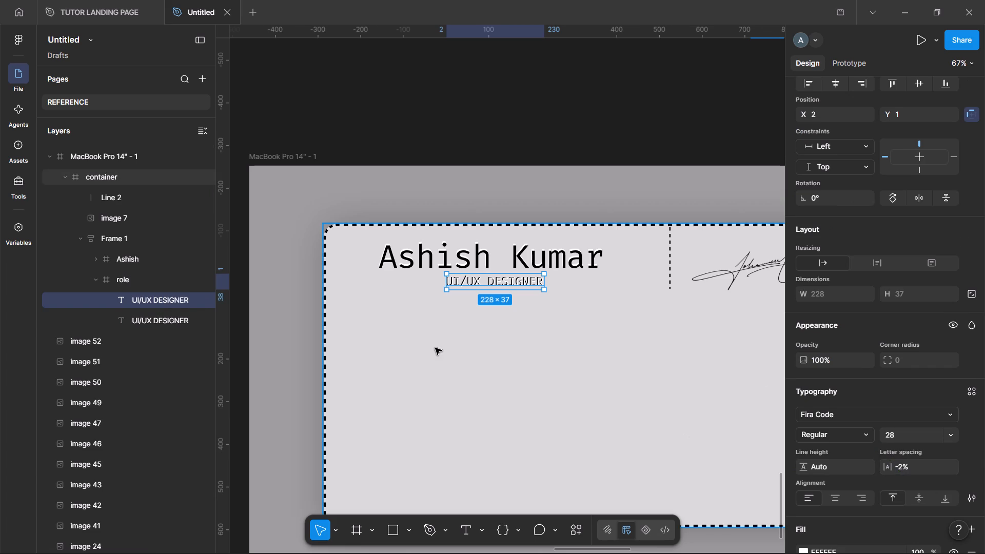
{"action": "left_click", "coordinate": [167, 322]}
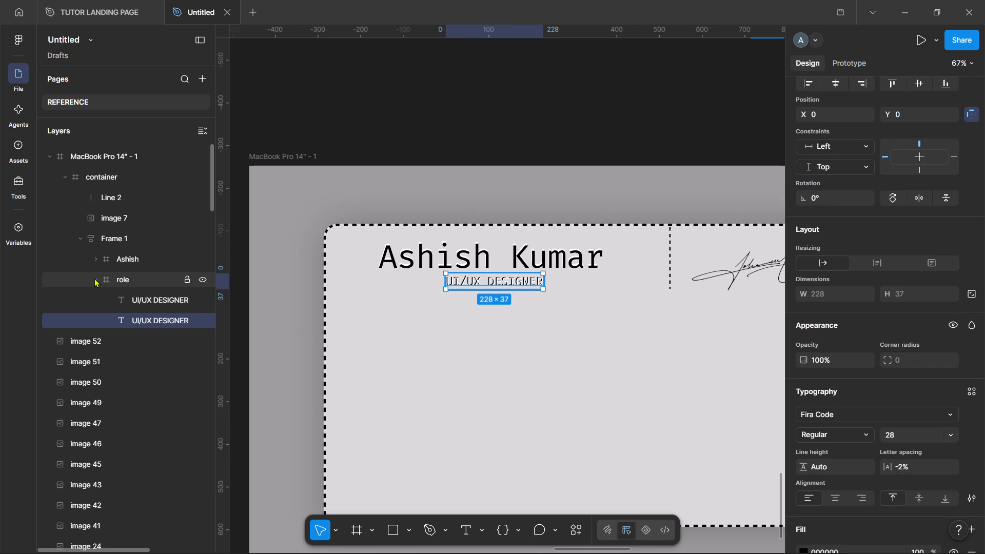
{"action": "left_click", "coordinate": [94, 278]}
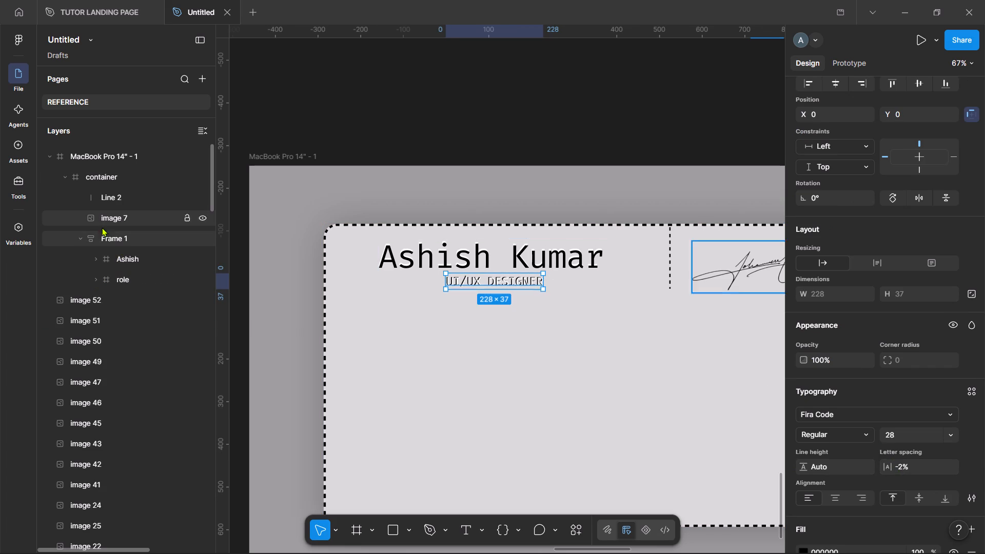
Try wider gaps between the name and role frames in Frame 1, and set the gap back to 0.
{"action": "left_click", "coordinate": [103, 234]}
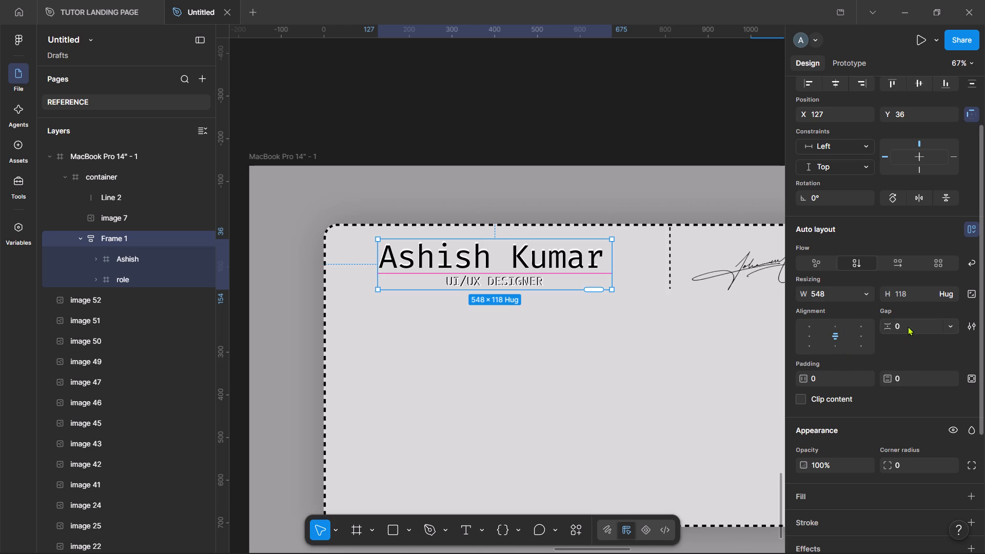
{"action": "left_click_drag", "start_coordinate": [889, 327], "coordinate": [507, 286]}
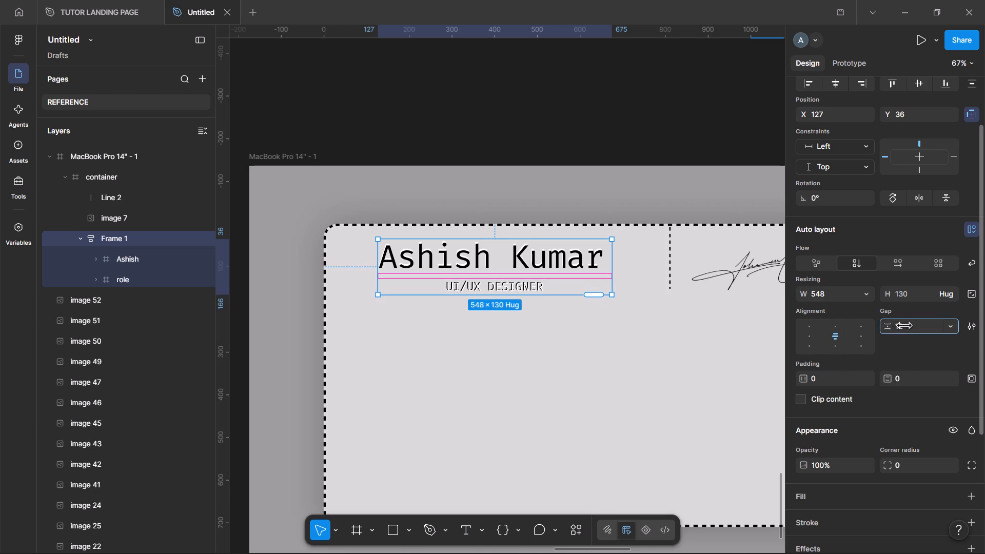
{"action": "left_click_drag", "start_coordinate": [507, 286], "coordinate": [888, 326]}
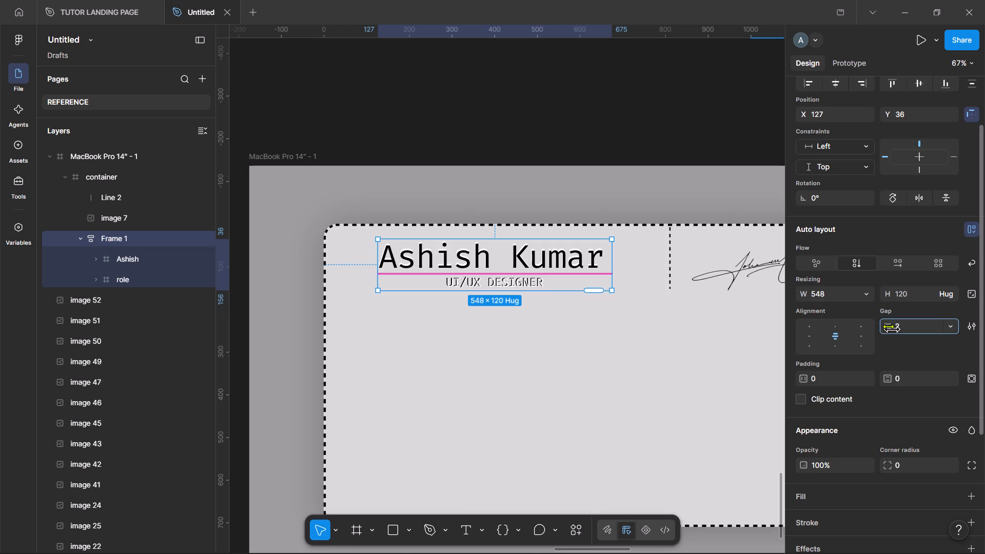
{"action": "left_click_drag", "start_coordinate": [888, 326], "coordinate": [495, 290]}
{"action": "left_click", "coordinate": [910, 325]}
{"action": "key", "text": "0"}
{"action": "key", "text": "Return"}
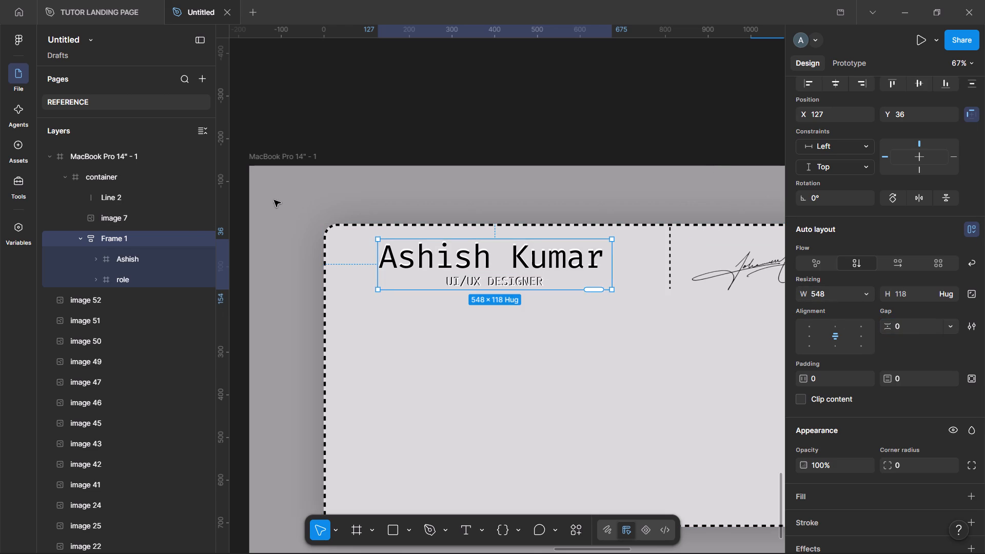
Widen Frame 1 to 810 so it spans from the container's left edge (X 0) to the dashed divider line.
{"action": "left_click", "coordinate": [81, 240]}
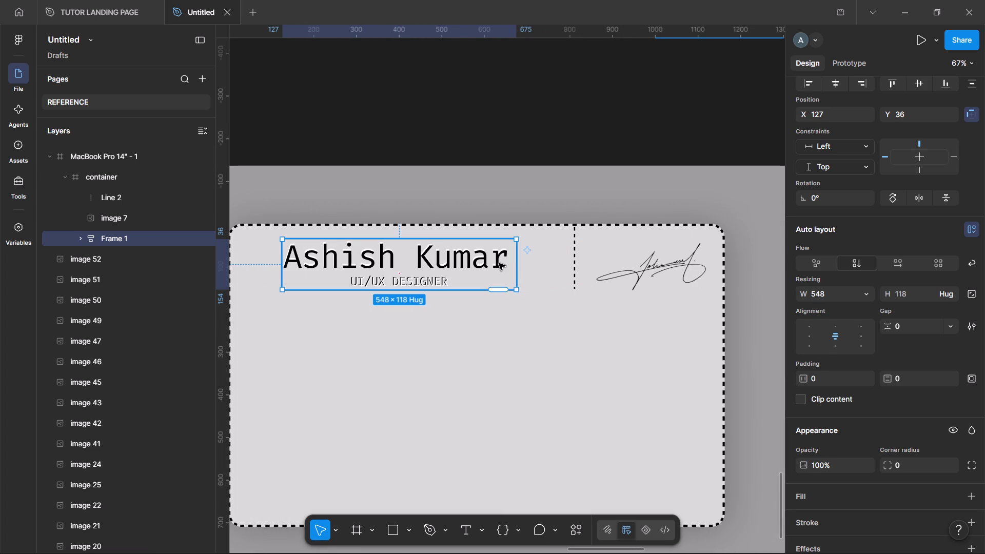
{"action": "left_click_drag", "start_coordinate": [515, 270], "coordinate": [546, 270]}
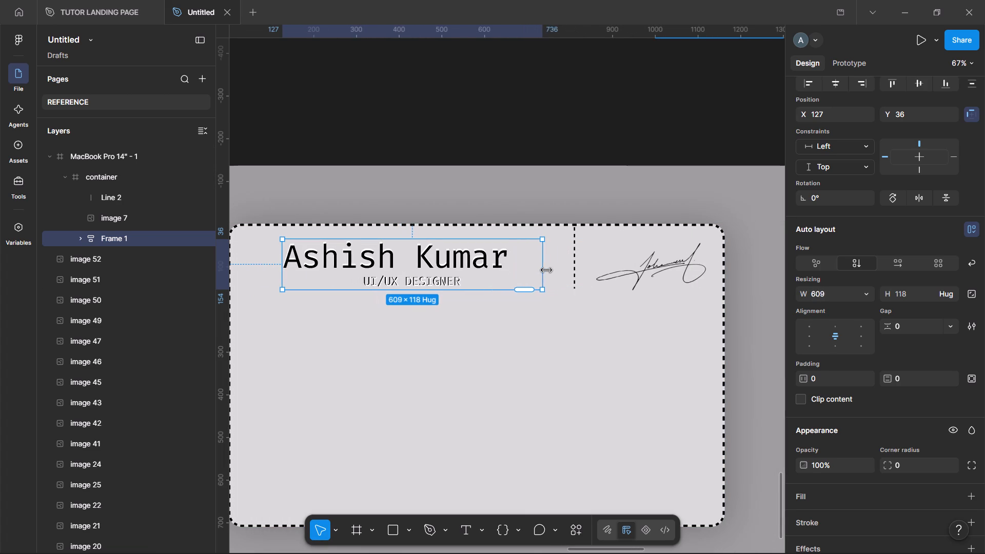
{"action": "left_click_drag", "start_coordinate": [546, 270], "coordinate": [573, 272]}
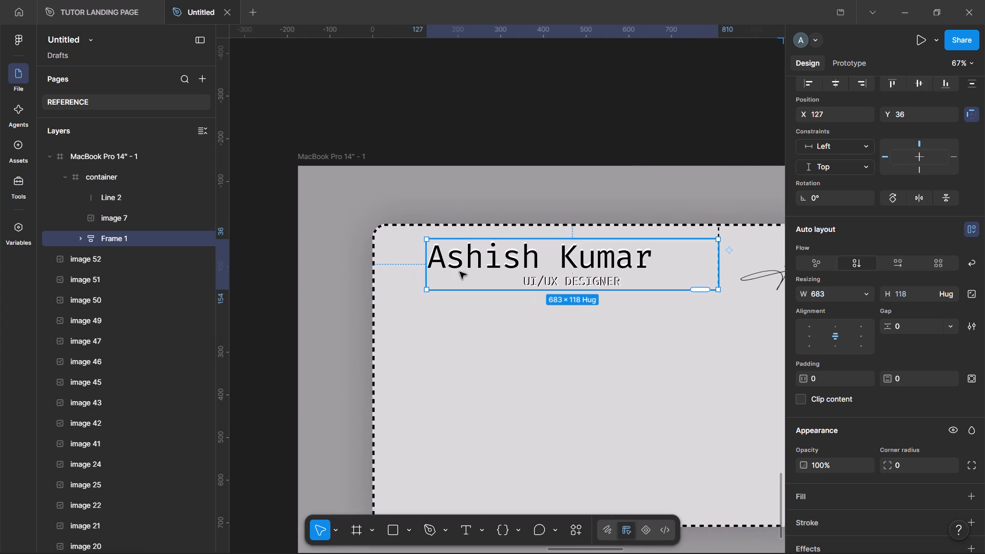
{"action": "left_click_drag", "start_coordinate": [427, 272], "coordinate": [378, 277]}
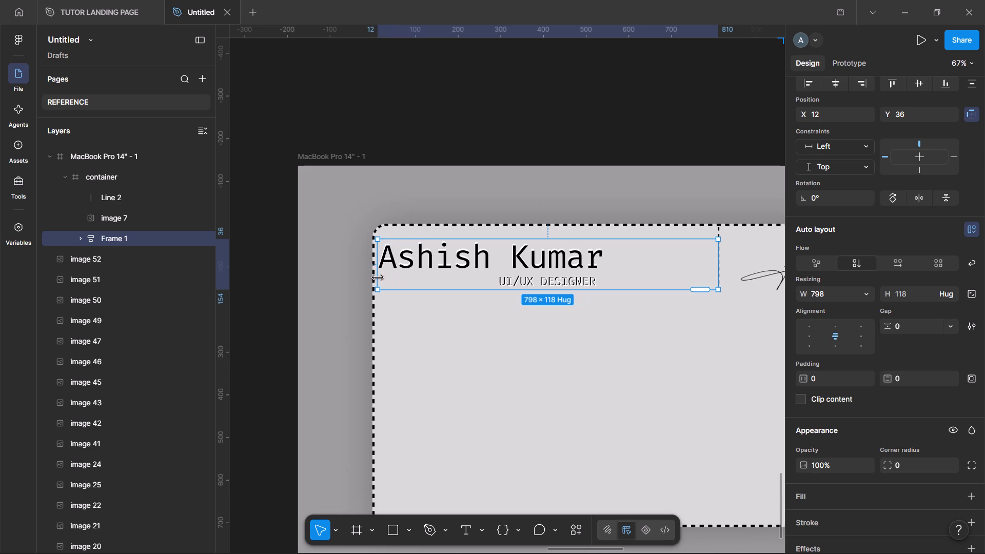
{"action": "left_click_drag", "start_coordinate": [378, 277], "coordinate": [373, 278]}
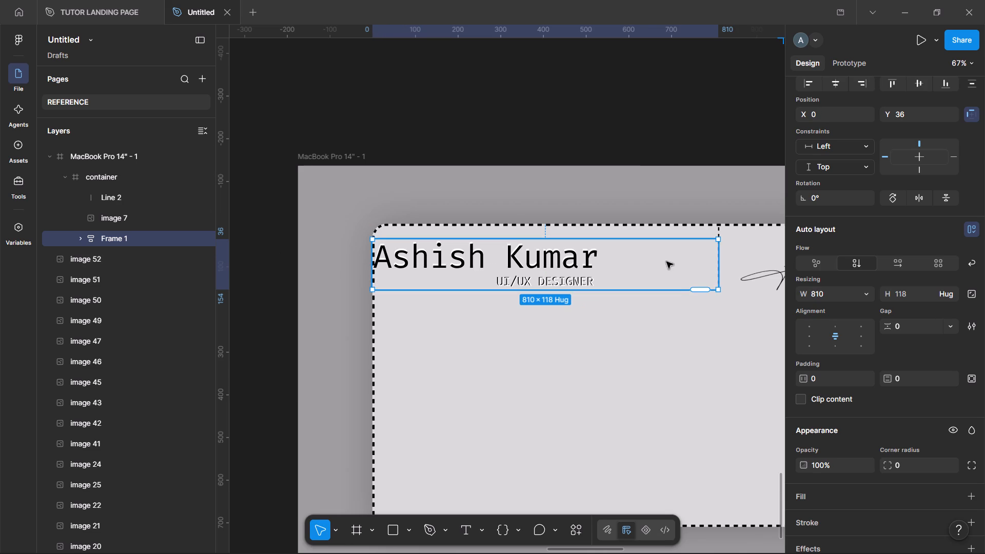
Examine Frame 1's centre alignment and the layout settings of the Ashish and role frames inside it.
{"action": "left_click", "coordinate": [834, 333]}
{"action": "left_click", "coordinate": [834, 333]}
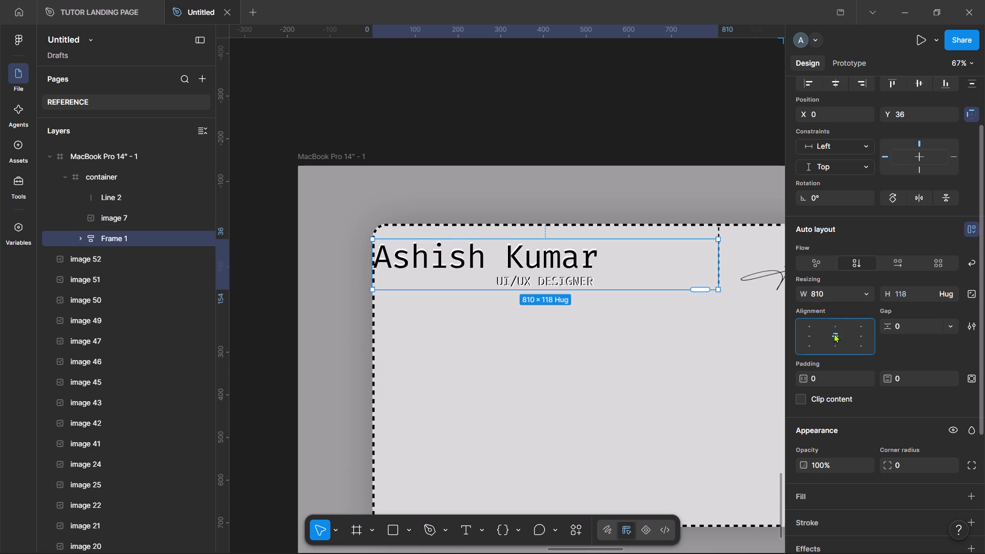
{"action": "left_click", "coordinate": [79, 236]}
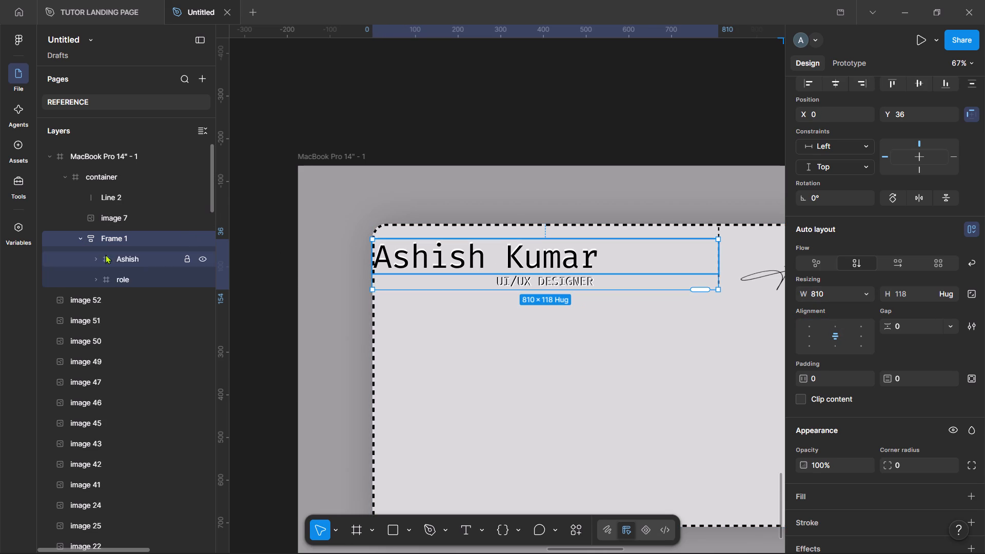
{"action": "left_click", "coordinate": [123, 261]}
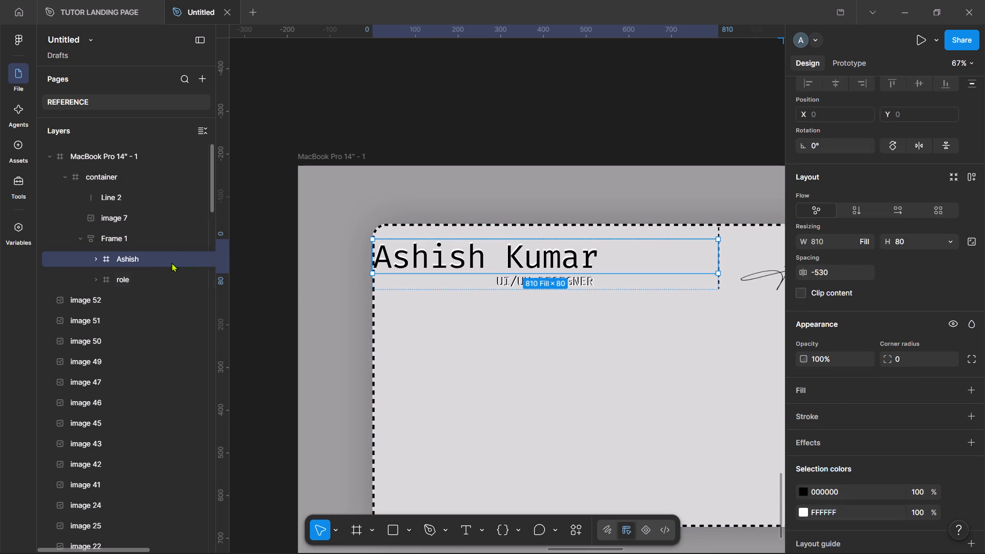
{"action": "left_click", "coordinate": [147, 279]}
{"action": "left_click", "coordinate": [150, 256]}
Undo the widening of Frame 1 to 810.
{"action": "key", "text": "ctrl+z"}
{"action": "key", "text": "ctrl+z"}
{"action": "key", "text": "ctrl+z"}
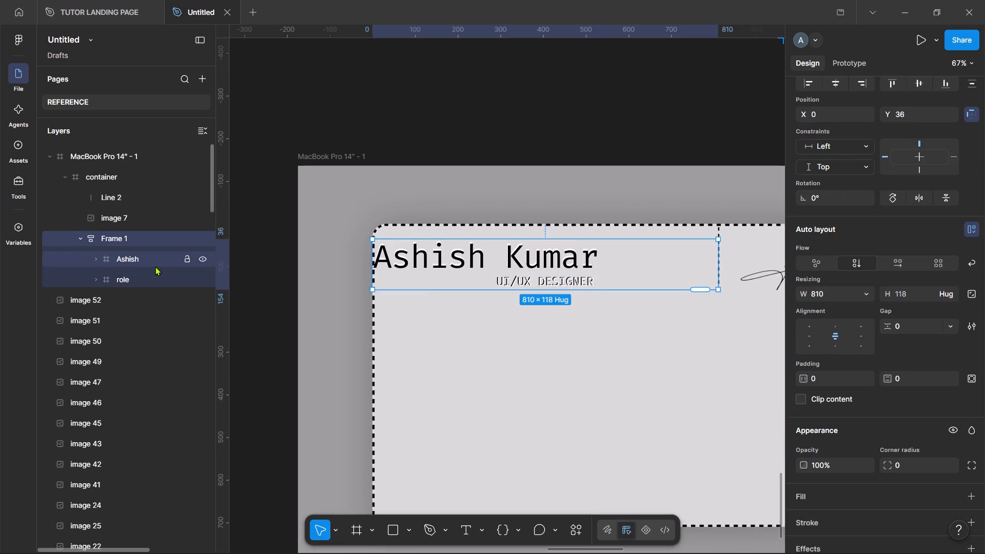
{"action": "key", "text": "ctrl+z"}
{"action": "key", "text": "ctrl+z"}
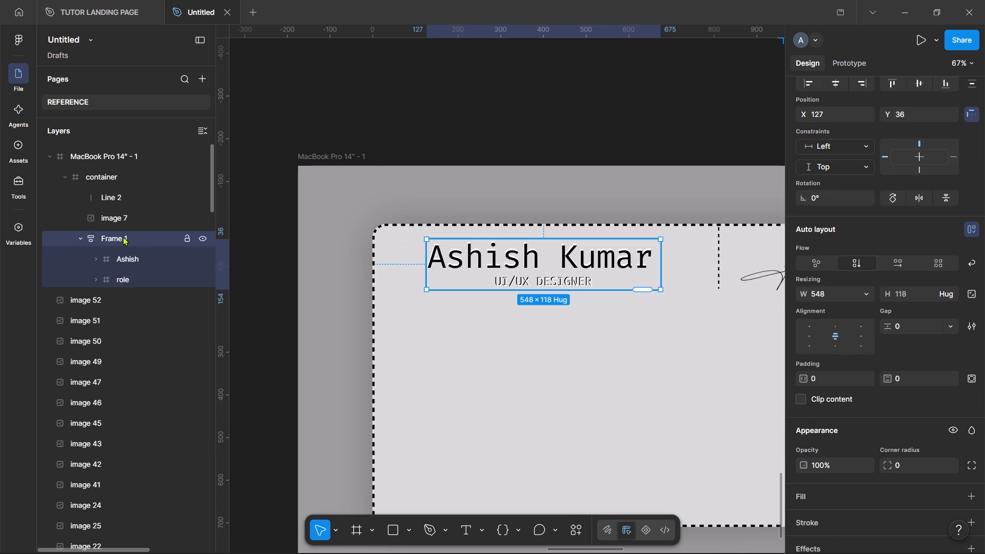
Select the Ashish and role frames together and widen them symmetrically to about 792, reaching the container's dashed left border.
{"action": "left_click", "coordinate": [80, 239]}
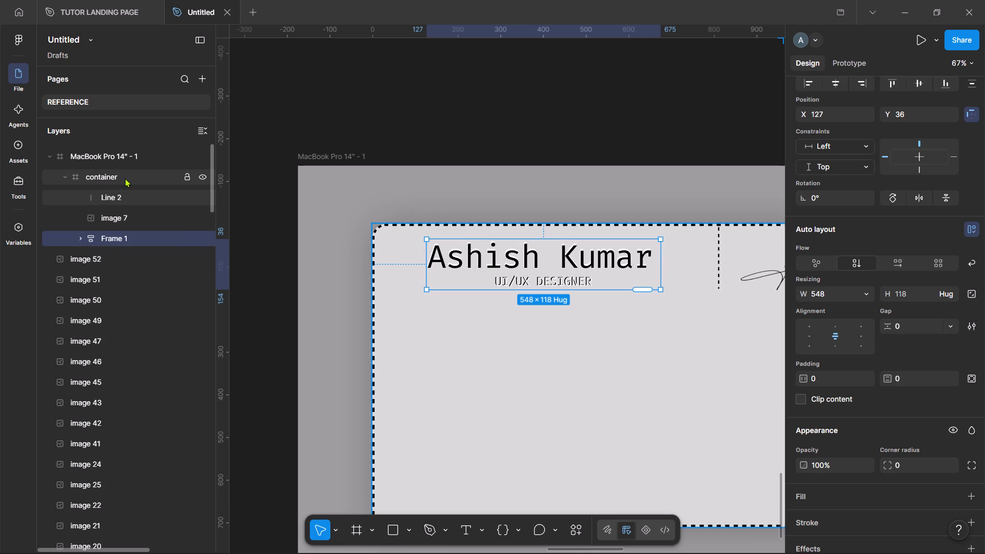
{"action": "left_click", "coordinate": [125, 178]}
{"action": "left_click", "coordinate": [107, 228]}
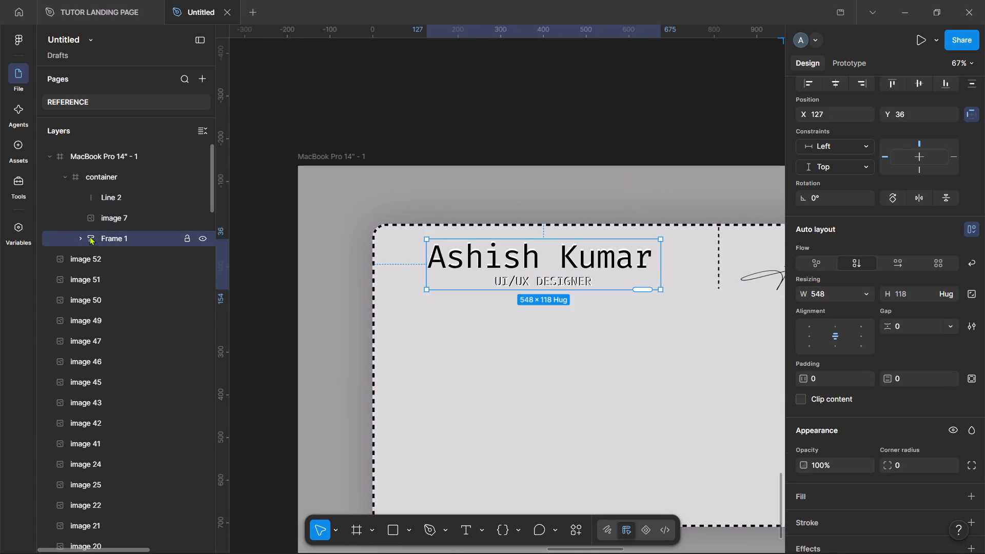
{"action": "left_click", "coordinate": [81, 238]}
{"action": "left_click", "coordinate": [115, 254]}
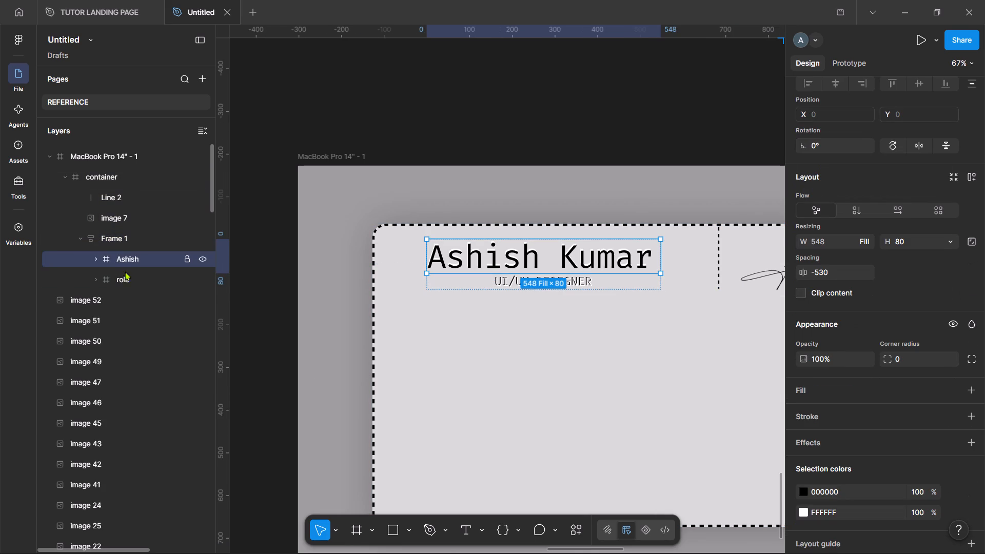
{"action": "left_click", "coordinate": [129, 275]}
{"action": "left_click", "coordinate": [139, 264]}
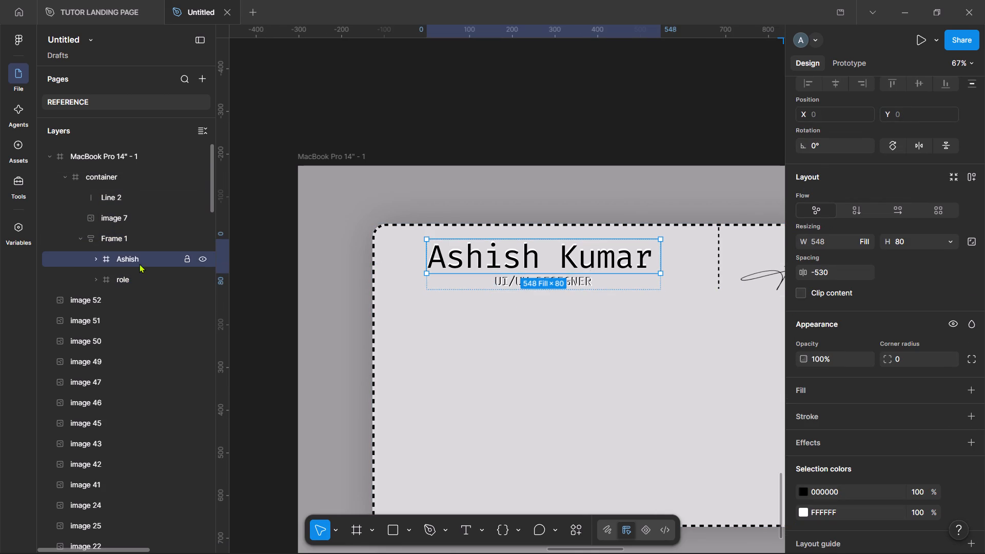
{"action": "left_click", "coordinate": [139, 271], "text": "shift"}
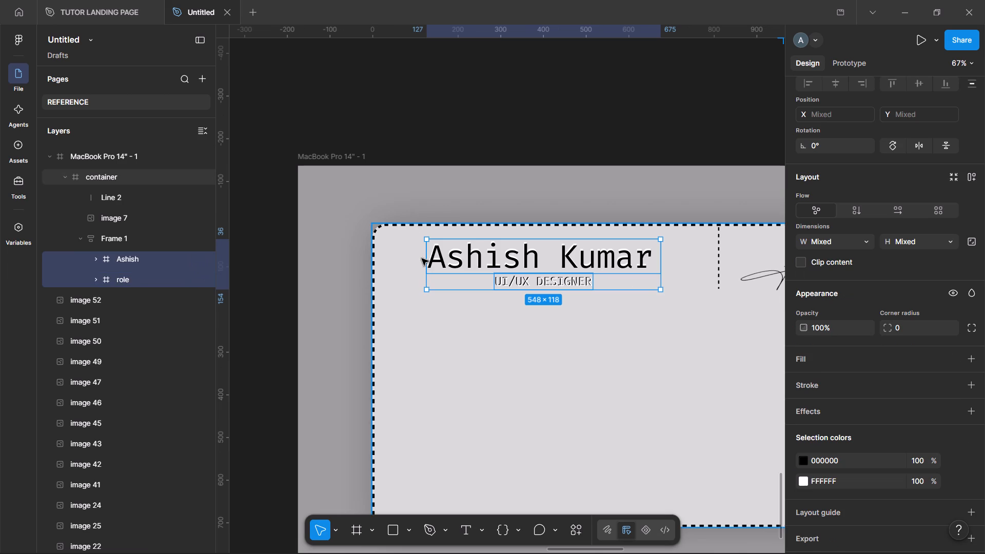
{"action": "left_click_drag", "start_coordinate": [425, 261], "coordinate": [383, 266]}
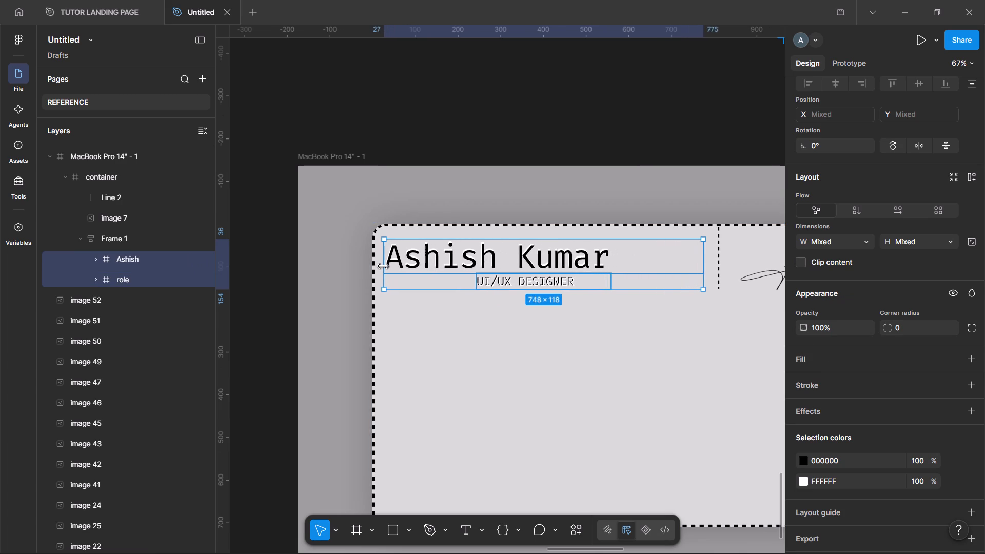
{"action": "left_click_drag", "start_coordinate": [383, 266], "coordinate": [373, 269]}
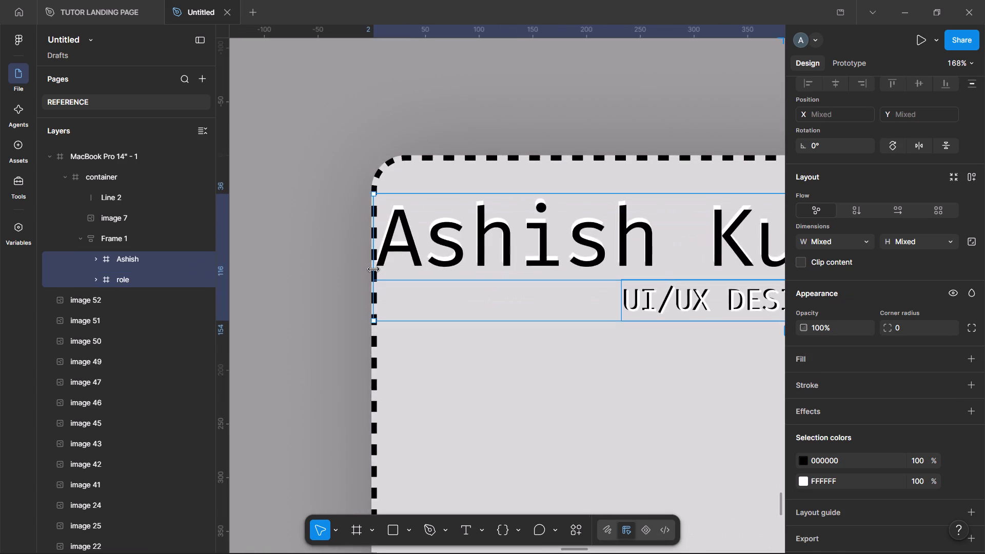
{"action": "left_click_drag", "start_coordinate": [373, 269], "coordinate": [382, 269]}
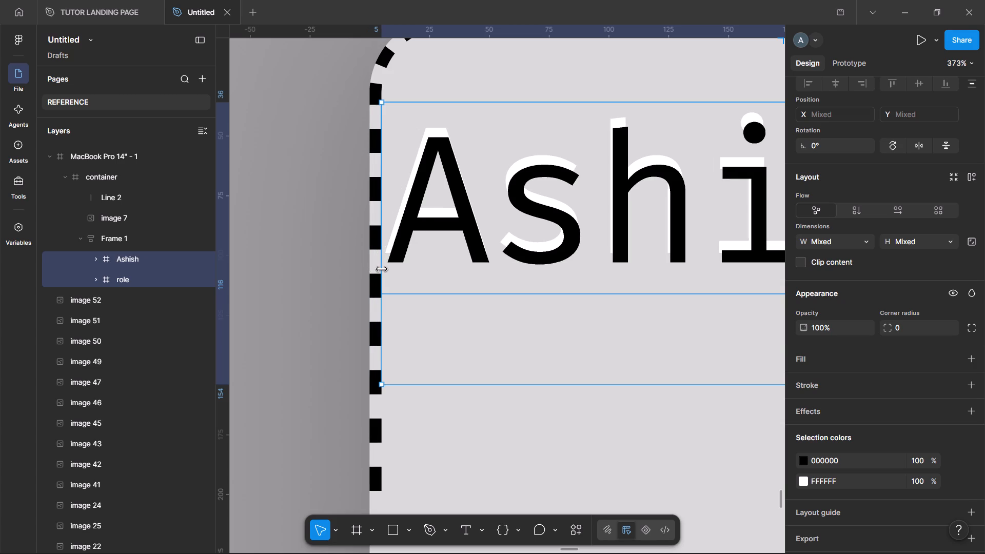
{"action": "left_click_drag", "start_coordinate": [382, 269], "coordinate": [382, 269]}
Fine-tune the combined width of the Ashish and role frames to 788, starting just inside the container's left border.
{"action": "scroll", "coordinate": [382, 269], "scroll_direction": "left", "scroll_amount": 6}
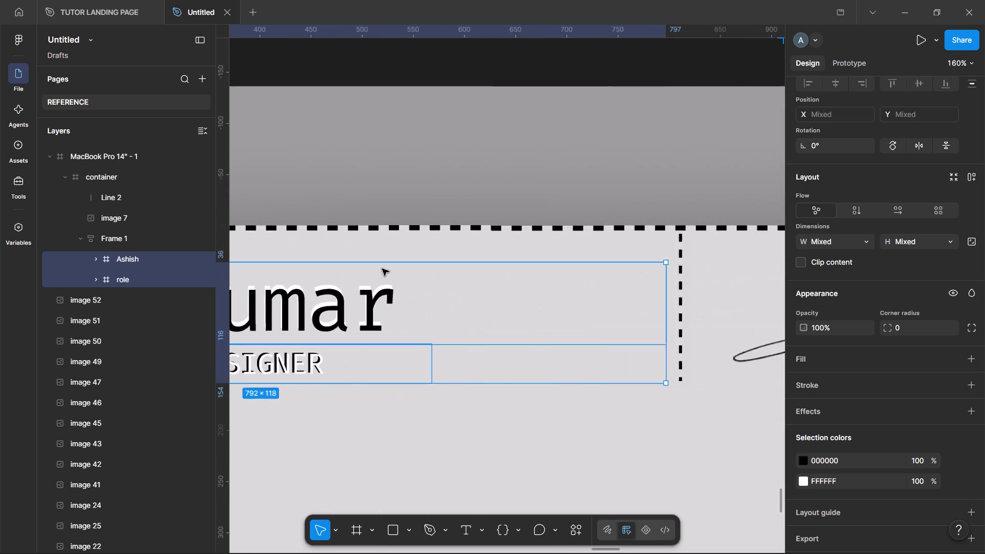
{"action": "left_click_drag", "start_coordinate": [595, 298], "coordinate": [598, 298]}
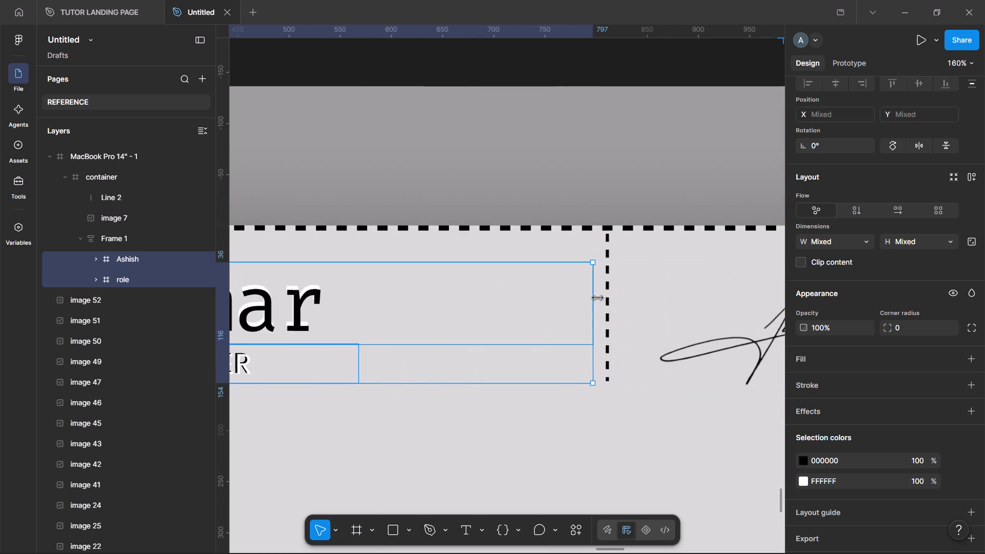
{"action": "left_click_drag", "start_coordinate": [598, 298], "coordinate": [604, 298]}
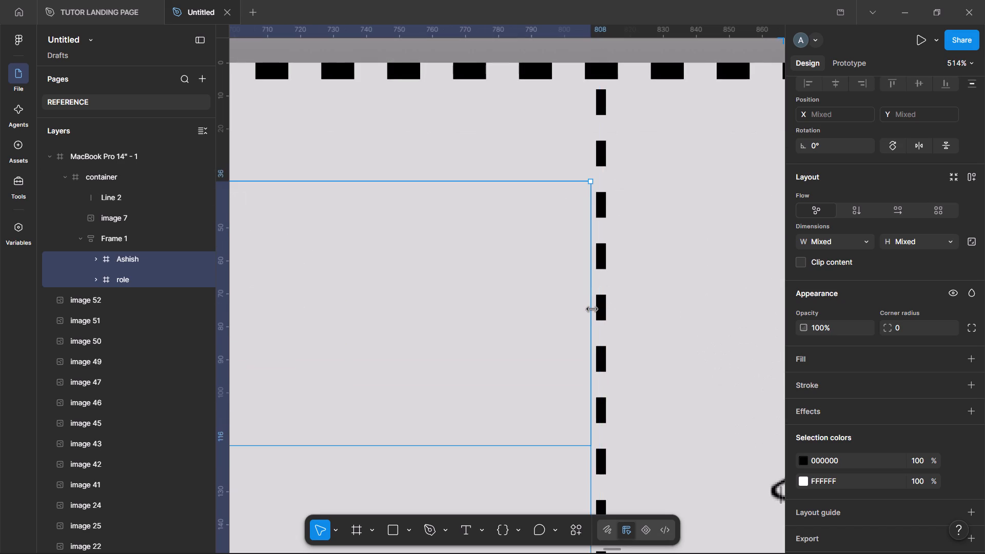
{"action": "scroll", "coordinate": [592, 309], "scroll_direction": "right", "scroll_amount": 5}
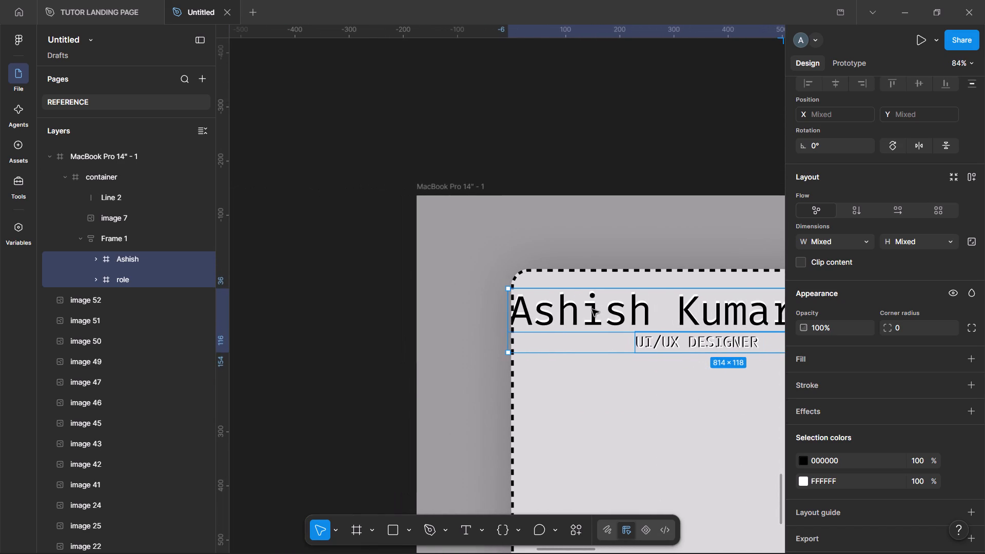
{"action": "scroll", "coordinate": [592, 309], "scroll_direction": "left", "scroll_amount": 1}
{"action": "left_click_drag", "start_coordinate": [433, 328], "coordinate": [435, 328]}
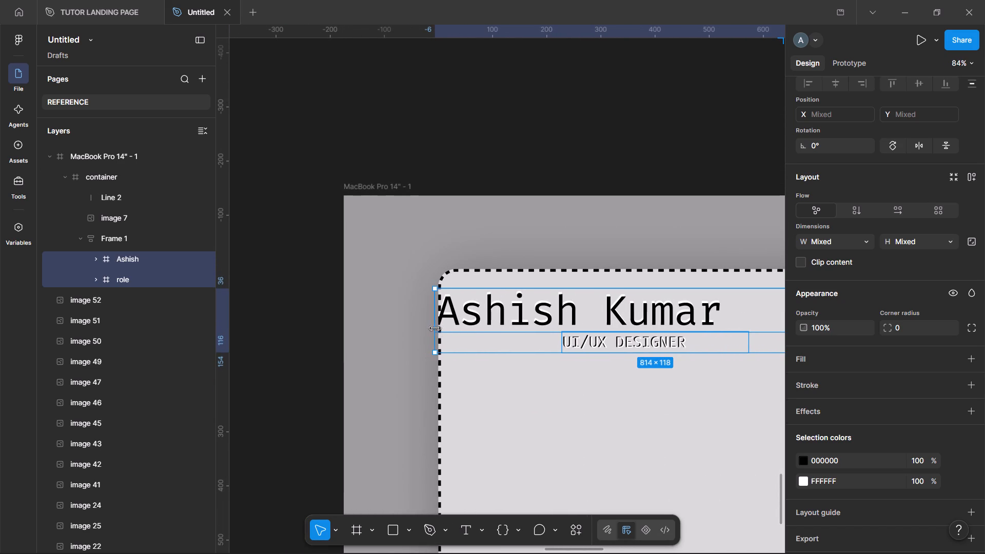
{"action": "left_click_drag", "start_coordinate": [435, 328], "coordinate": [443, 325]}
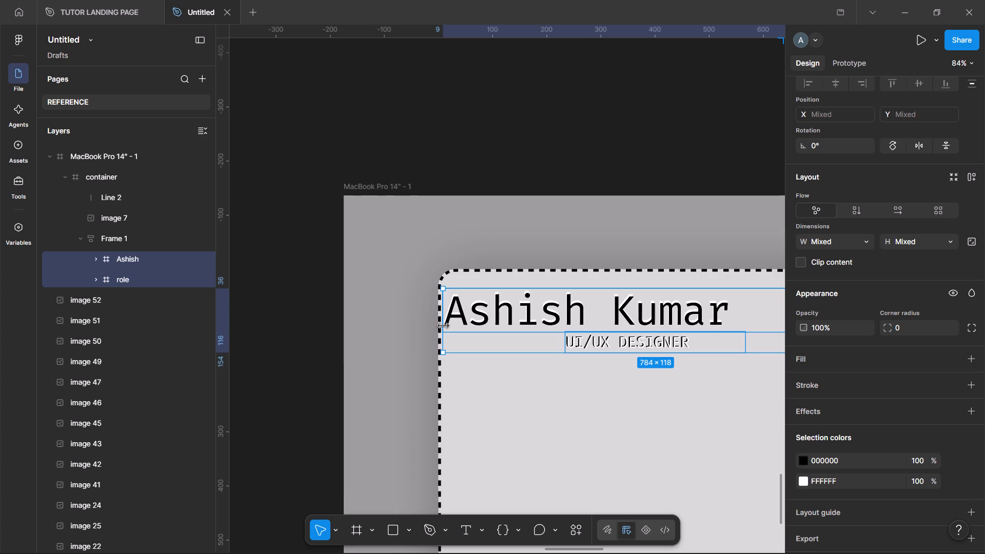
{"action": "left_click_drag", "start_coordinate": [443, 325], "coordinate": [442, 325]}
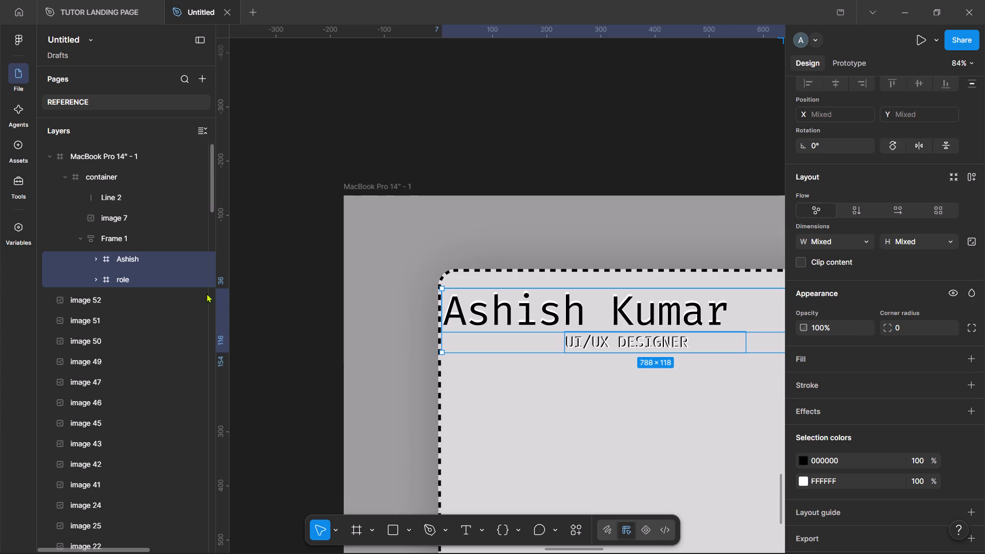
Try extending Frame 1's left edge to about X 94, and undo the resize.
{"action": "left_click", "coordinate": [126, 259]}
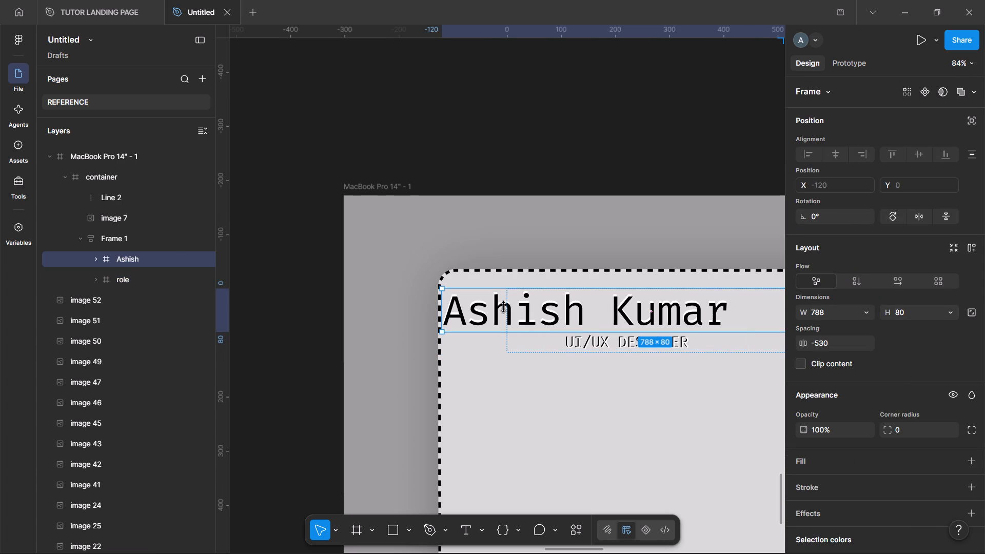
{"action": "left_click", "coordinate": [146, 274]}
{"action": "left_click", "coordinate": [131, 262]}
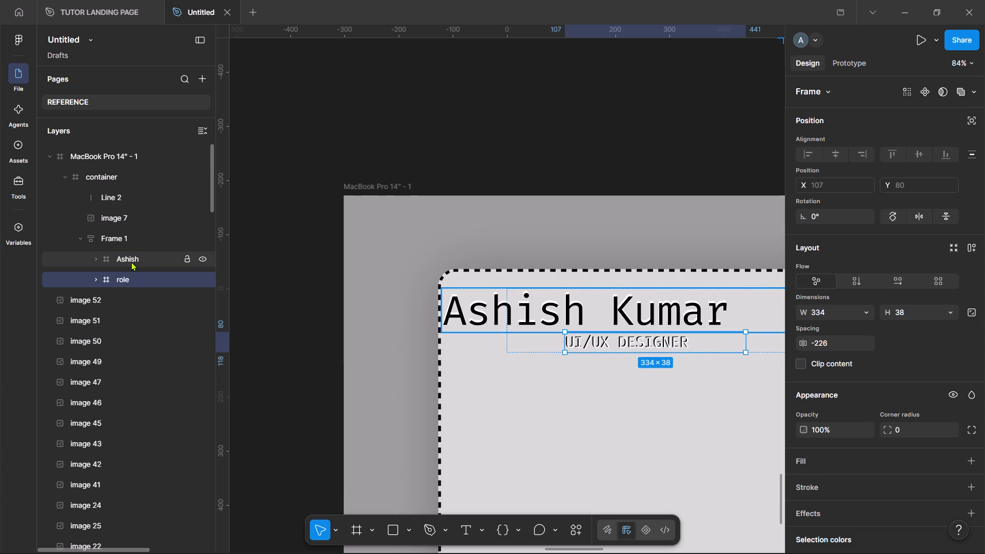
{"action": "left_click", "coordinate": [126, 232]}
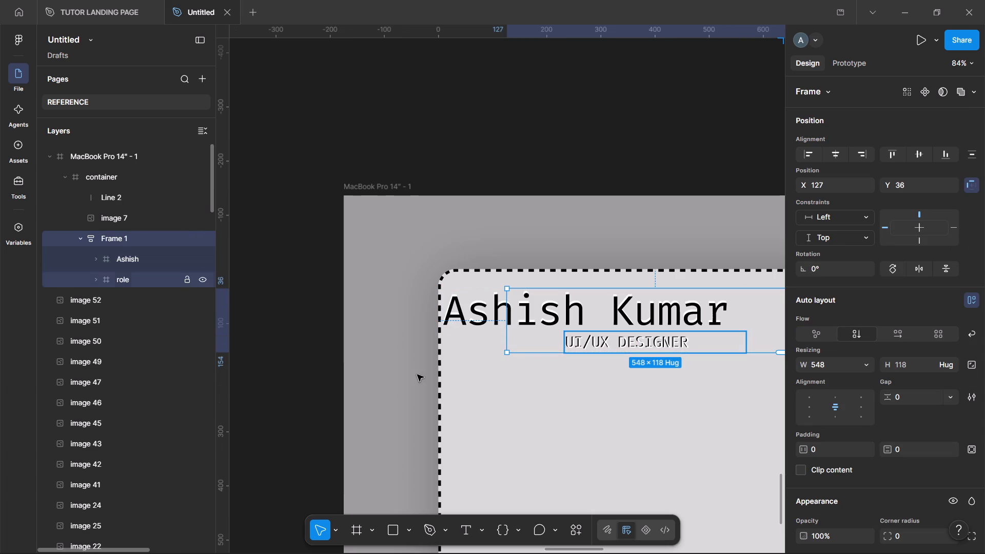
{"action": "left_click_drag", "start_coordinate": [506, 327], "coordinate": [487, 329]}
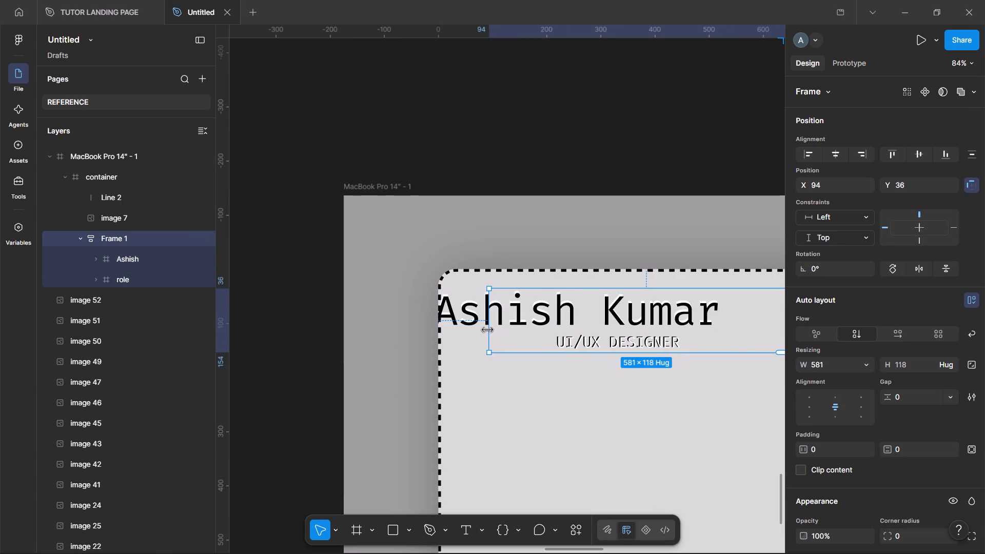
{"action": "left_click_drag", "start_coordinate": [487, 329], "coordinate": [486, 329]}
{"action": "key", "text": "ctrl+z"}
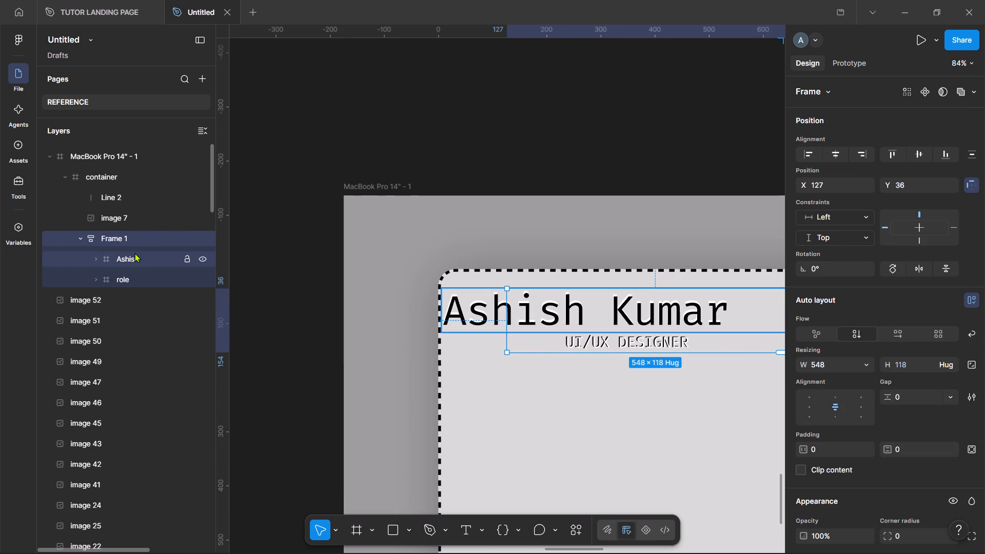
Shrink the Ashish frame to fill Frame 1's width of 548, starting at X 0.
{"action": "left_click", "coordinate": [134, 253]}
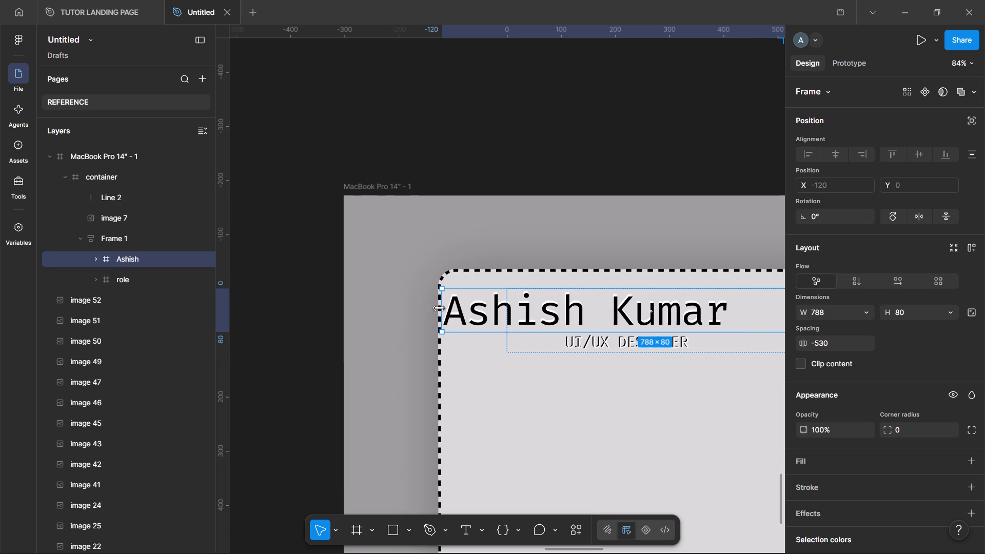
{"action": "left_click_drag", "start_coordinate": [439, 308], "coordinate": [508, 305]}
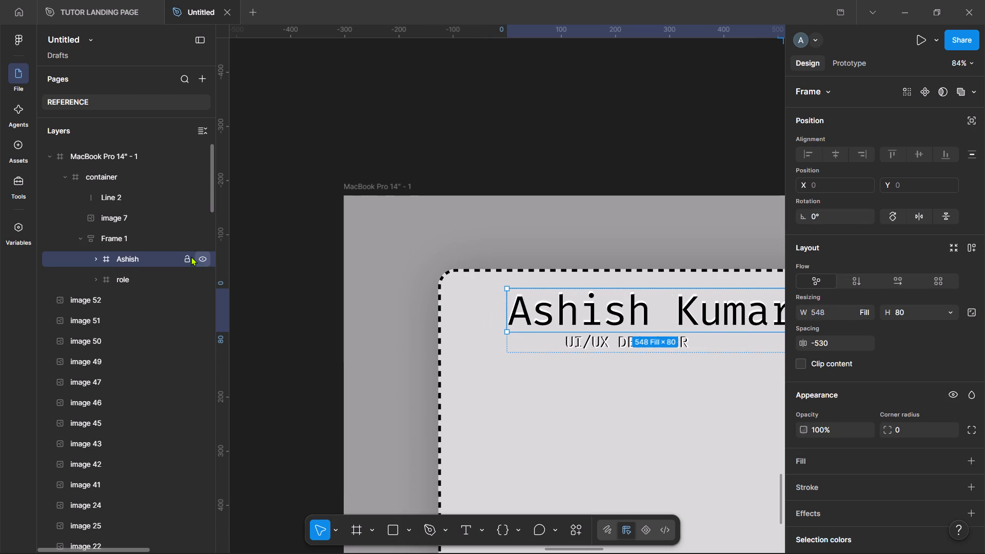
Extend Frame 1's left edge to X 7, just inside the container's dashed border, for a width of 668.
{"action": "left_click", "coordinate": [137, 275]}
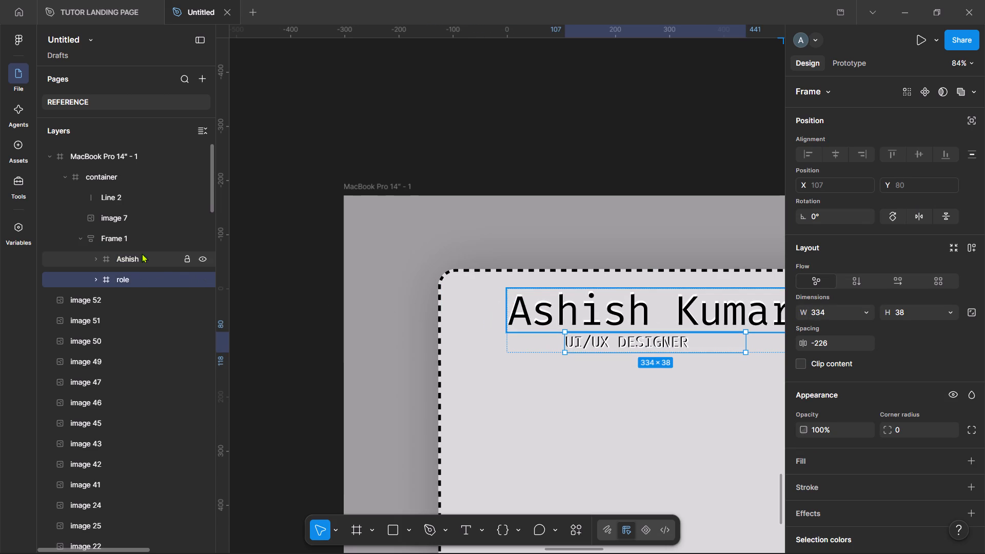
{"action": "left_click", "coordinate": [158, 243]}
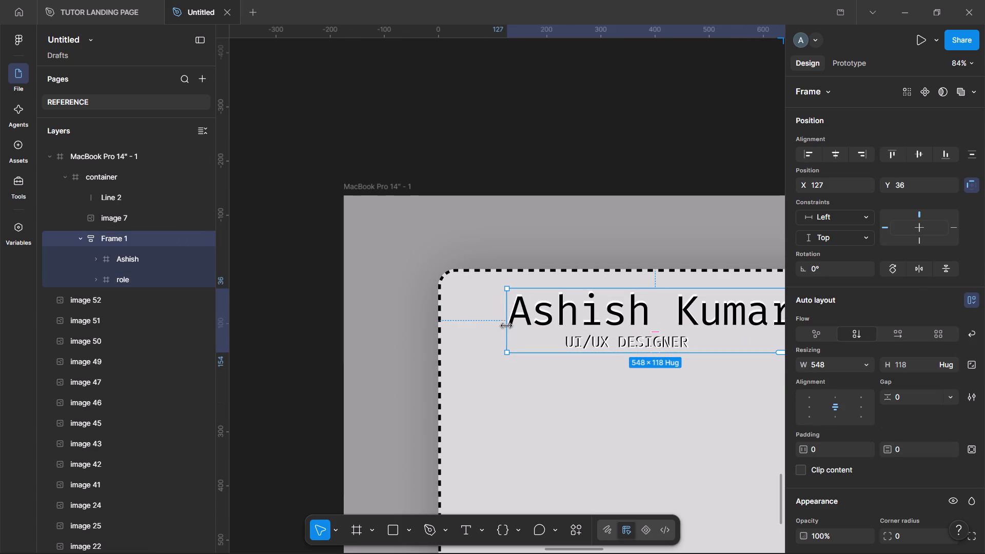
{"action": "left_click_drag", "start_coordinate": [505, 326], "coordinate": [441, 339]}
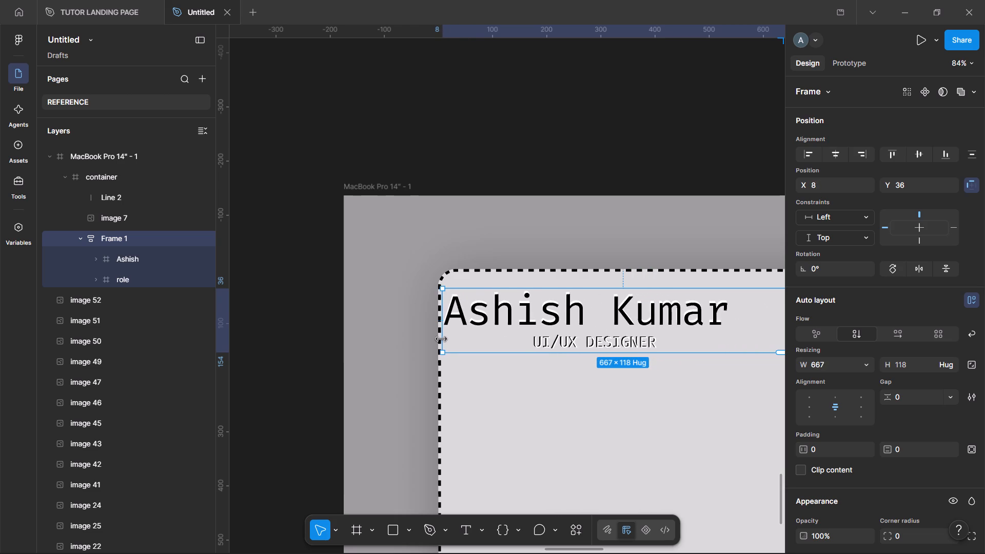
{"action": "left_click_drag", "start_coordinate": [441, 339], "coordinate": [443, 339]}
{"action": "left_click_drag", "start_coordinate": [443, 339], "coordinate": [442, 339]}
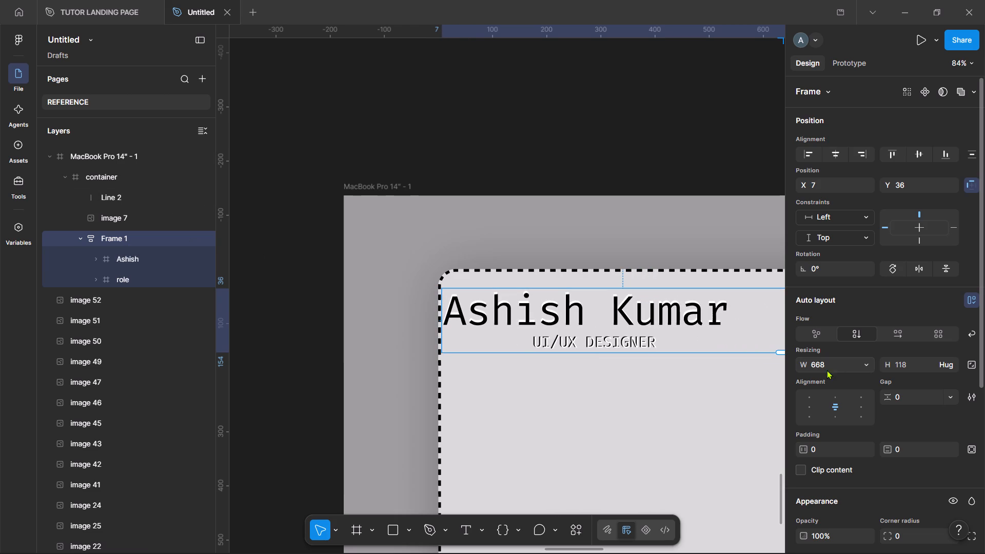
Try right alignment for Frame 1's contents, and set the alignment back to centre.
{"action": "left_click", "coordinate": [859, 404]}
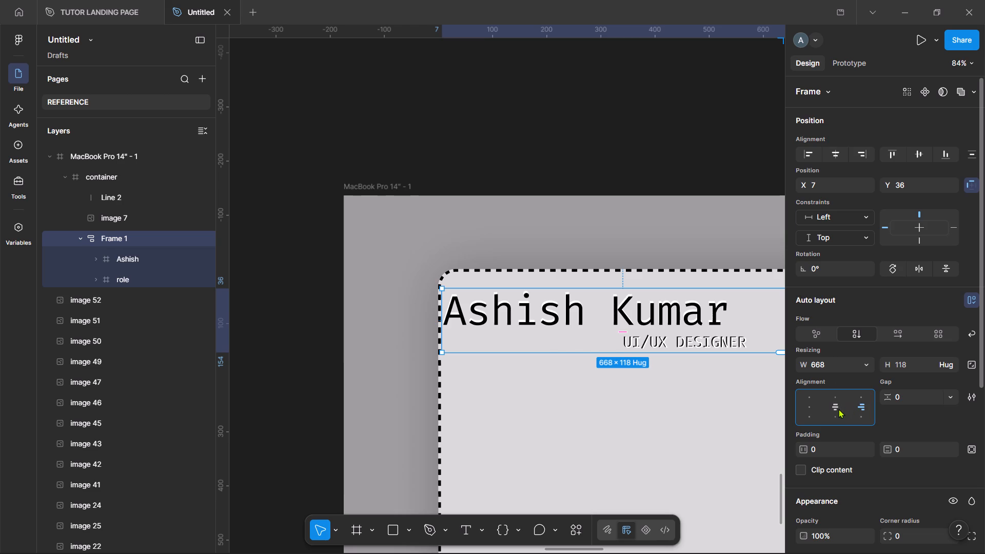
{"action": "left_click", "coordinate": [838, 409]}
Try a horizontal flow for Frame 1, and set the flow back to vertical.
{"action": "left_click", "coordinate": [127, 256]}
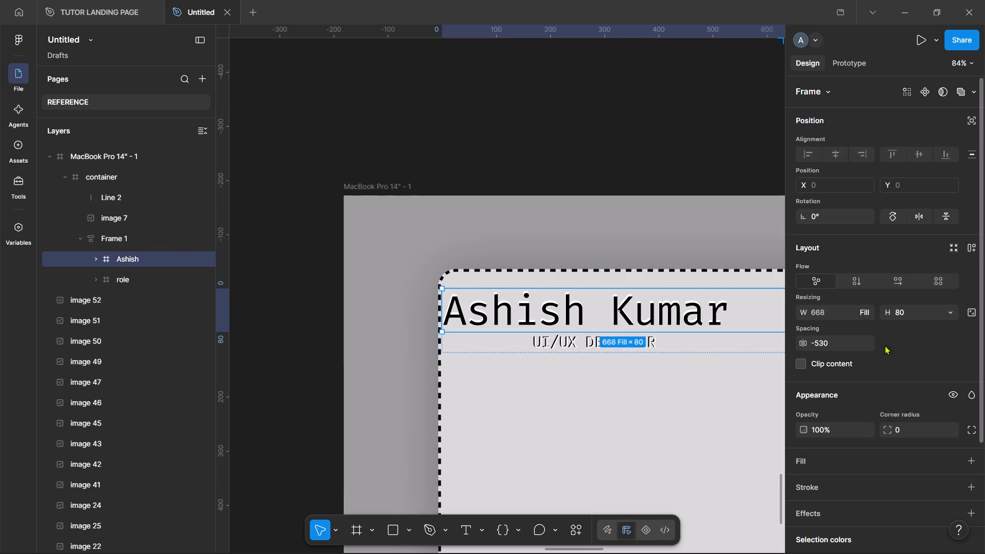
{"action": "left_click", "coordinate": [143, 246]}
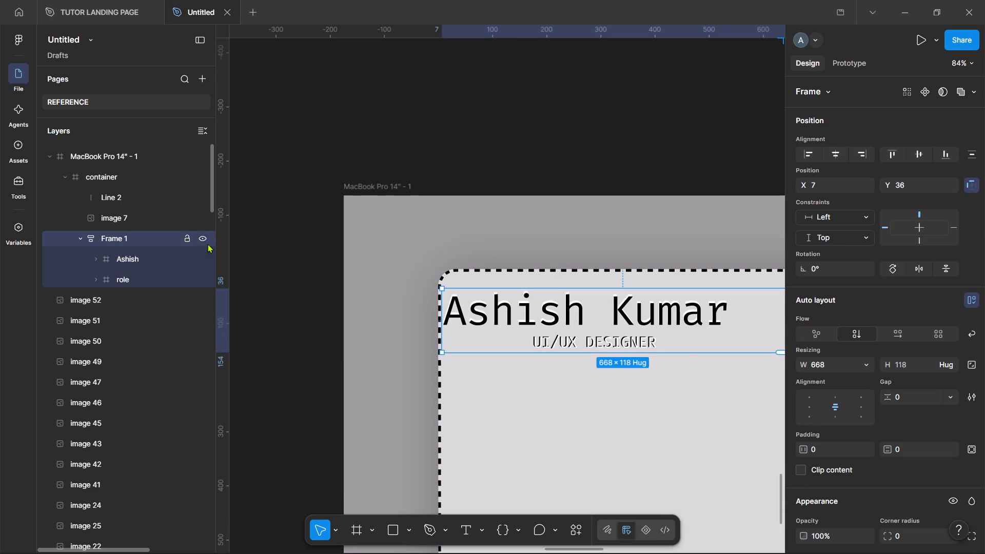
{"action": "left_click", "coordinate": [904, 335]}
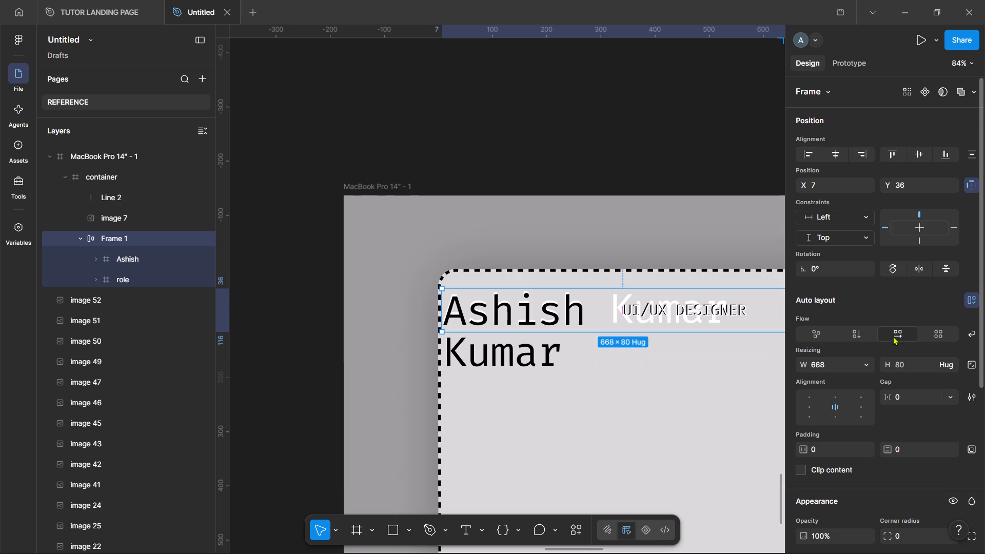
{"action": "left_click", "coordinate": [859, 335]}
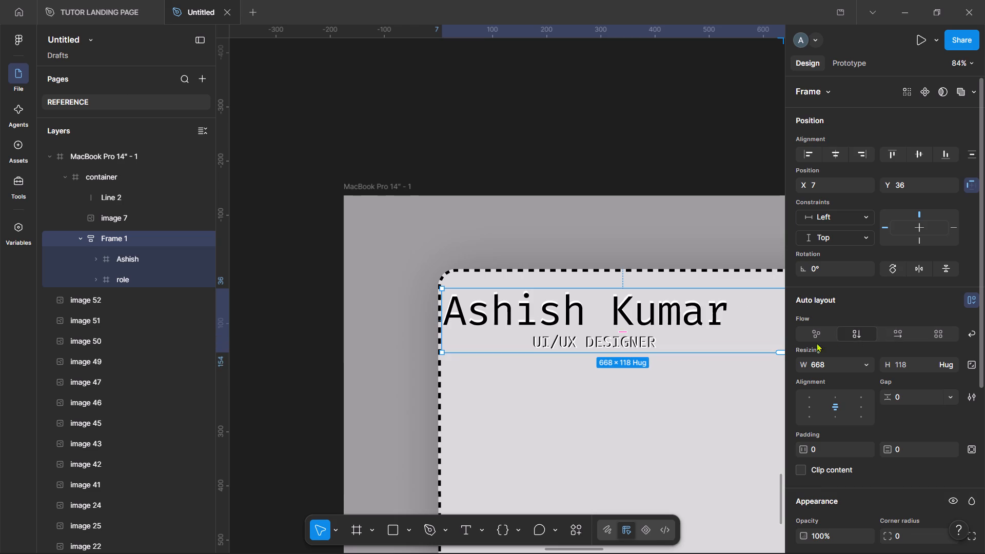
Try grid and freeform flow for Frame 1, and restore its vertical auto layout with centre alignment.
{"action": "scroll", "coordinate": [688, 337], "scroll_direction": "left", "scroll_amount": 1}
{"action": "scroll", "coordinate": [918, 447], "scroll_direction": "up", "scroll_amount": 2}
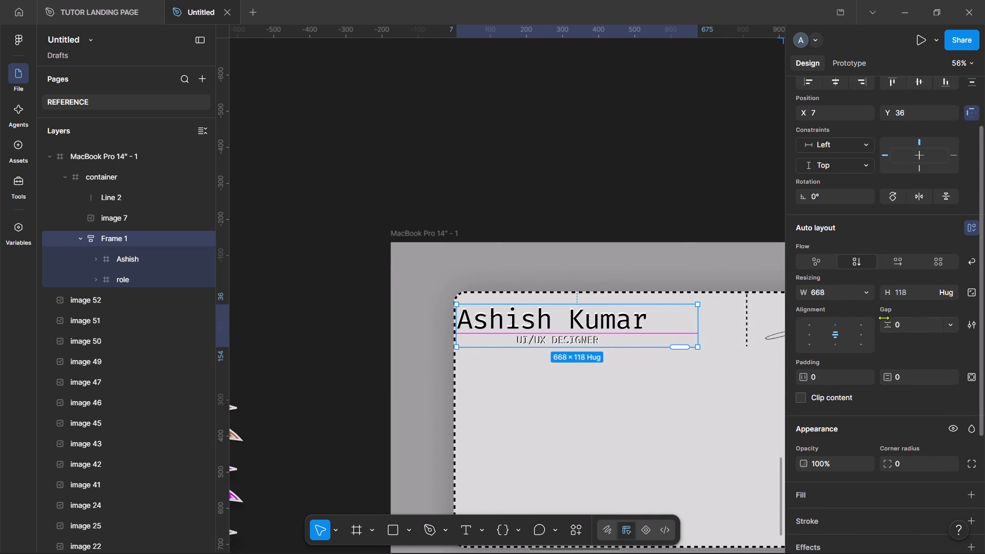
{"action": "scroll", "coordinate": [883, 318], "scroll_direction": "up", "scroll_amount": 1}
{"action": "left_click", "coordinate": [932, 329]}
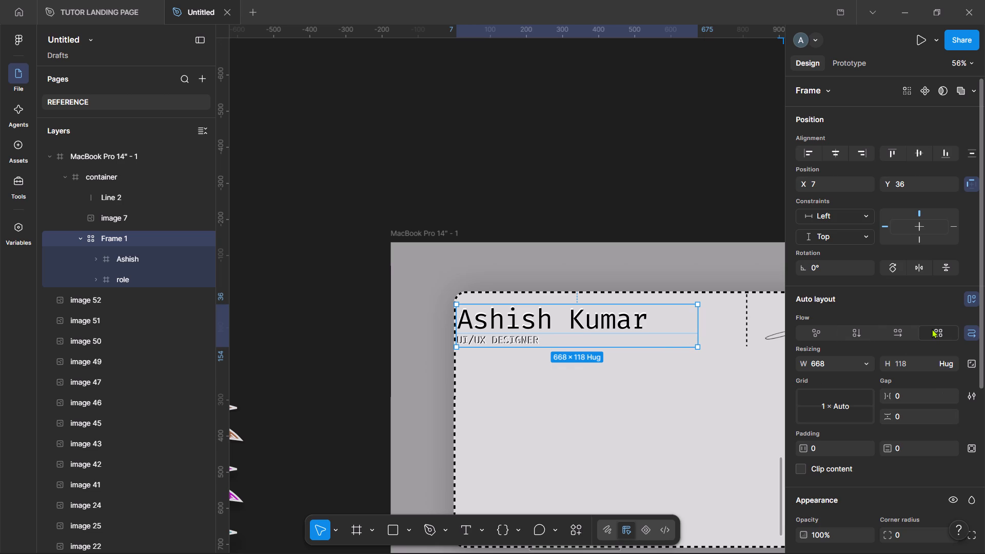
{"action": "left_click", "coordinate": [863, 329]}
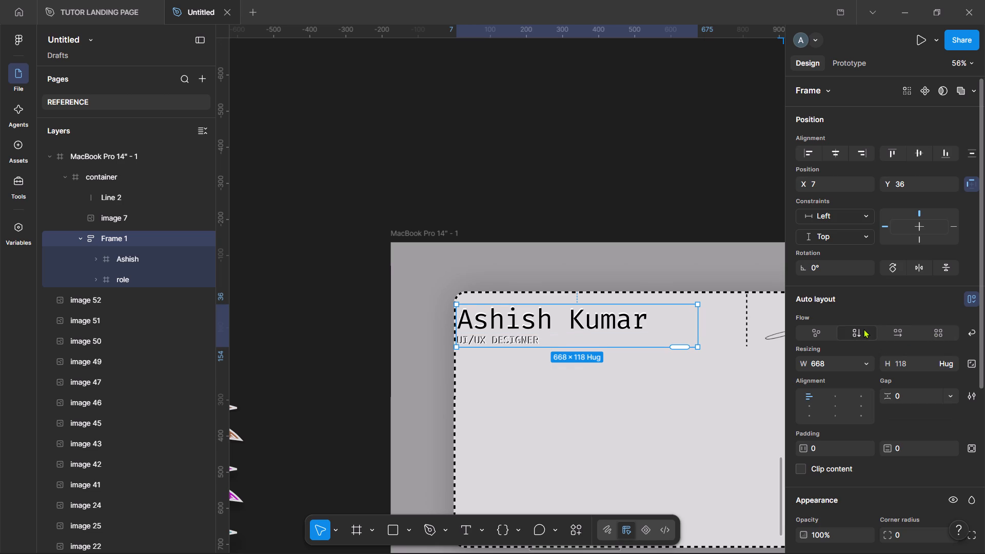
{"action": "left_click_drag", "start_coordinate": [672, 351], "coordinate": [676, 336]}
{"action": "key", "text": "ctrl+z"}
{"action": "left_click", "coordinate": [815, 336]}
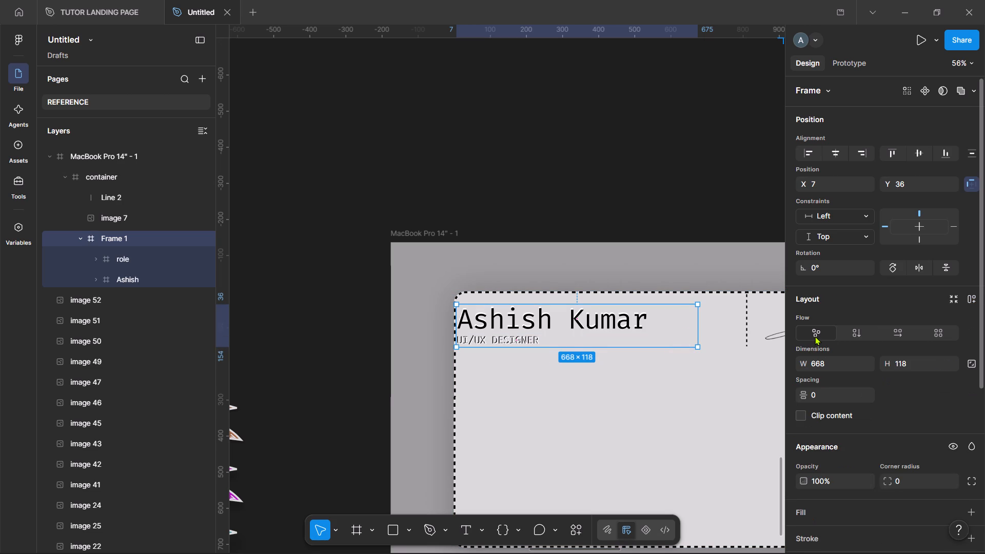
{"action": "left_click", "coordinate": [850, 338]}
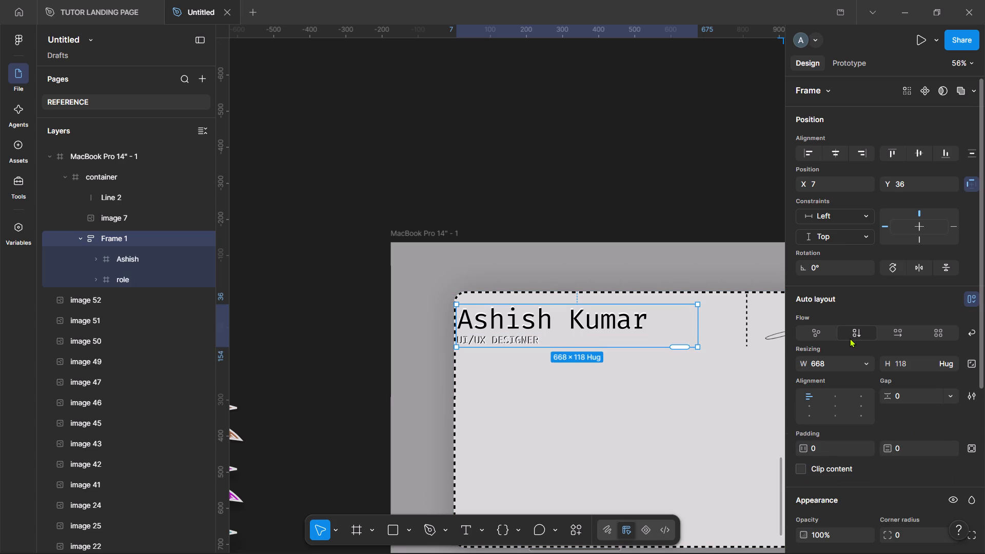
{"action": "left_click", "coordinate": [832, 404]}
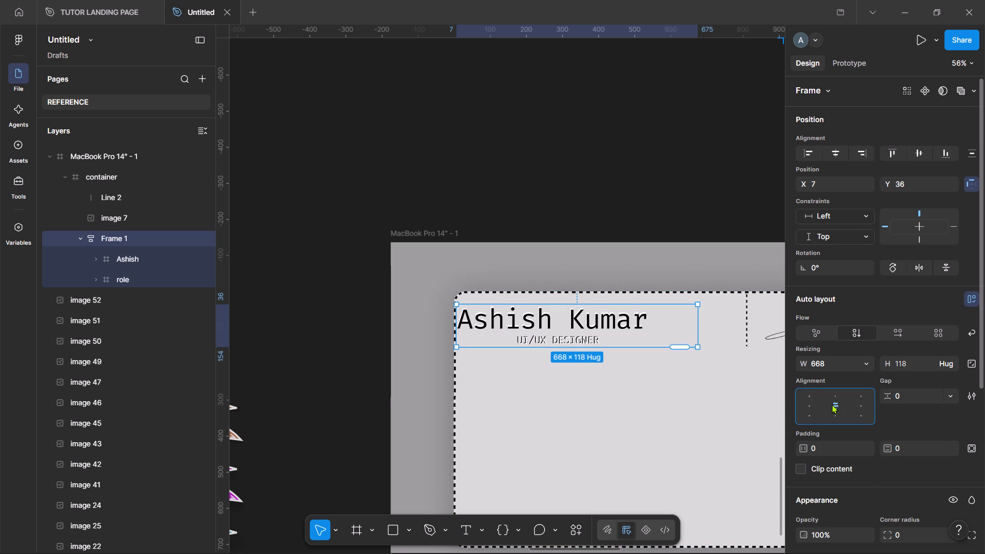
Shrink the role frame to fit closely around the UI/UX DESIGNER text, at a width of 228.
{"action": "double_click", "coordinate": [574, 319]}
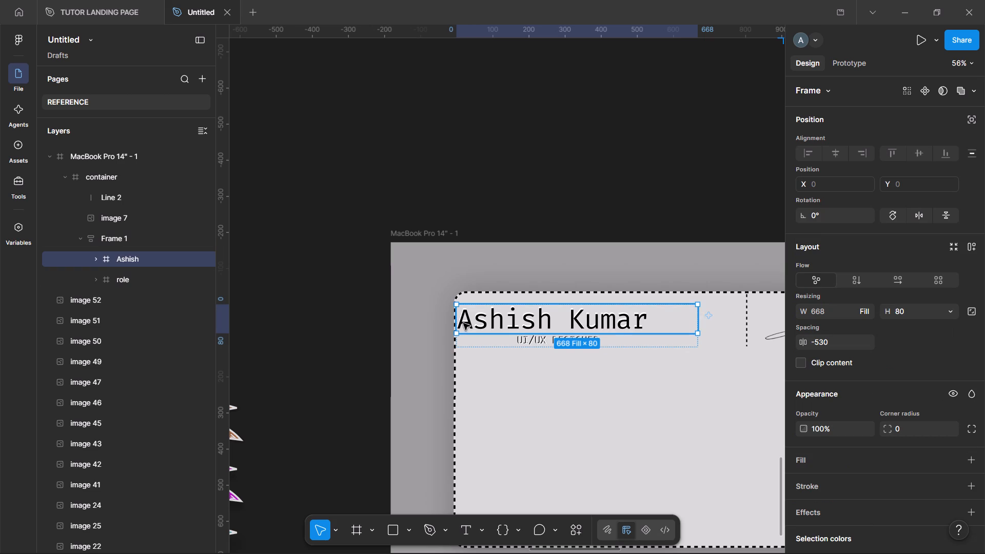
{"action": "left_click", "coordinate": [527, 344]}
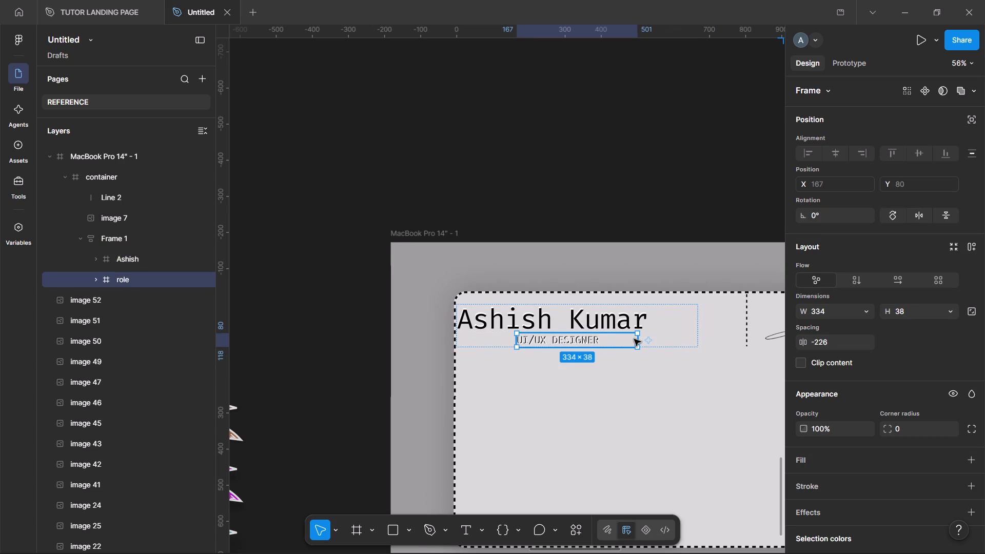
{"action": "left_click_drag", "start_coordinate": [638, 339], "coordinate": [608, 345]}
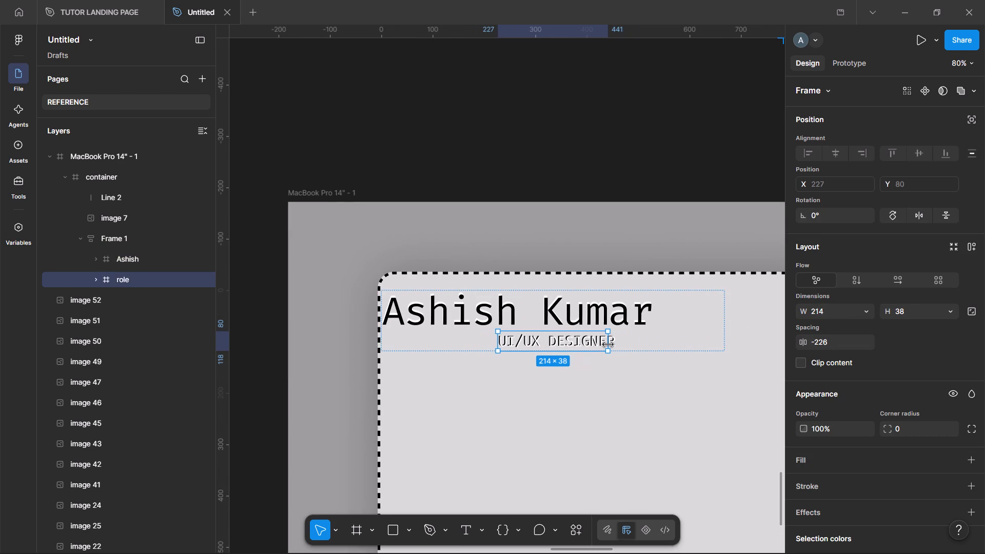
{"action": "left_click_drag", "start_coordinate": [608, 345], "coordinate": [612, 345]}
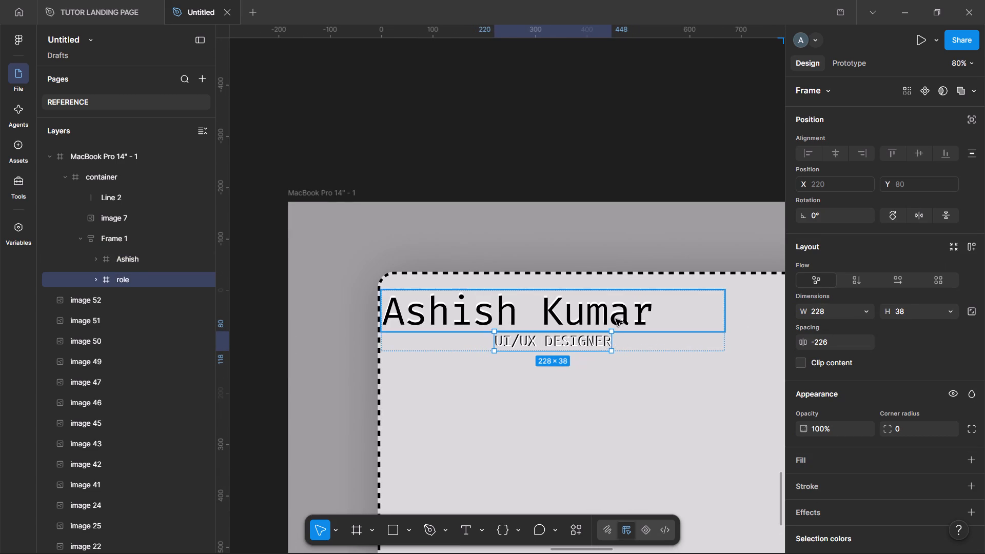
Narrow the Ashish frame to about 540 so it fits closely around the name on a single line.
{"action": "left_click", "coordinate": [616, 319]}
{"action": "left_click_drag", "start_coordinate": [725, 315], "coordinate": [715, 316]}
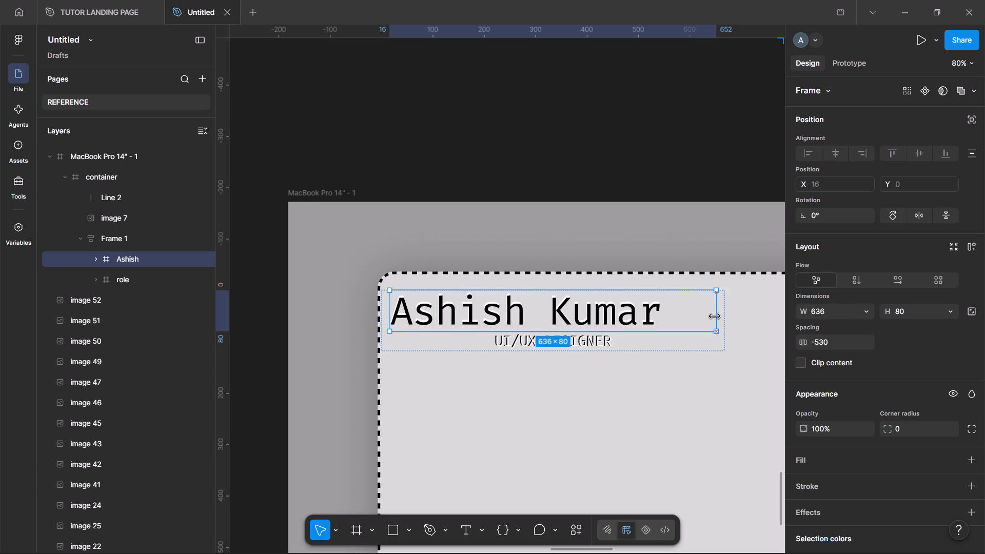
{"action": "left_click_drag", "start_coordinate": [715, 316], "coordinate": [679, 331]}
{"action": "key", "text": "ctrl+z"}
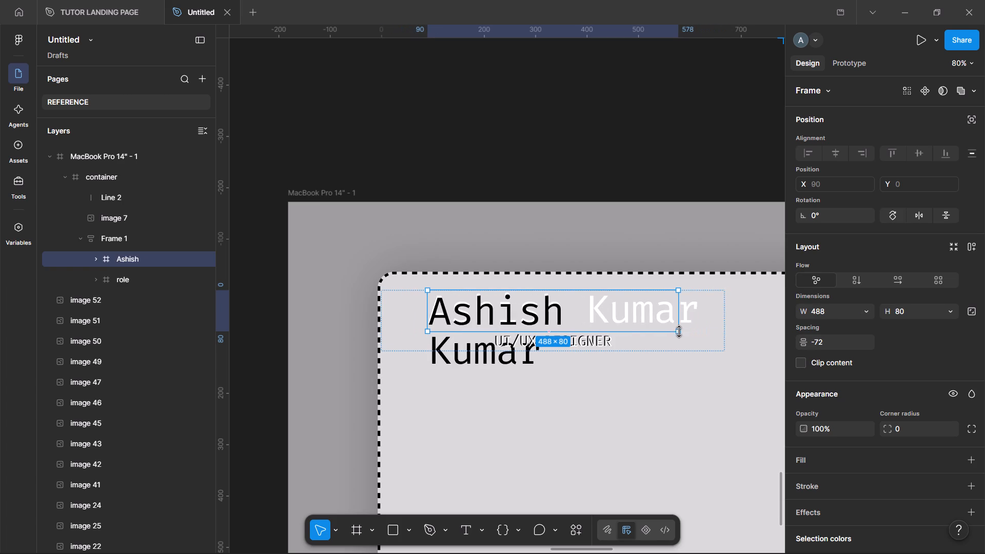
{"action": "left_click_drag", "start_coordinate": [723, 315], "coordinate": [716, 317]}
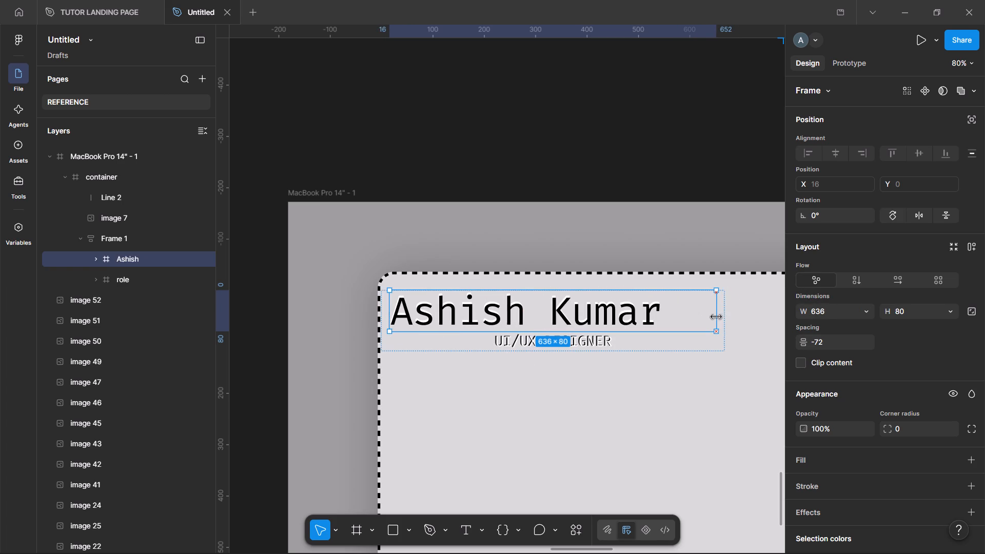
{"action": "left_click_drag", "start_coordinate": [716, 317], "coordinate": [692, 328]}
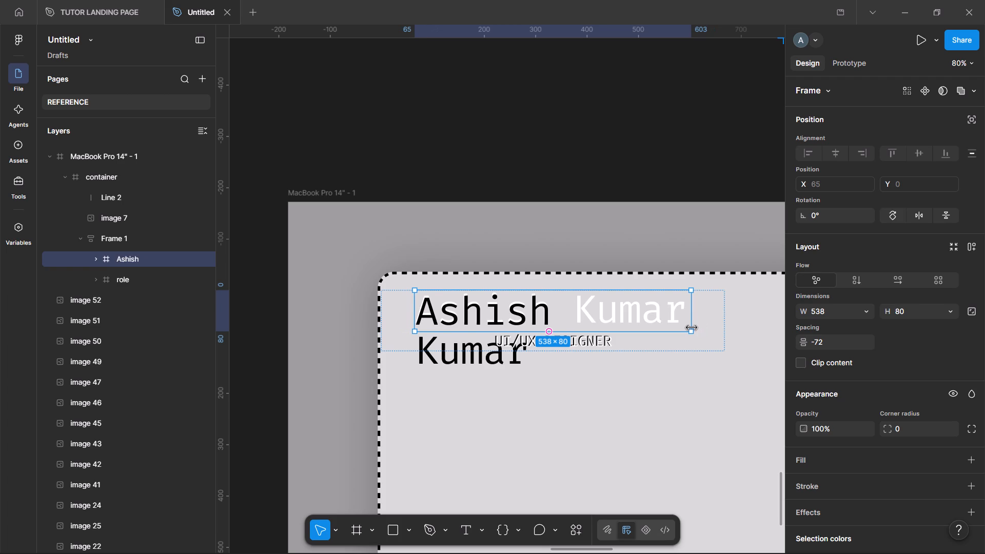
{"action": "left_click_drag", "start_coordinate": [692, 328], "coordinate": [694, 327]}
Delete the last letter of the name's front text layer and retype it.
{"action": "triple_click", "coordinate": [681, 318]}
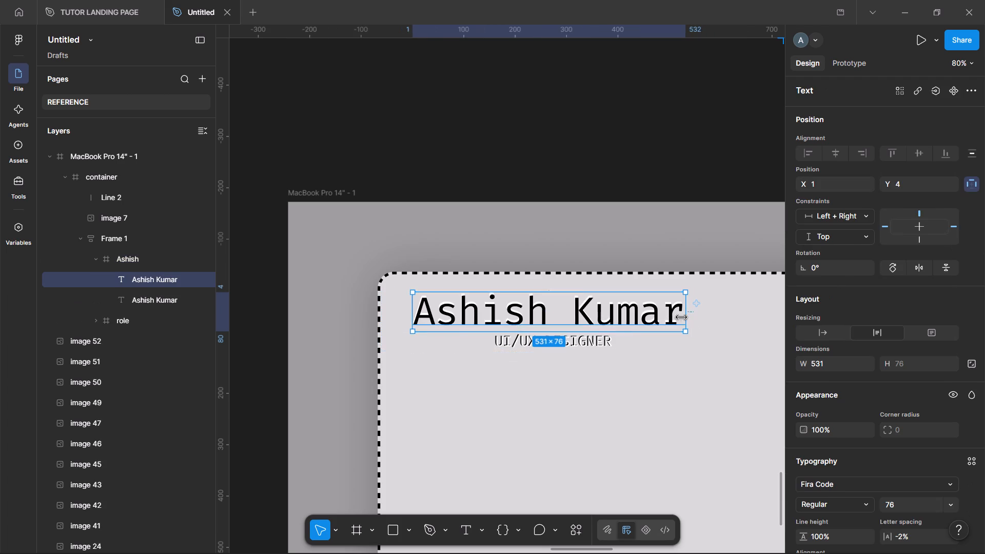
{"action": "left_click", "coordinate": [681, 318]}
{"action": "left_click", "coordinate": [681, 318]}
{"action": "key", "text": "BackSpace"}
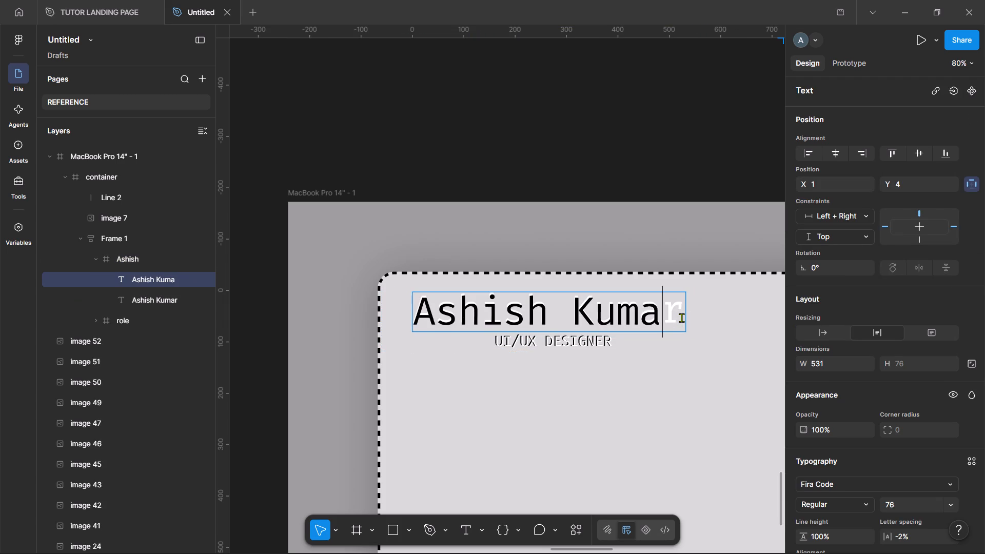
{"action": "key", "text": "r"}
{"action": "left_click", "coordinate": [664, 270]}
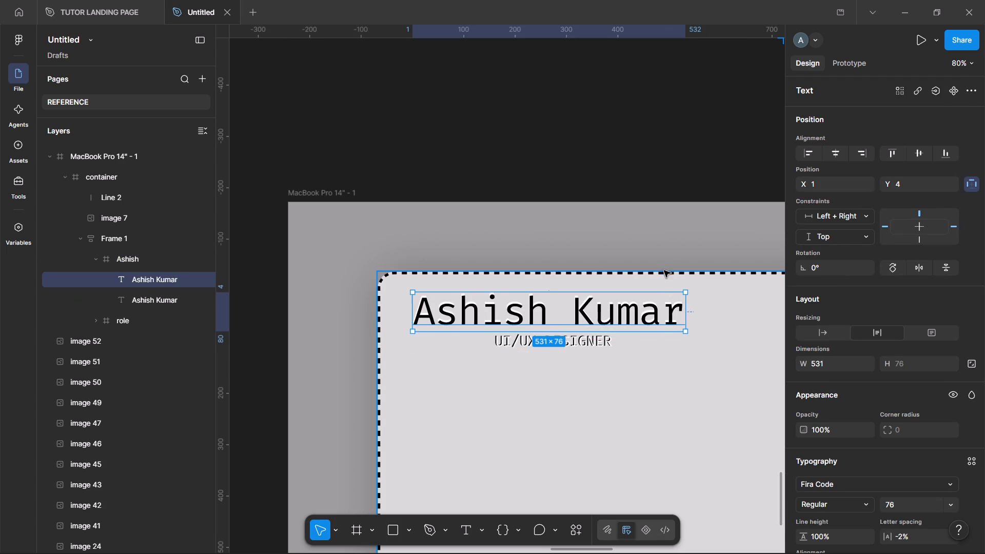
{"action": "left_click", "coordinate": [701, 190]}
Extend Frame 1's right edge to the vertical dashed divider, for a width of 803.
{"action": "left_click", "coordinate": [601, 311]}
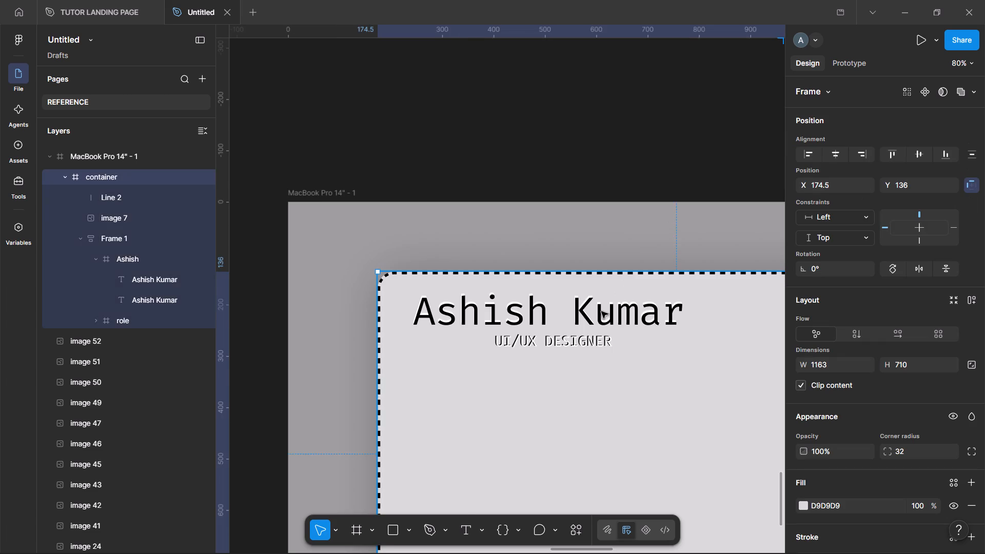
{"action": "scroll", "coordinate": [601, 311], "scroll_direction": "left", "scroll_amount": 1}
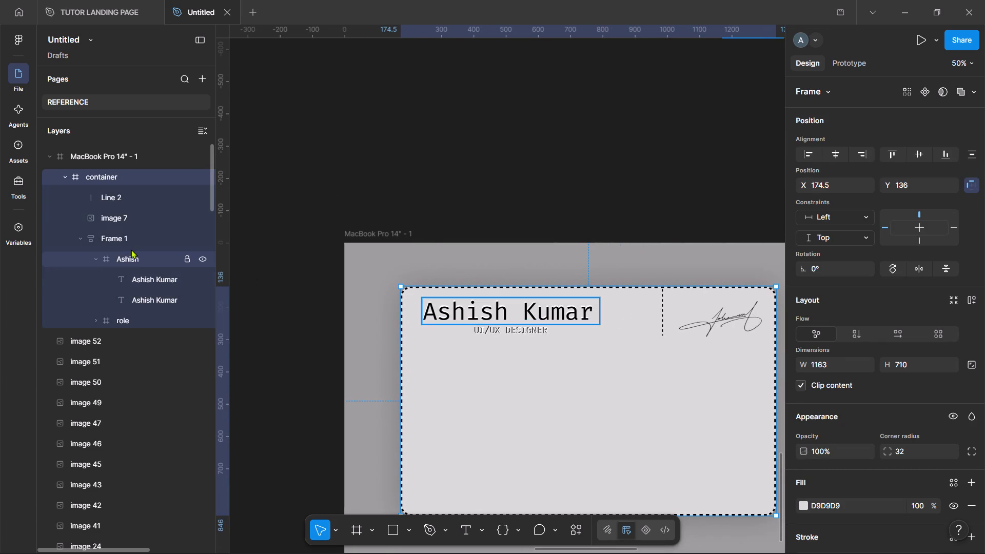
{"action": "left_click", "coordinate": [131, 249]}
{"action": "left_click", "coordinate": [135, 247]}
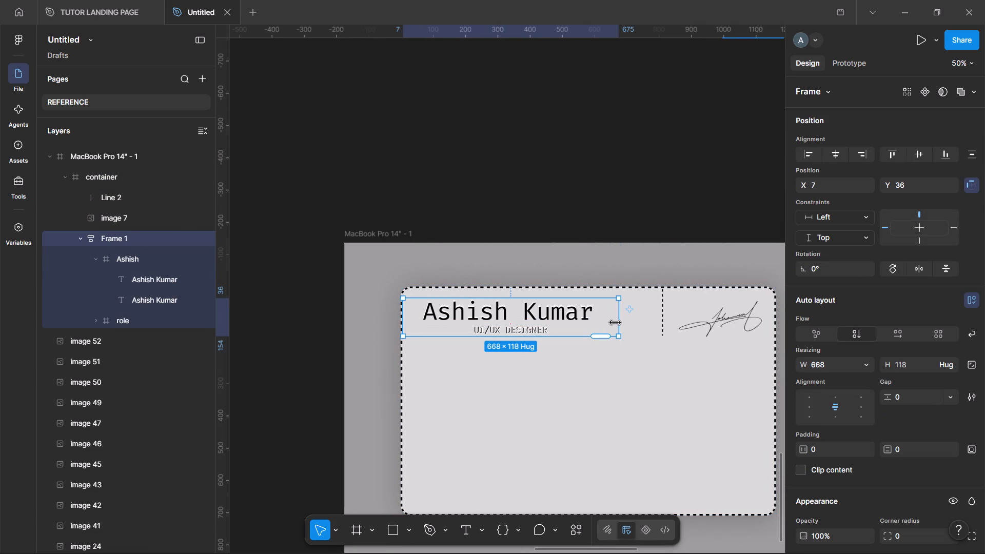
{"action": "left_click_drag", "start_coordinate": [617, 322], "coordinate": [655, 319]}
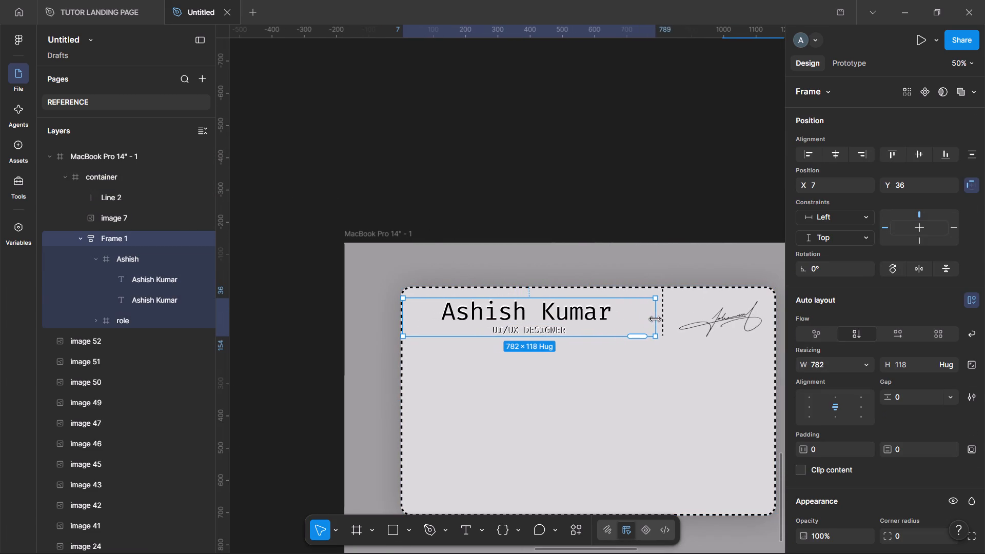
{"action": "left_click_drag", "start_coordinate": [655, 319], "coordinate": [662, 319]}
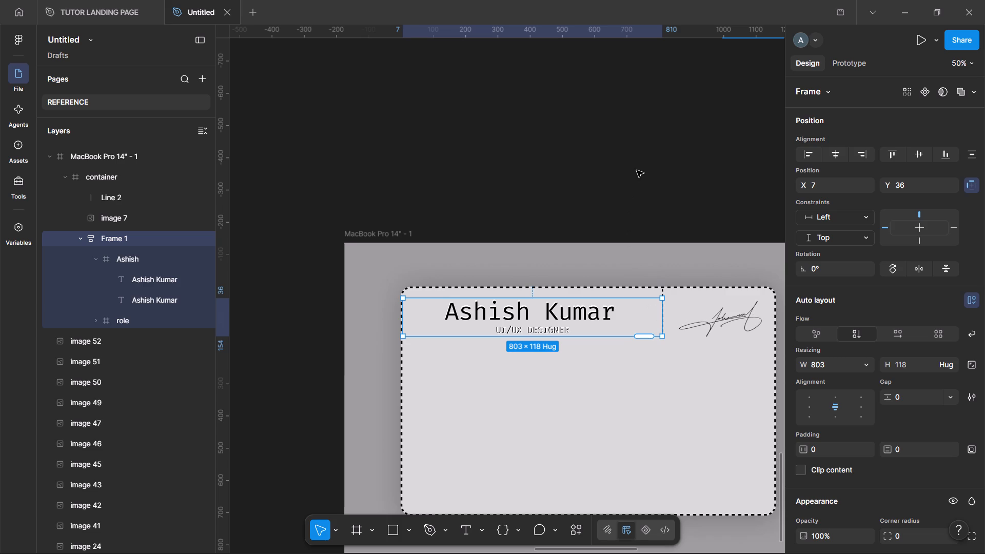
{"action": "left_click", "coordinate": [637, 170]}
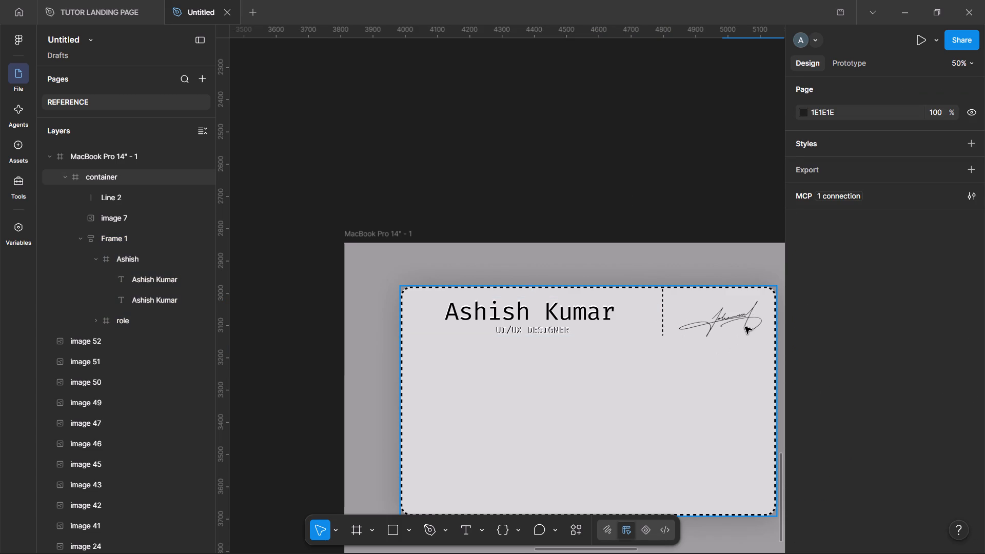
Collapse Frame 1's layers, and align Frame 1 and the signature image on their vertical centres.
{"action": "left_click", "coordinate": [745, 326]}
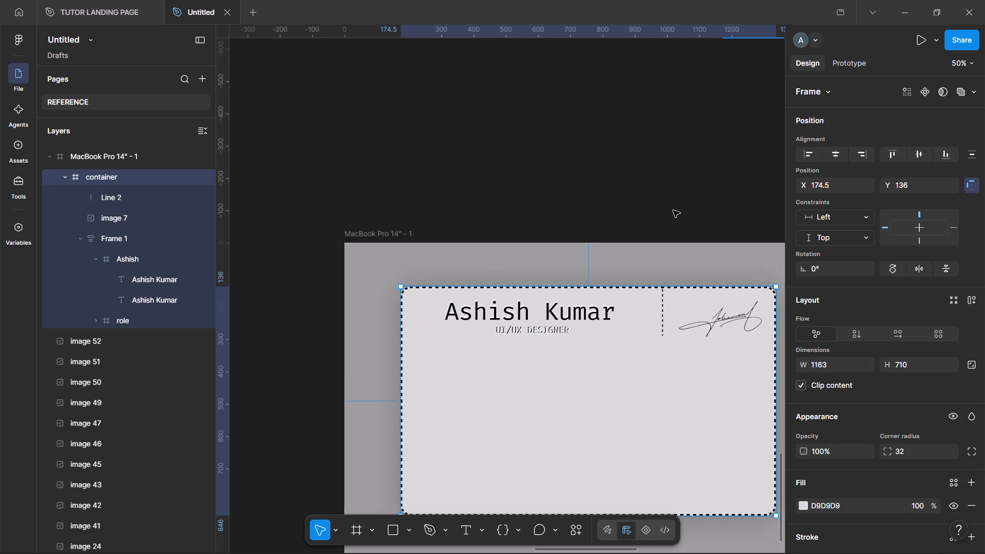
{"action": "left_click", "coordinate": [673, 210]}
{"action": "left_click", "coordinate": [662, 316]}
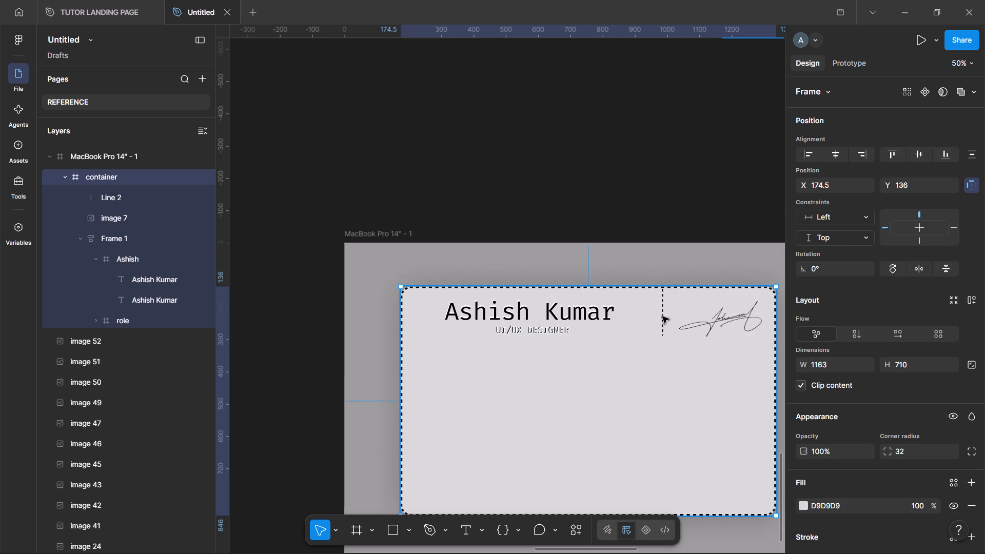
{"action": "left_click", "coordinate": [717, 321]}
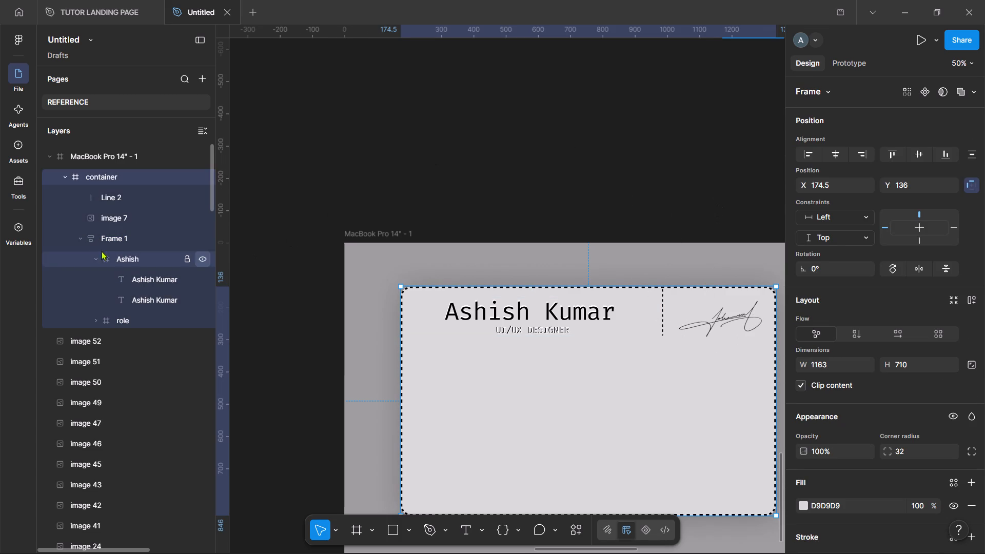
{"action": "left_click", "coordinate": [85, 243]}
{"action": "left_click", "coordinate": [142, 202]}
{"action": "left_click", "coordinate": [129, 213]}
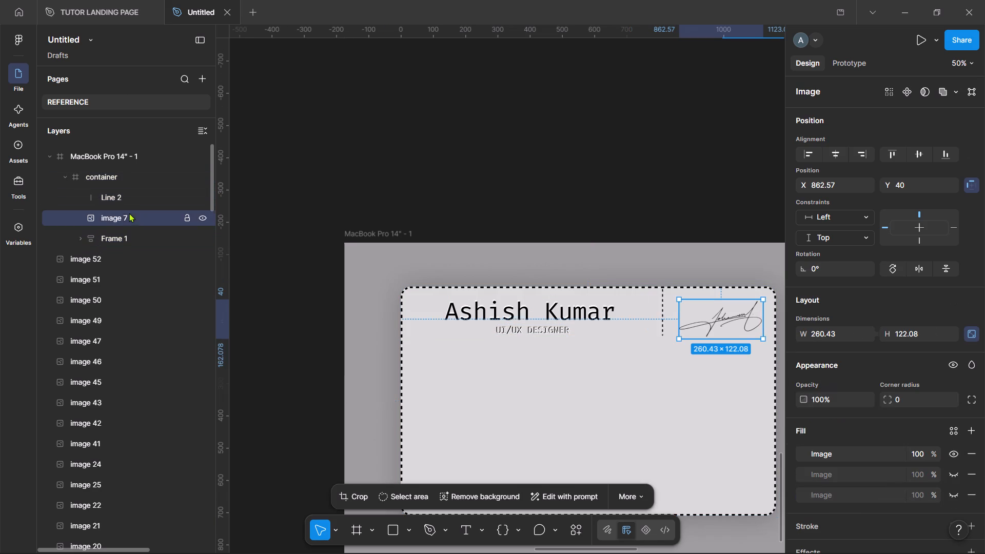
{"action": "scroll", "coordinate": [708, 328], "scroll_direction": "left", "scroll_amount": 1}
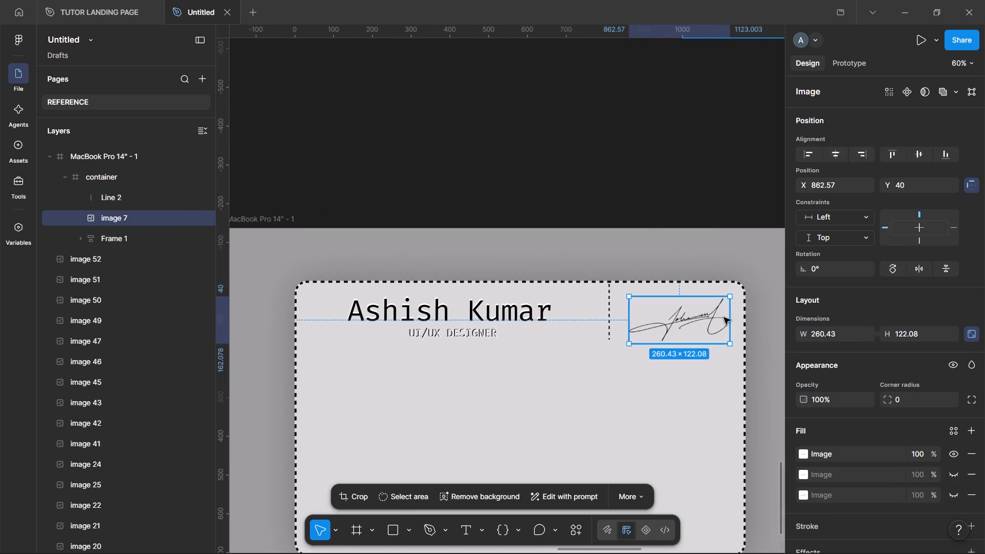
{"action": "left_click", "coordinate": [533, 310]}
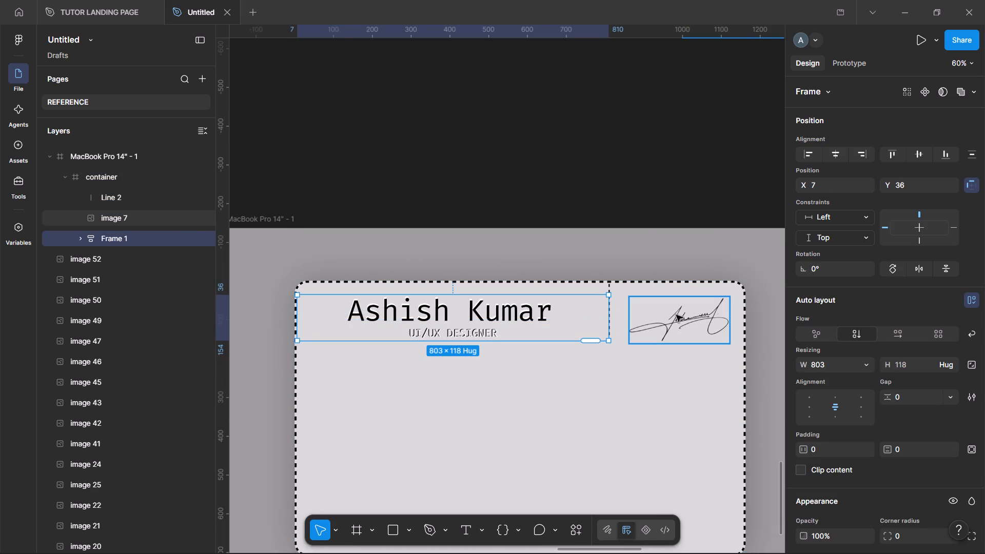
{"action": "left_click", "coordinate": [676, 315], "text": "shift"}
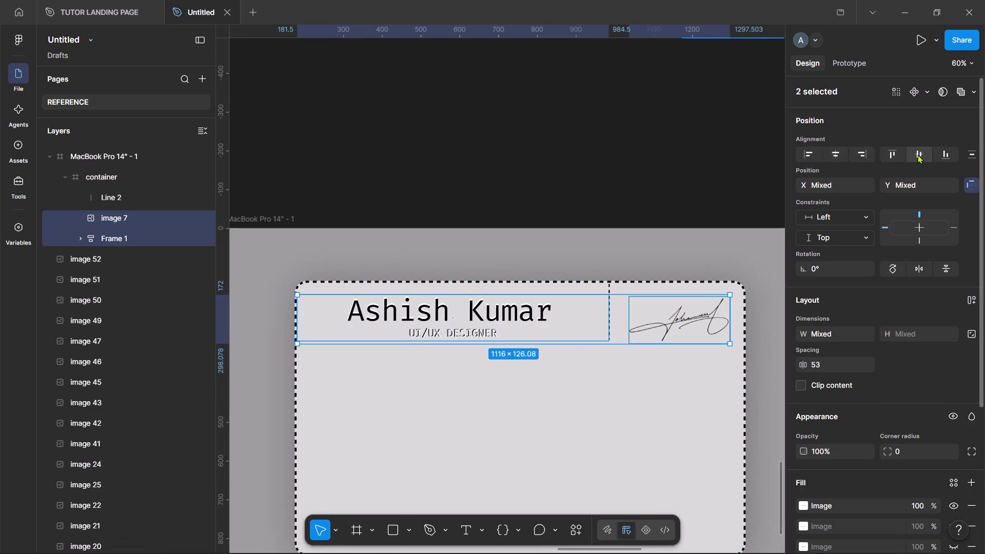
{"action": "left_click", "coordinate": [917, 154]}
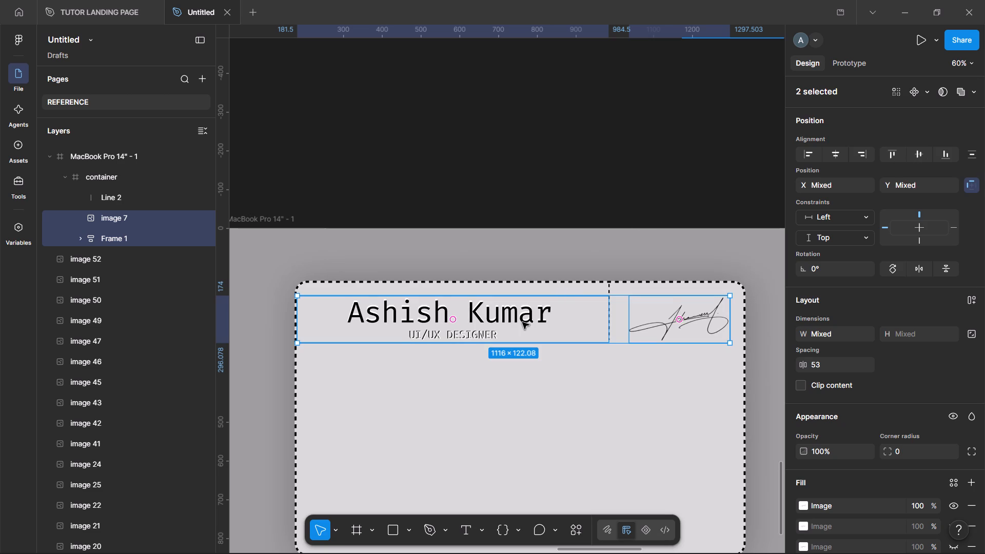
Undo the vertical-centre alignment of Frame 1 and the signature image.
{"action": "key", "text": "ctrl+z"}
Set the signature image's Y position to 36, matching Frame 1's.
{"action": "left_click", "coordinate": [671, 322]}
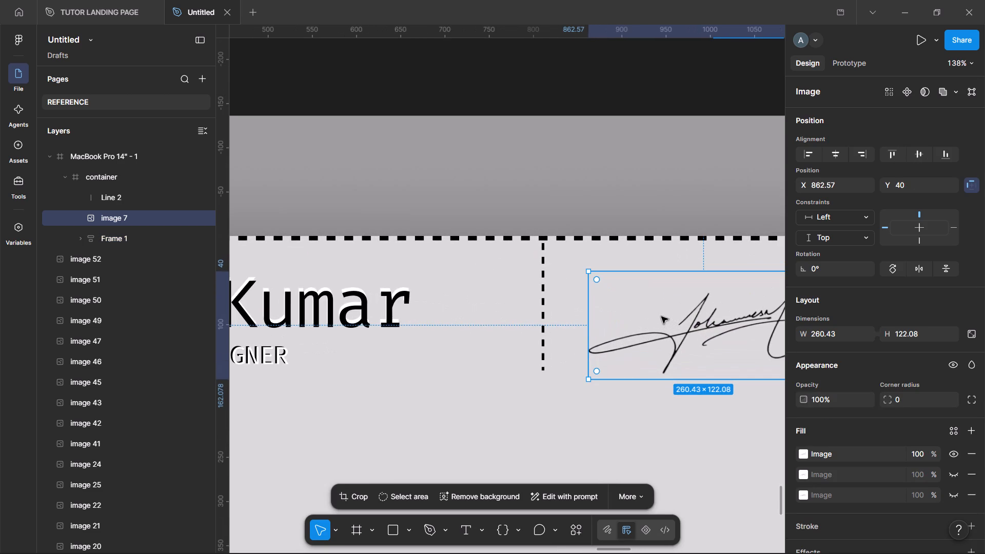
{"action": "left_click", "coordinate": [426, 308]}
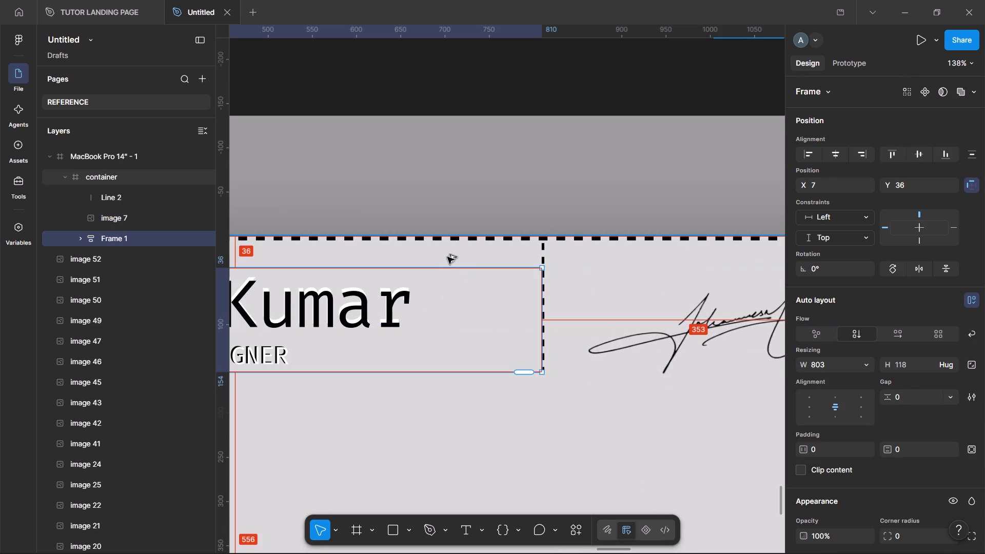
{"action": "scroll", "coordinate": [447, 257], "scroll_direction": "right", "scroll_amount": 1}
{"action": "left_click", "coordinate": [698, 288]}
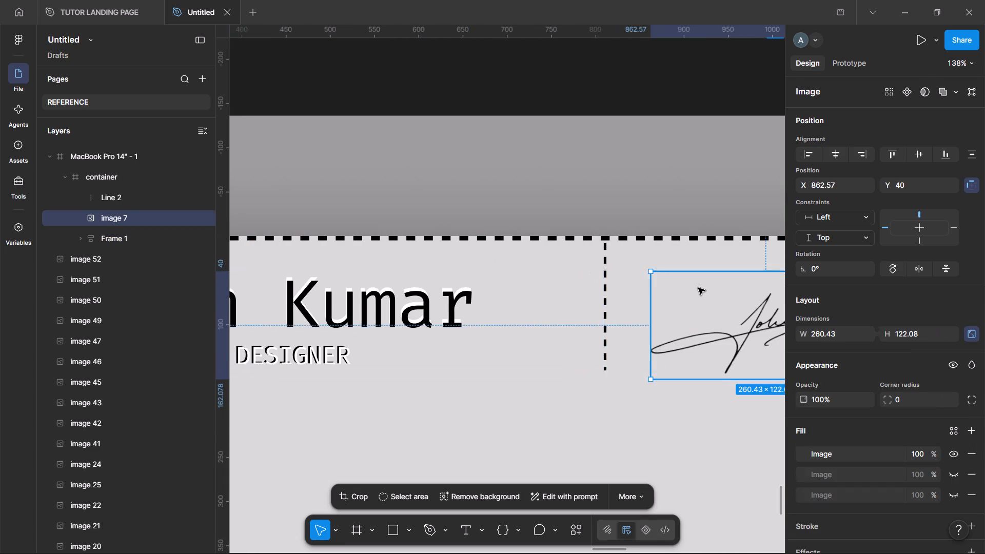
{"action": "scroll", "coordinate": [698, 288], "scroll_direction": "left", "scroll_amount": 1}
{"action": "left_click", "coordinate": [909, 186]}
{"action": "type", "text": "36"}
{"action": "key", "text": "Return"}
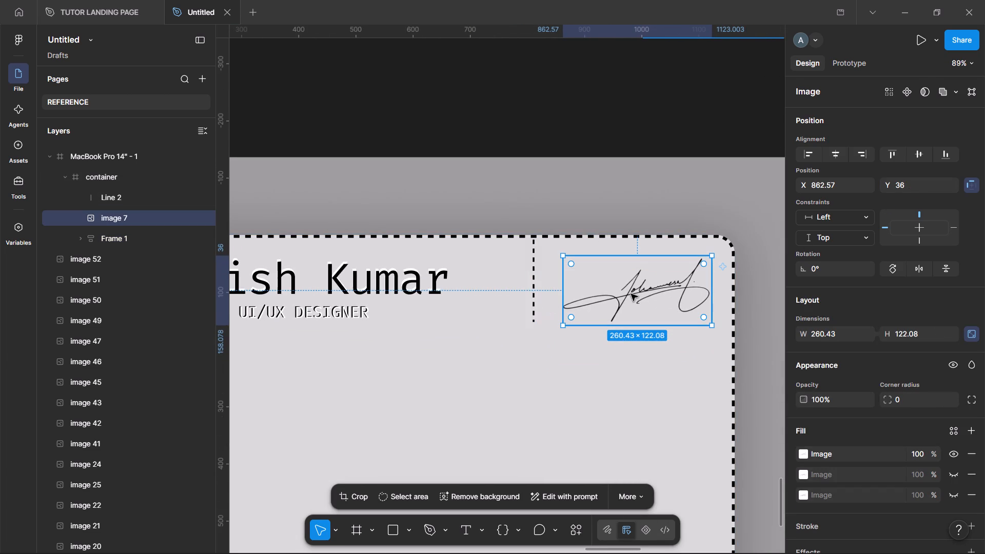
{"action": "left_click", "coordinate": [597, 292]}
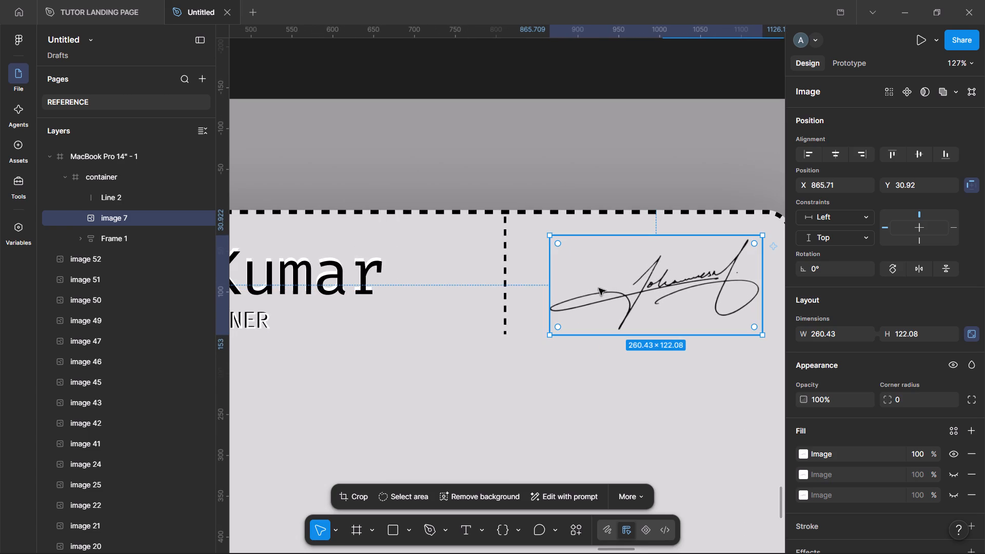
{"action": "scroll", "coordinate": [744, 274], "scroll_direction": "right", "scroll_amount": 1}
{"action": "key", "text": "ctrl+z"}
Set the signature image's Y position to 28 and deselect it.
{"action": "left_click", "coordinate": [904, 192]}
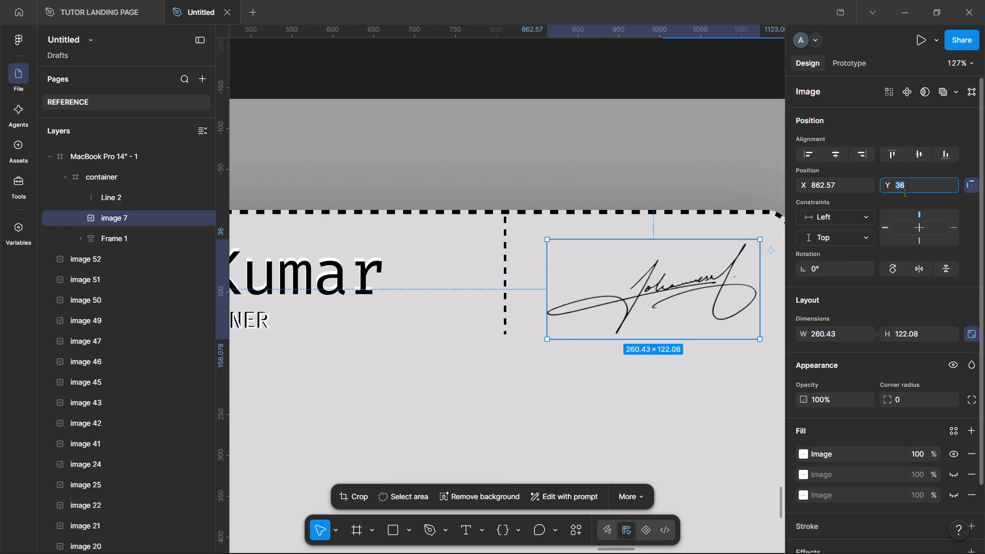
{"action": "type", "text": "28"}
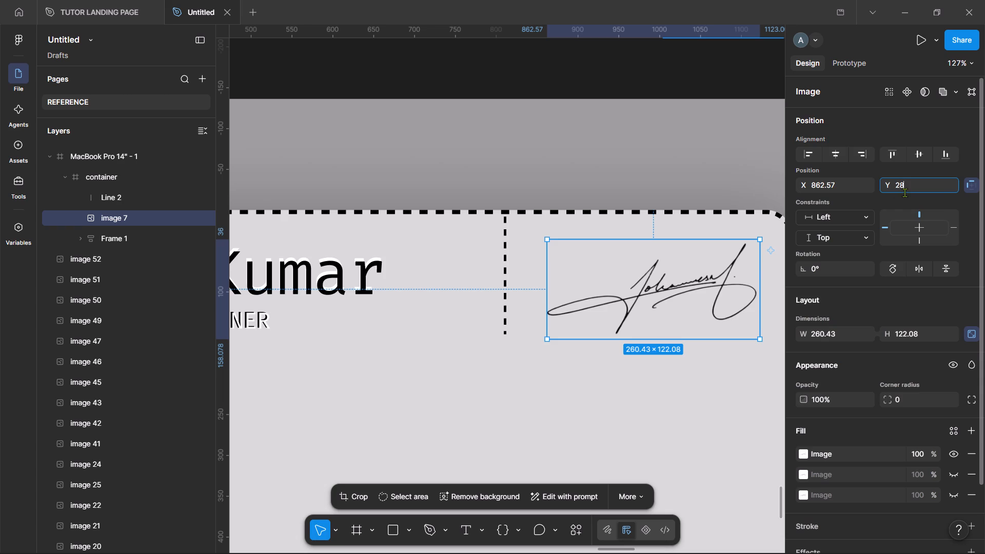
{"action": "key", "text": "Return"}
{"action": "scroll", "coordinate": [630, 240], "scroll_direction": "left", "scroll_amount": 1}
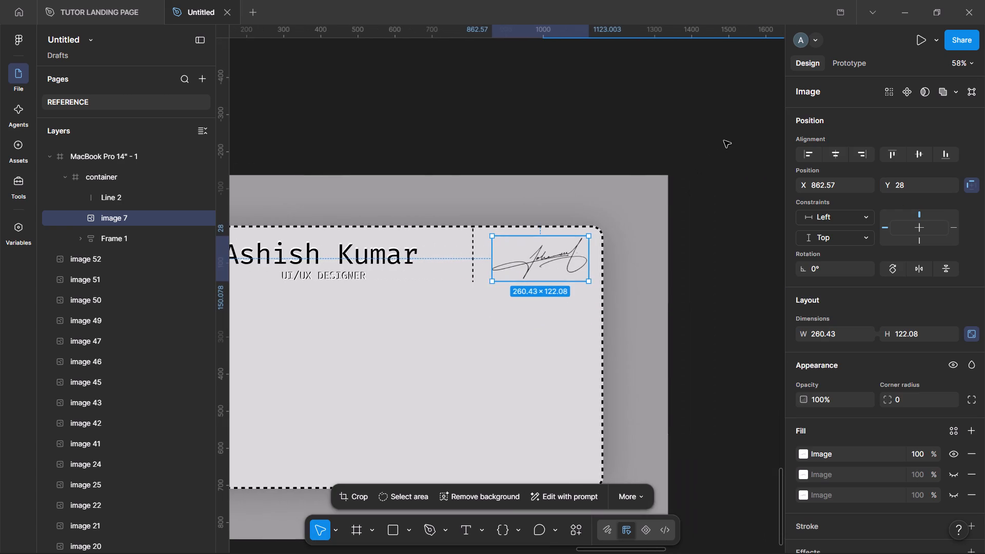
{"action": "left_click", "coordinate": [726, 140]}
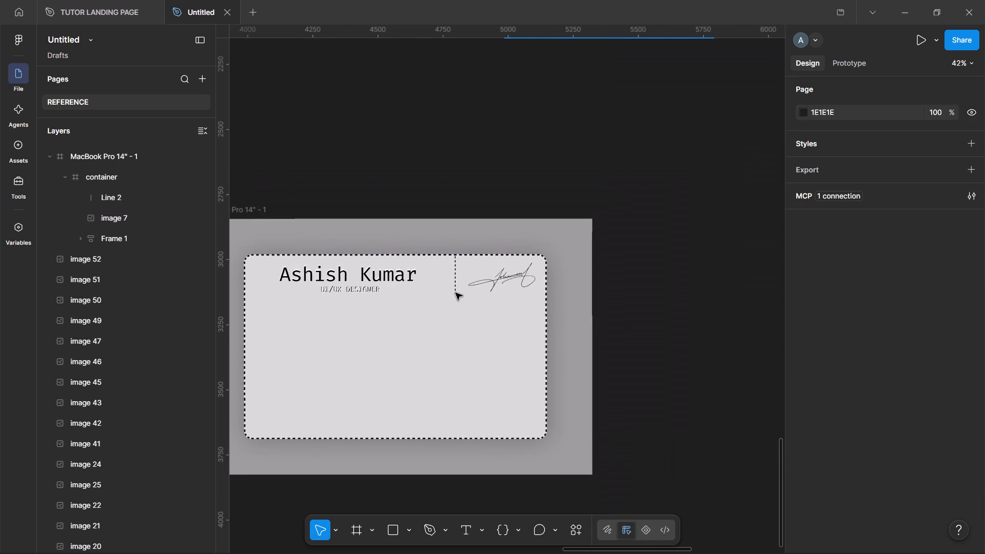
Copy the solid horizontal line beneath the PROTOTYPE 1 card's name into the MacBook Pro 14" container, below the name and signature.
{"action": "scroll", "coordinate": [456, 293], "scroll_direction": "right", "scroll_amount": 3}
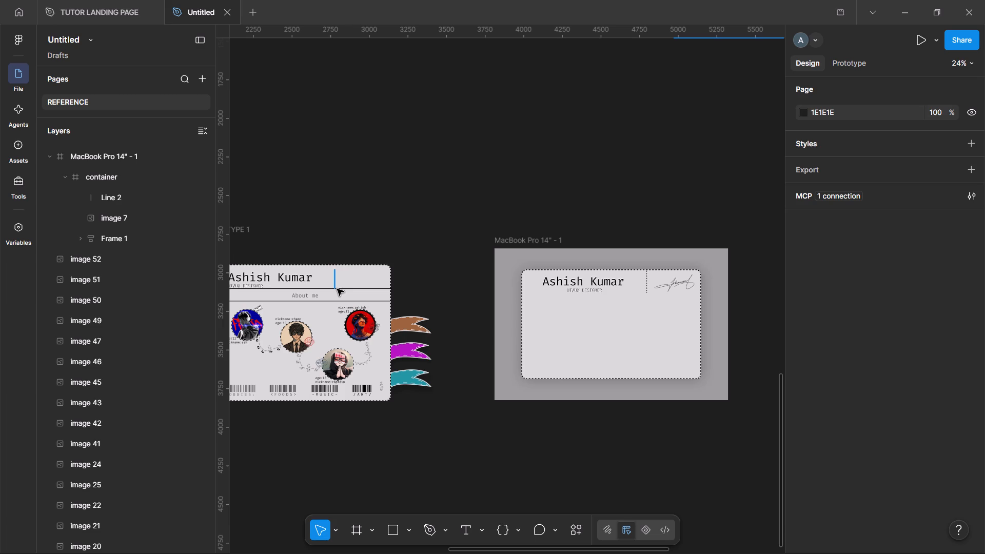
{"action": "left_click", "coordinate": [351, 289]}
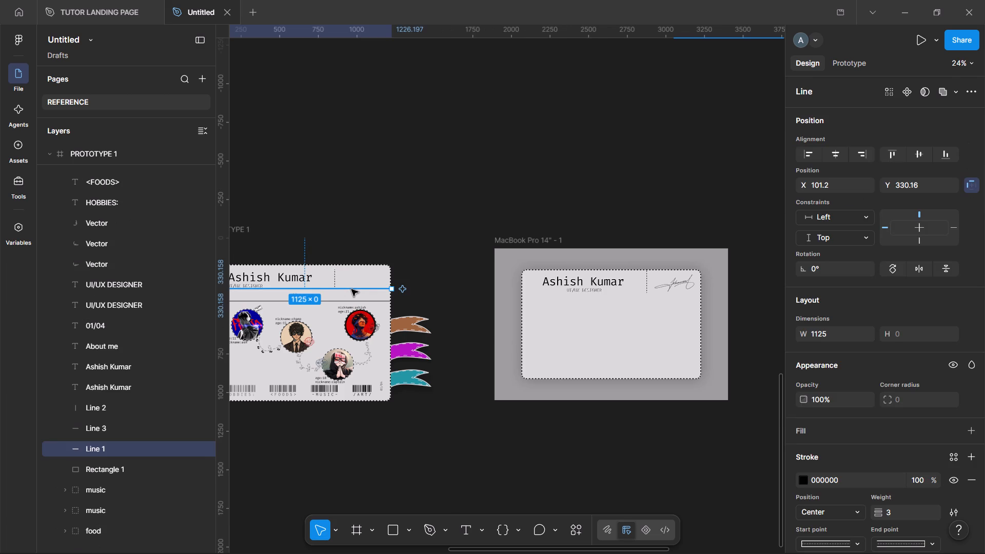
{"action": "left_click_drag", "start_coordinate": [351, 289], "coordinate": [659, 313], "text": "alt"}
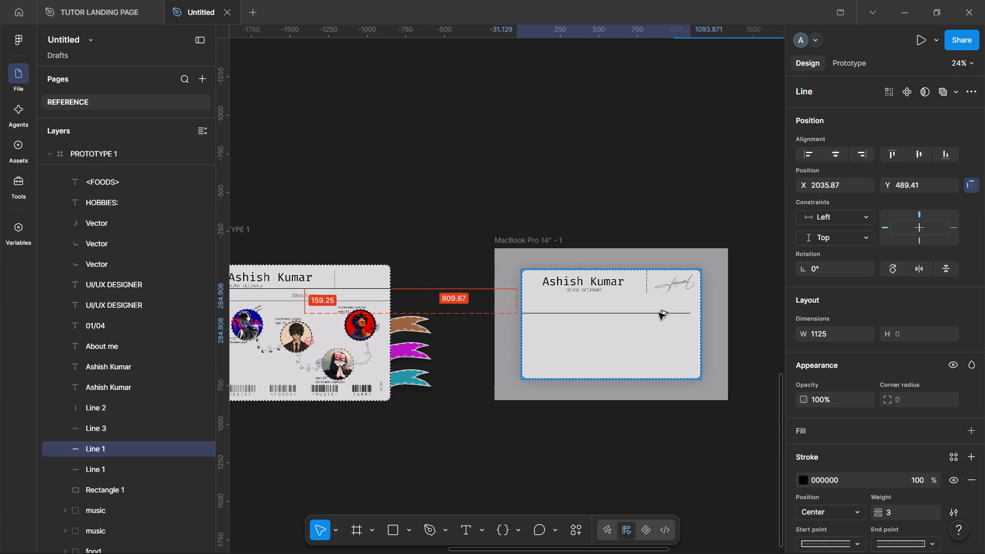
{"action": "left_click_drag", "start_coordinate": [659, 313], "coordinate": [659, 313], "text": "alt"}
{"action": "left_click_drag", "start_coordinate": [614, 312], "coordinate": [611, 275]}
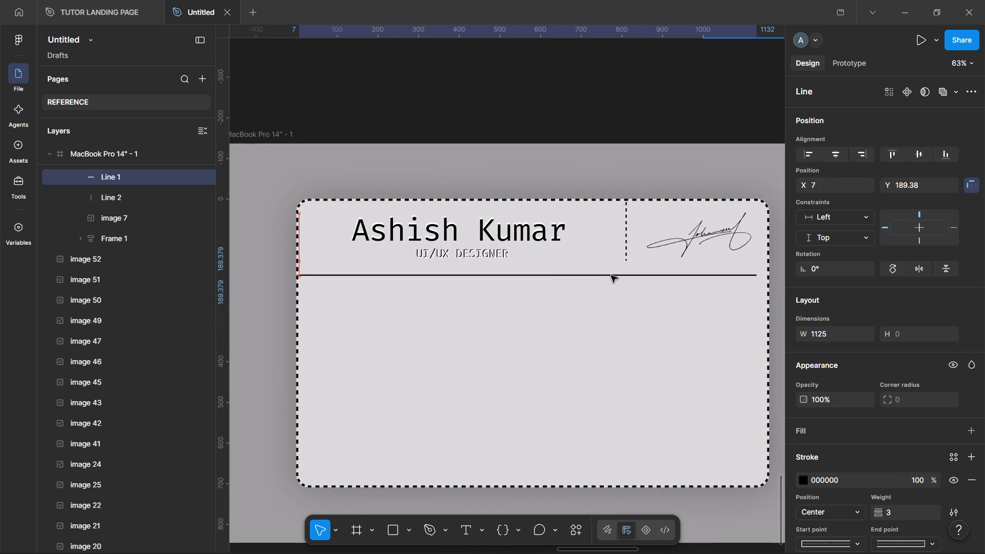
Move the copied line up to the lower end of the vertical dashed divider, at Y 155.
{"action": "left_click_drag", "start_coordinate": [611, 275], "coordinate": [620, 261]}
{"action": "scroll", "coordinate": [667, 271], "scroll_direction": "up", "scroll_amount": 1}
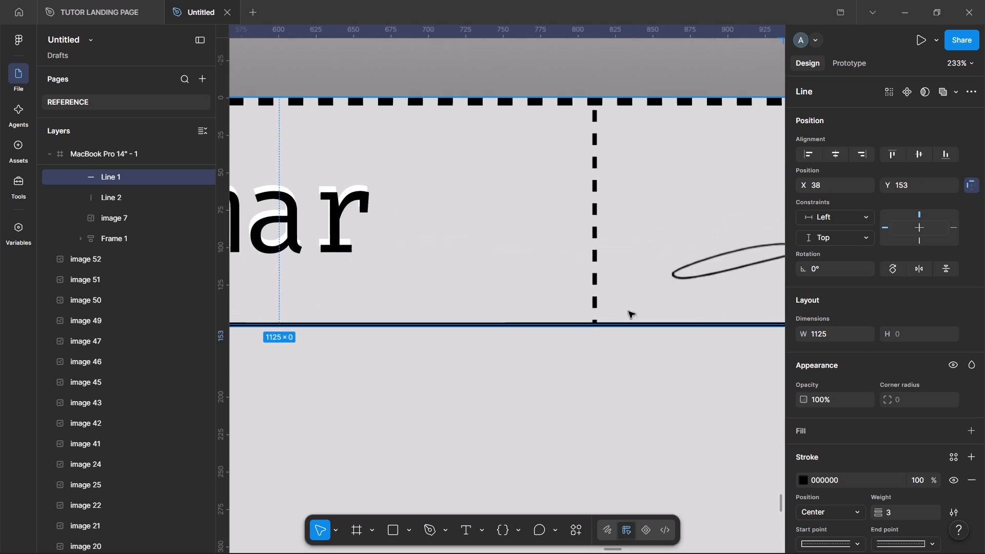
{"action": "key", "text": "Down"}
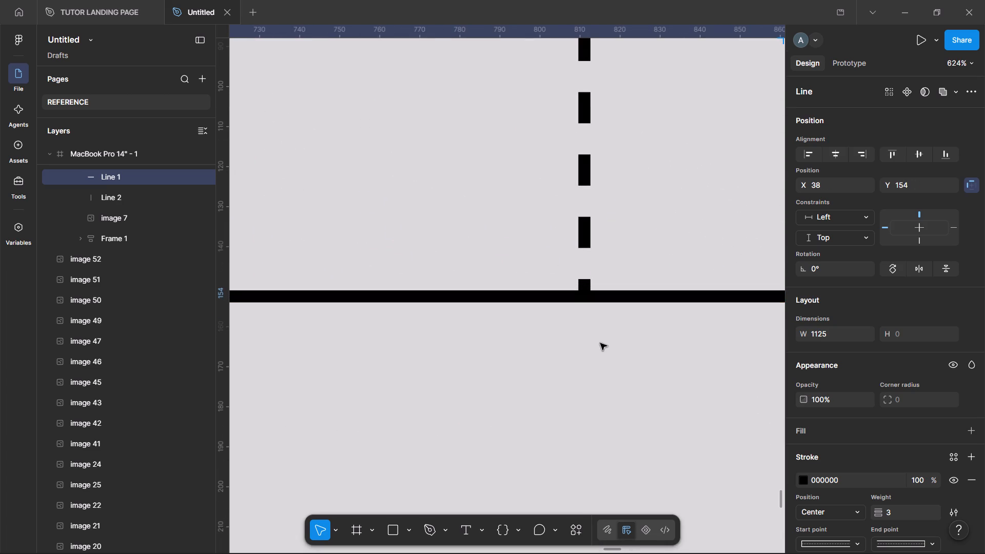
{"action": "key", "text": "Down"}
{"action": "key", "text": "Down"}
{"action": "key", "text": "Up"}
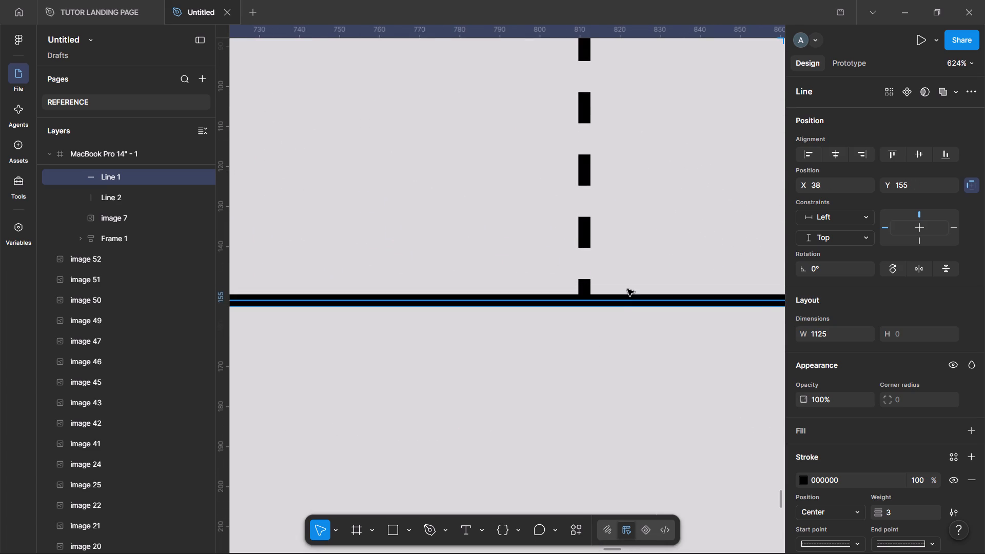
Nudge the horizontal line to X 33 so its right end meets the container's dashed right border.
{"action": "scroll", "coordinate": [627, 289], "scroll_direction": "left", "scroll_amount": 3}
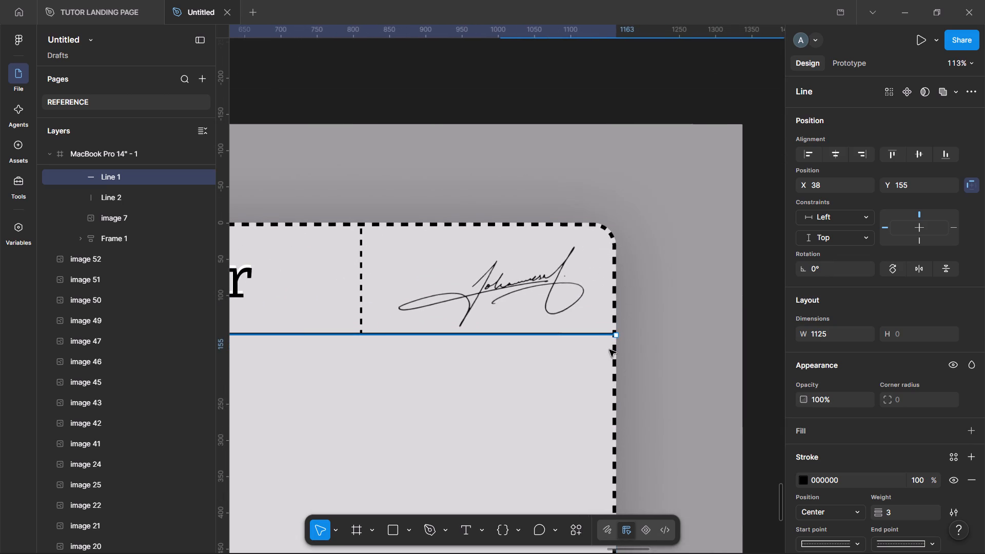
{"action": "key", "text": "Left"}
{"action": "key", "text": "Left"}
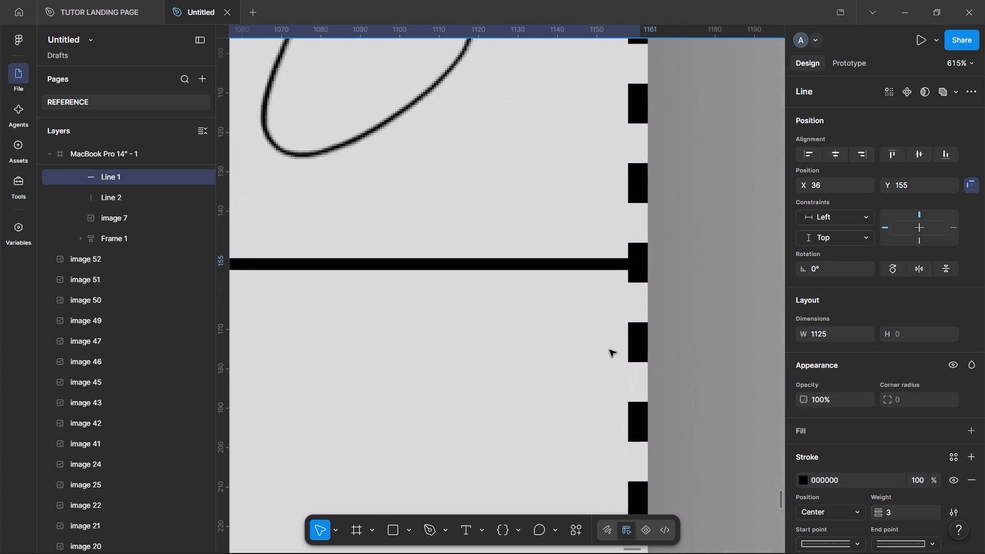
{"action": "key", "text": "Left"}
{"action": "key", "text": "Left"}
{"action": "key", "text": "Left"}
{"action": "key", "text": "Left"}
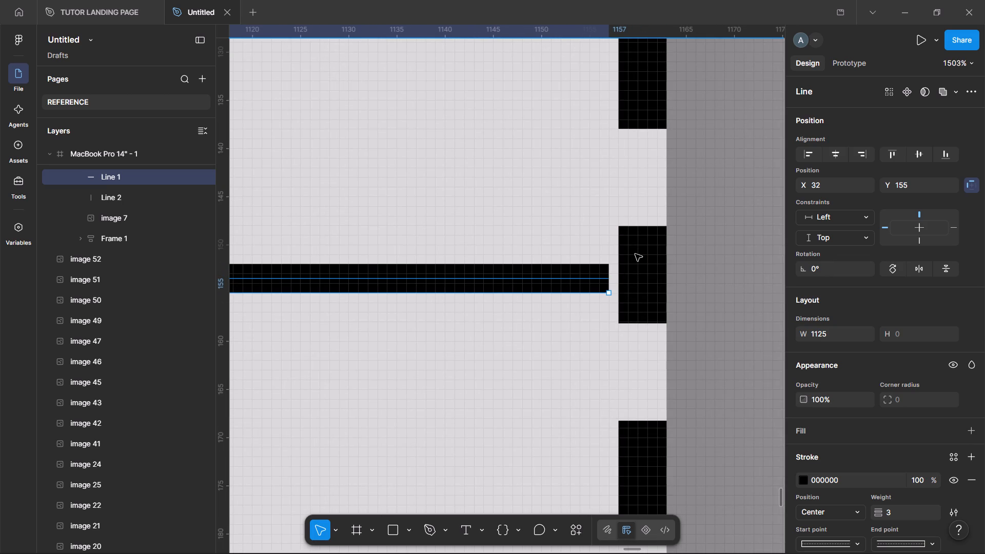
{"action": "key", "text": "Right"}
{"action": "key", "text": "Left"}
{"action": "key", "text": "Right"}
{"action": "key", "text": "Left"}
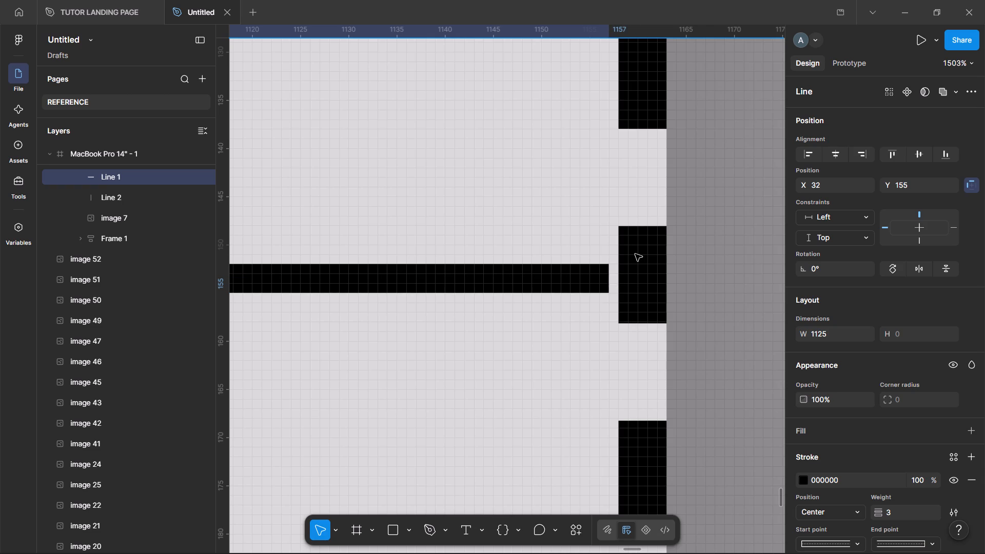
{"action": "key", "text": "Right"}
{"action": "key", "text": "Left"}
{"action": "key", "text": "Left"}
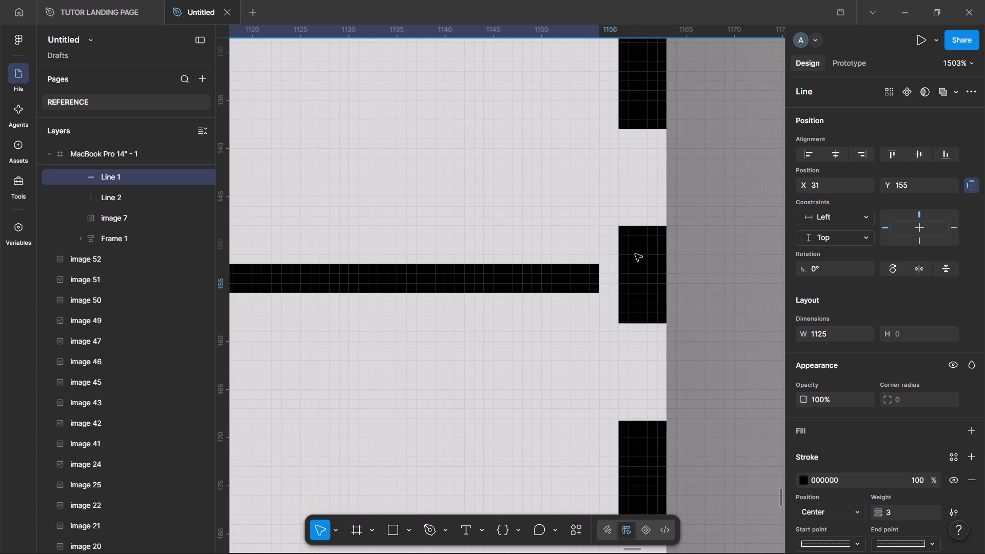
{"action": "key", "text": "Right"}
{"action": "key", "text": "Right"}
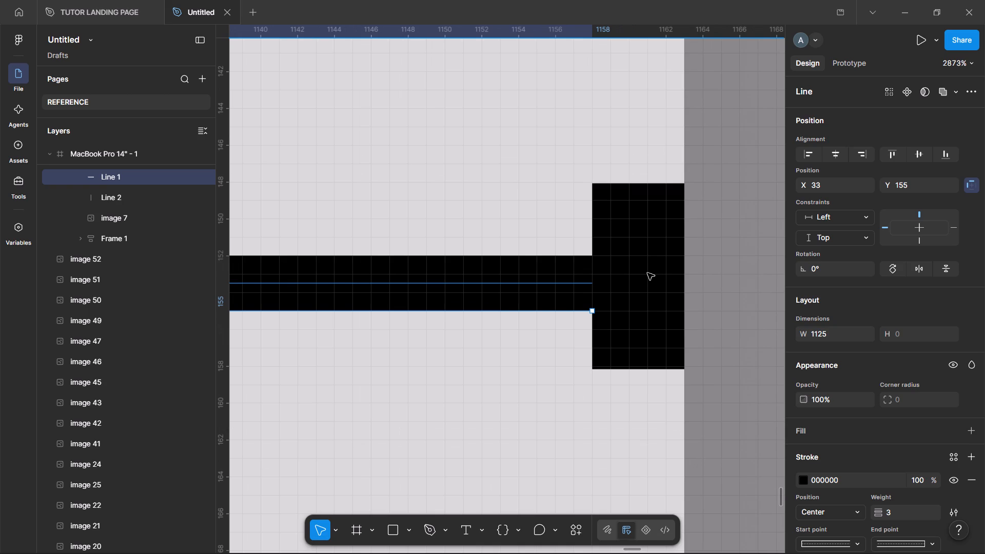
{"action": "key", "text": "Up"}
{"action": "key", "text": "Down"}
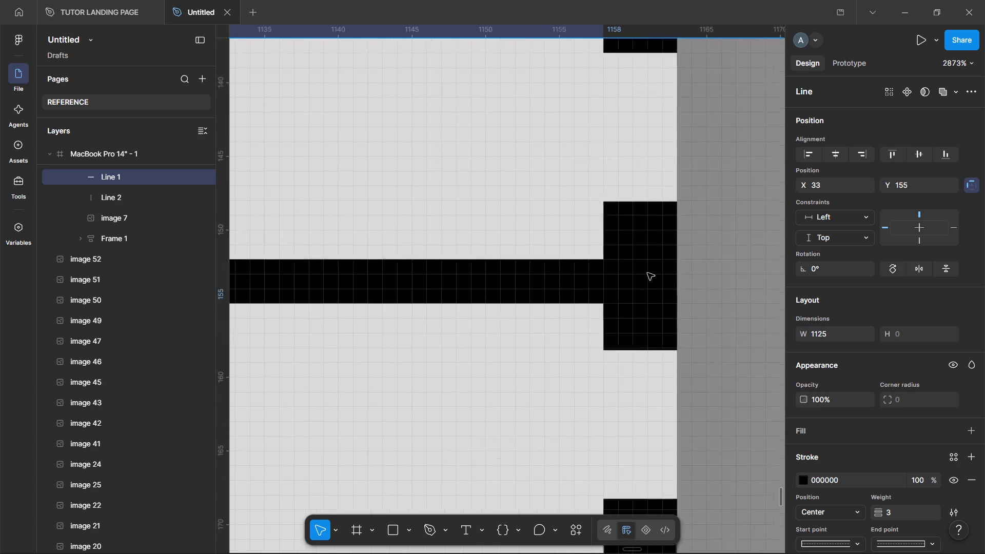
Nudge the horizontal line to X 5 so its left end meets the inside of the container's left border.
{"action": "scroll", "coordinate": [647, 273], "scroll_direction": "right", "scroll_amount": 6}
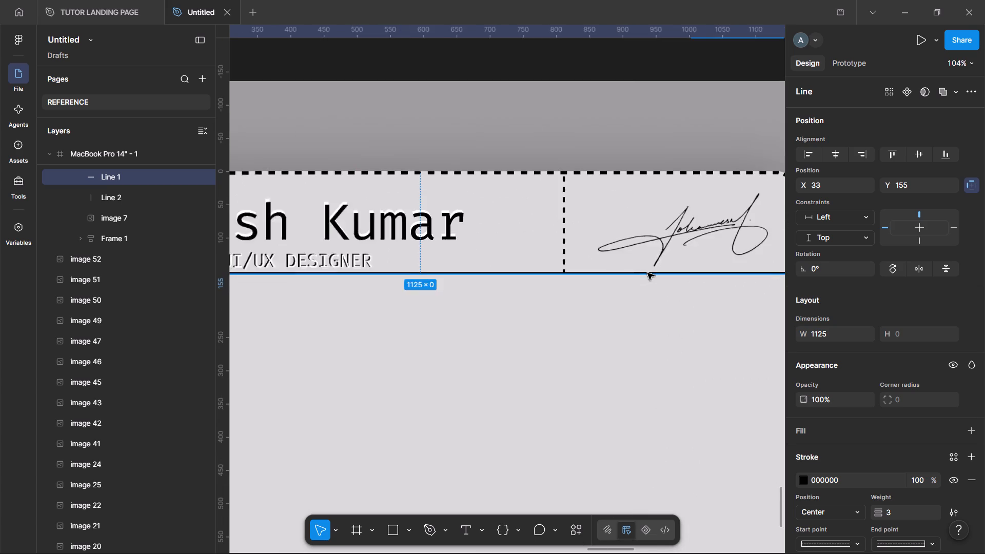
{"action": "scroll", "coordinate": [647, 273], "scroll_direction": "right", "scroll_amount": 4}
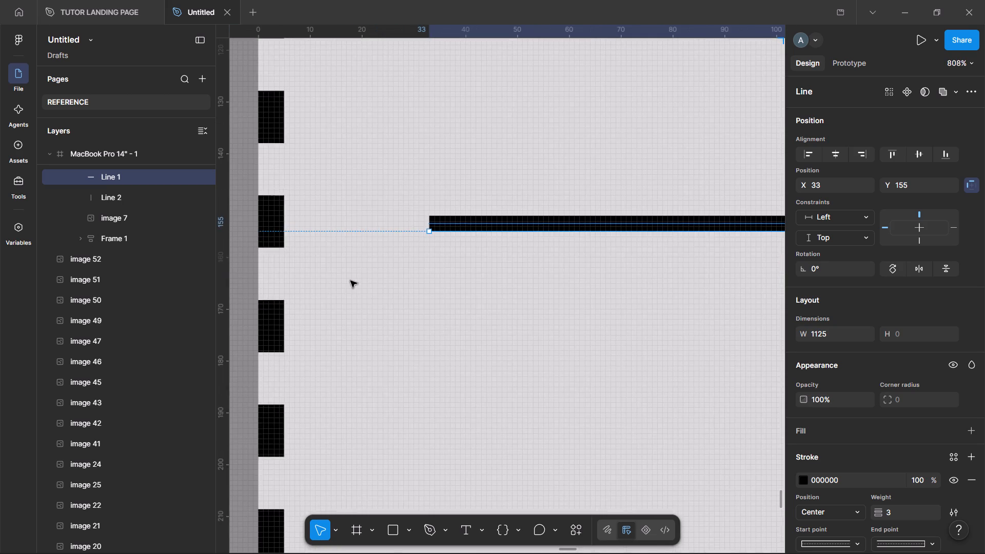
{"action": "scroll", "coordinate": [350, 281], "scroll_direction": "up", "scroll_amount": 1}
{"action": "key", "text": "Left"}
{"action": "key", "text": "Left"}
{"action": "key", "text": "Left"}
{"action": "key", "text": "Left"}
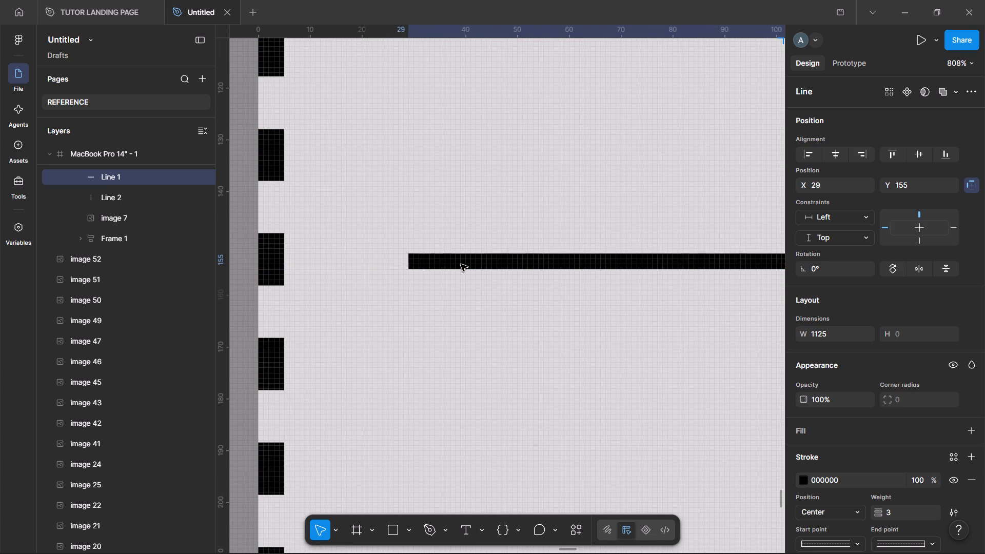
{"action": "key", "text": "Left"}
{"action": "key", "text": "Left"}
{"action": "key", "text": "Left"}
{"action": "key", "text": "Left"}
{"action": "key", "text": "Left"}
{"action": "key", "text": "Left"}
{"action": "key", "text": "Left"}
{"action": "key", "text": "Left"}
{"action": "key", "text": "Left"}
{"action": "key", "text": "Left"}
{"action": "key", "text": "Left"}
{"action": "key", "text": "Left"}
{"action": "key", "text": "Left"}
{"action": "key", "text": "Left"}
{"action": "key", "text": "Left"}
{"action": "key", "text": "Left"}
{"action": "key", "text": "Left"}
{"action": "key", "text": "Left"}
{"action": "key", "text": "Left"}
{"action": "key", "text": "Left"}
{"action": "key", "text": "Left"}
{"action": "key", "text": "Left"}
{"action": "key", "text": "Left"}
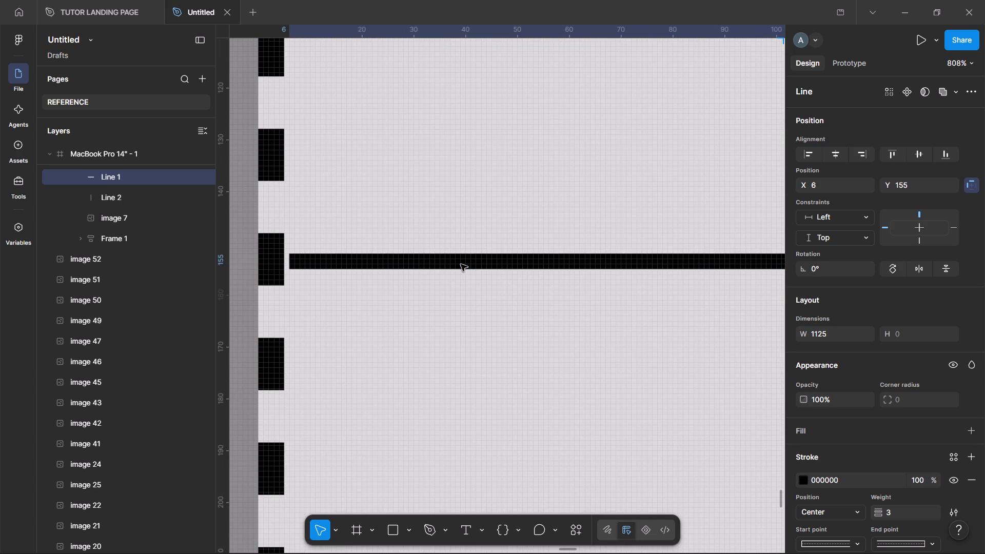
{"action": "key", "text": "Left"}
Widen the horizontal line to 1153 so its right end meets the container's right border, and deselect it.
{"action": "scroll", "coordinate": [564, 289], "scroll_direction": "left", "scroll_amount": 2}
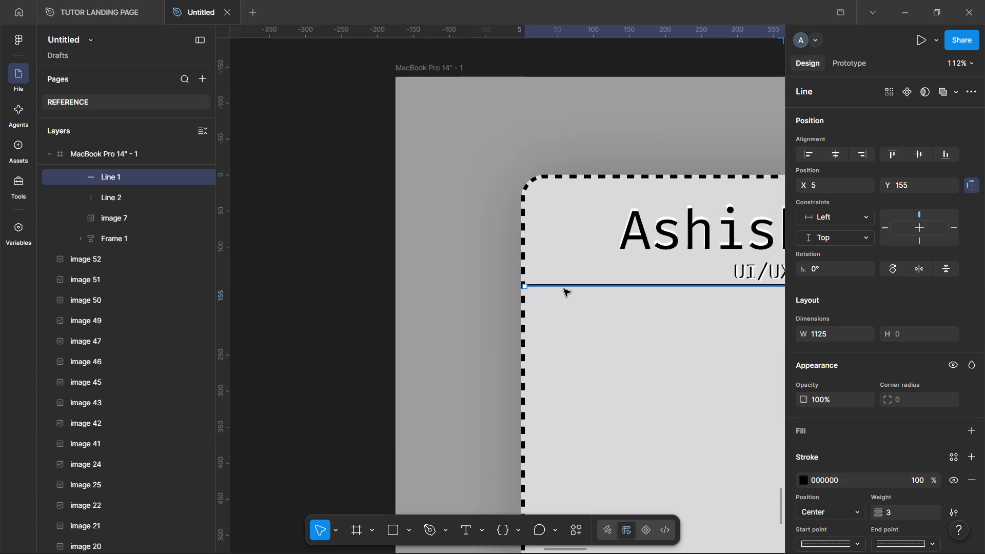
{"action": "scroll", "coordinate": [564, 289], "scroll_direction": "left", "scroll_amount": 6}
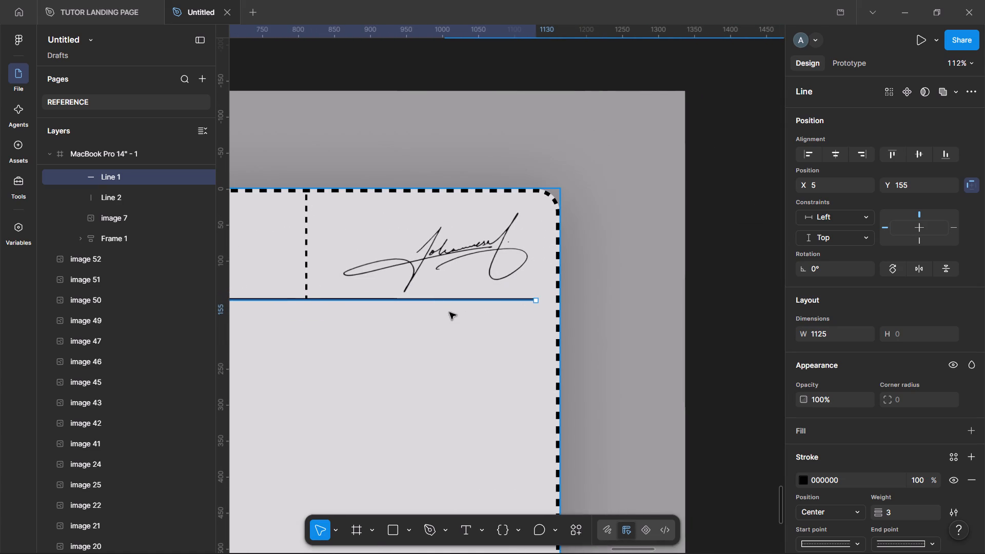
{"action": "scroll", "coordinate": [483, 306], "scroll_direction": "up", "scroll_amount": 1}
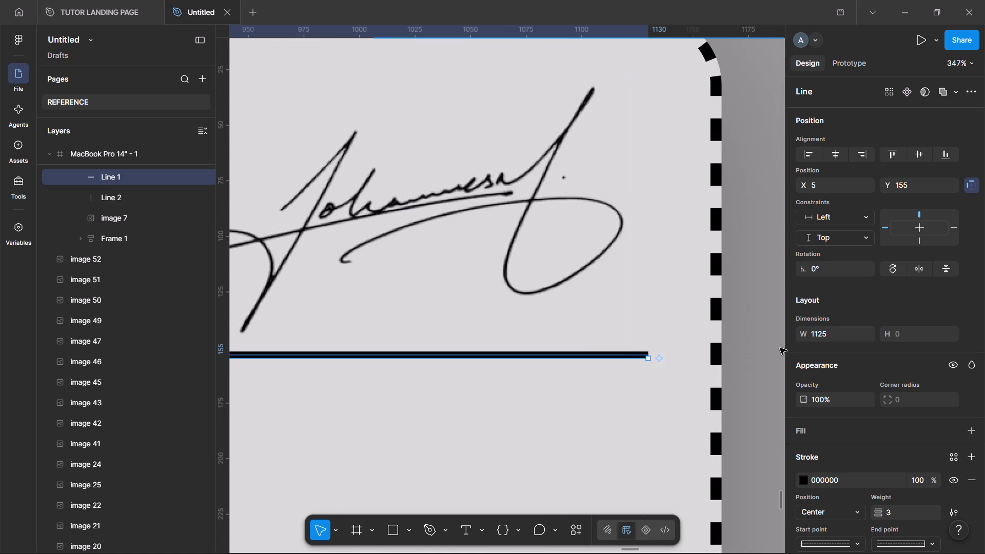
{"action": "left_click_drag", "start_coordinate": [801, 333], "coordinate": [835, 331]}
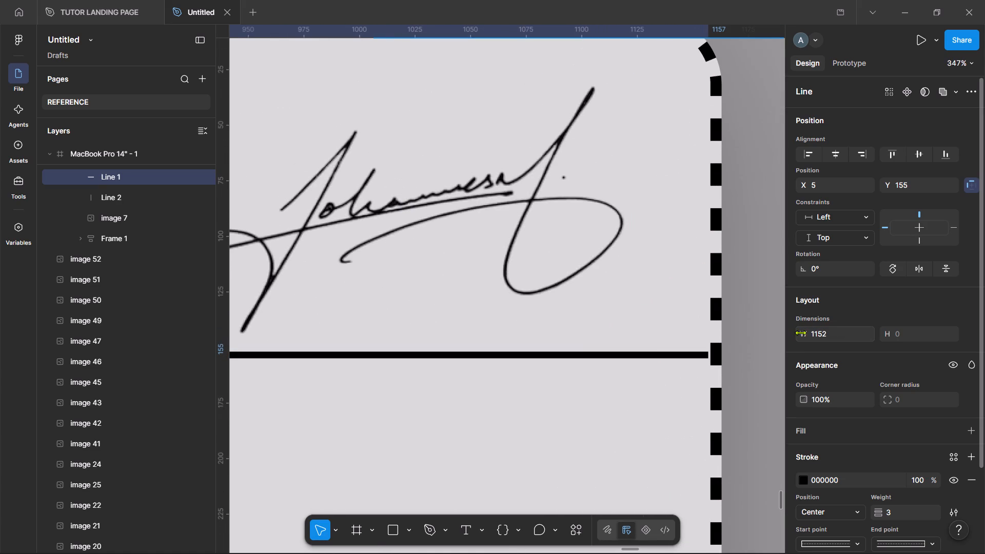
{"action": "left_click", "coordinate": [839, 335]}
{"action": "scroll", "coordinate": [709, 381], "scroll_direction": "left", "scroll_amount": 1}
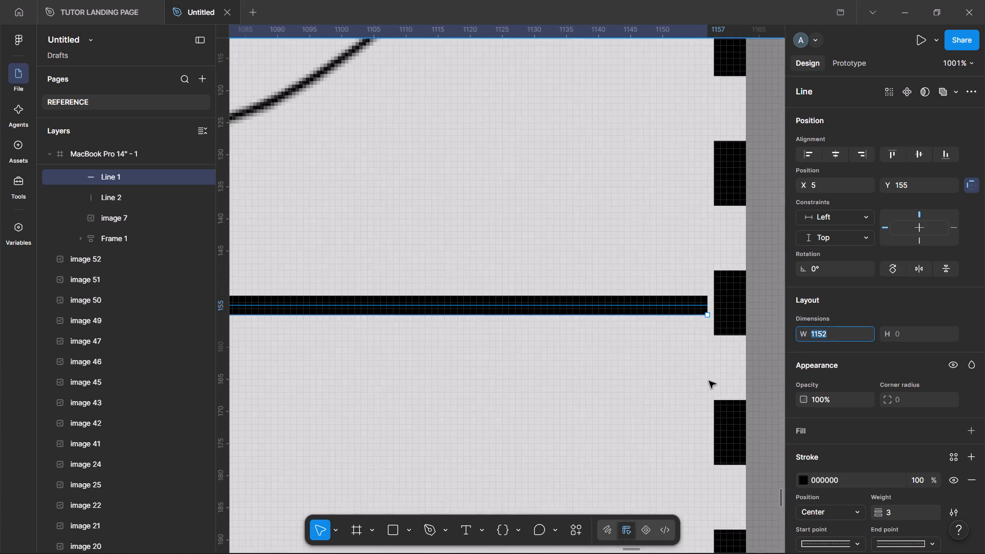
{"action": "scroll", "coordinate": [709, 381], "scroll_direction": "left", "scroll_amount": 1}
{"action": "type", "text": "115"}
{"action": "key", "text": "3"}
{"action": "key", "text": "Return"}
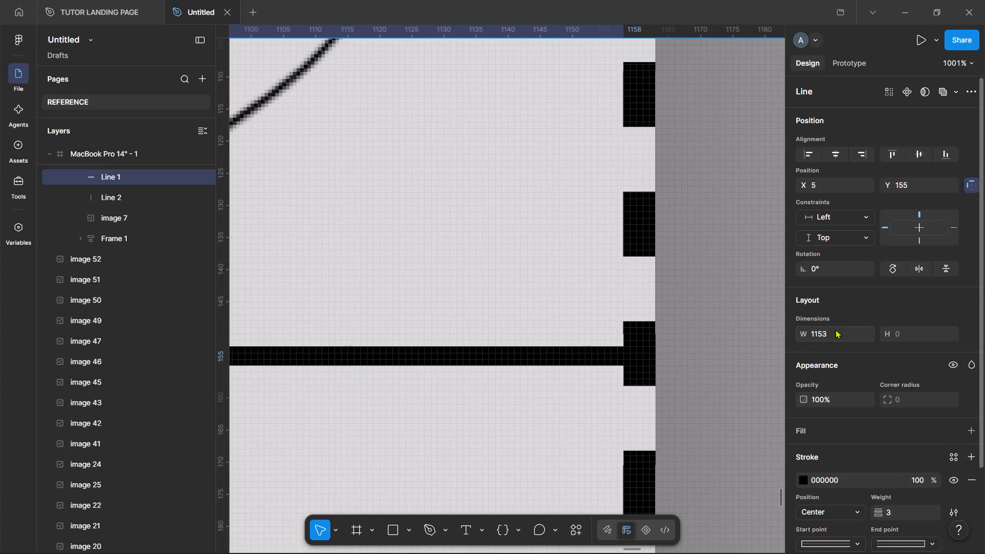
{"action": "left_click", "coordinate": [681, 333]}
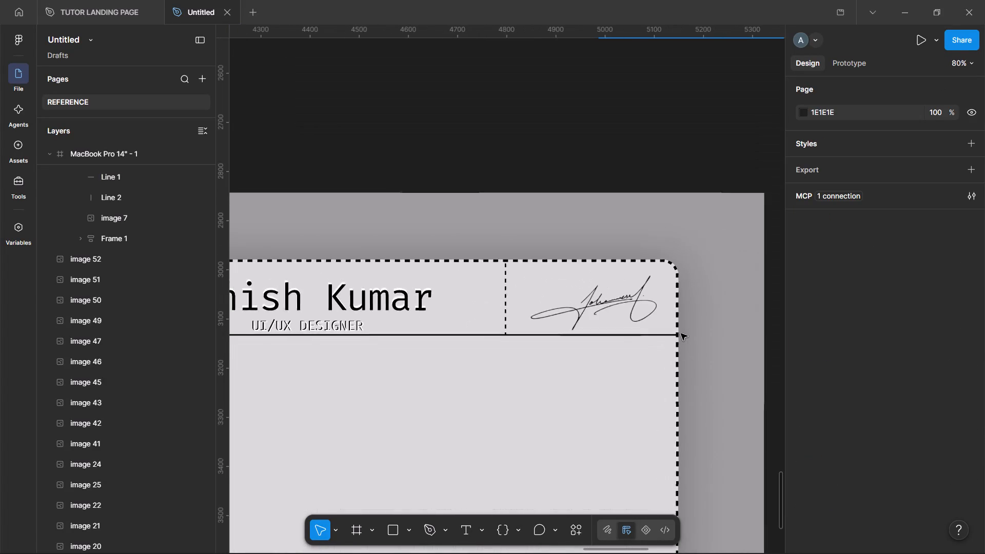
Compare the rebuilt header in the container with the header of the PROTOTYPE 1 card.
{"action": "scroll", "coordinate": [681, 333], "scroll_direction": "down", "scroll_amount": 1}
{"action": "left_click", "coordinate": [627, 105]}
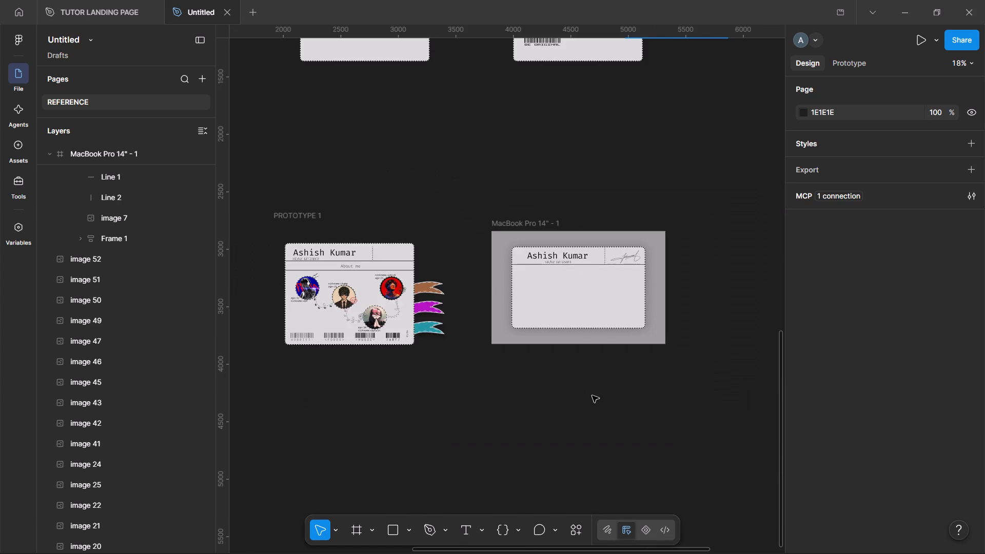
{"action": "left_click", "coordinate": [592, 395]}
{"action": "scroll", "coordinate": [592, 395], "scroll_direction": "up", "scroll_amount": 2}
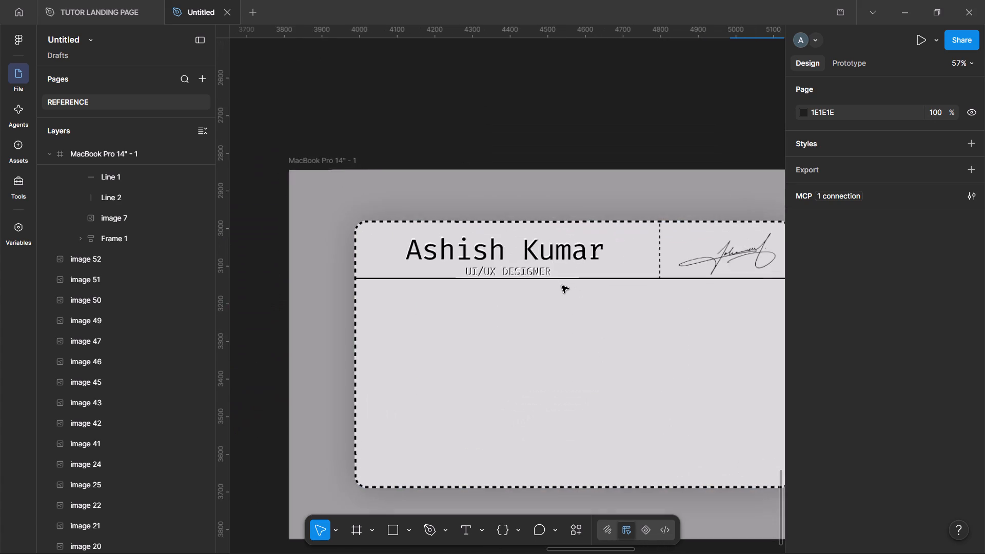
{"action": "scroll", "coordinate": [562, 286], "scroll_direction": "right", "scroll_amount": 1}
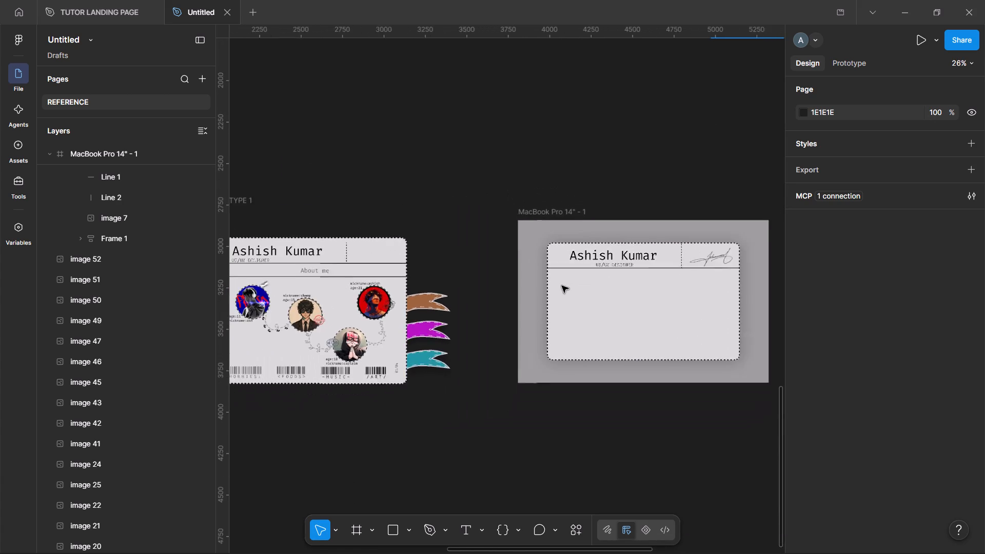
{"action": "scroll", "coordinate": [562, 286], "scroll_direction": "left", "scroll_amount": 1}
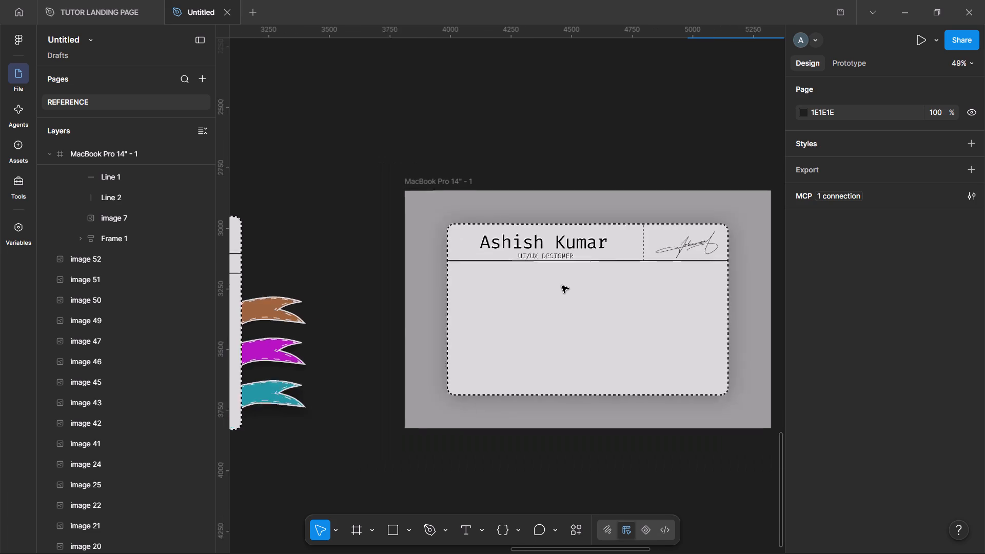
{"action": "scroll", "coordinate": [562, 286], "scroll_direction": "up", "scroll_amount": 1}
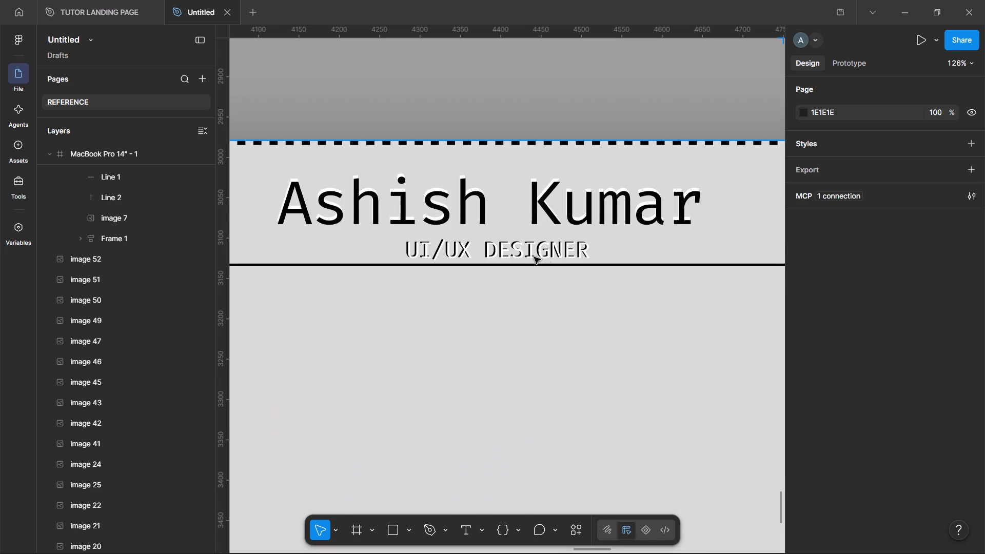
{"action": "left_click", "coordinate": [529, 252]}
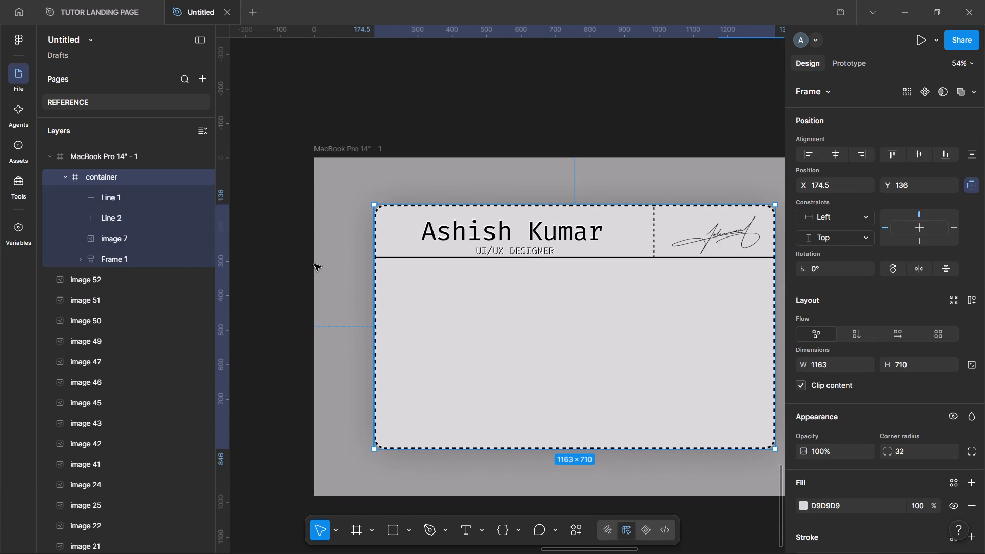
{"action": "left_click", "coordinate": [287, 267]}
Give the upper of the two name text layers inside the Ashish frame a linear gradient fill.
{"action": "left_click", "coordinate": [130, 200]}
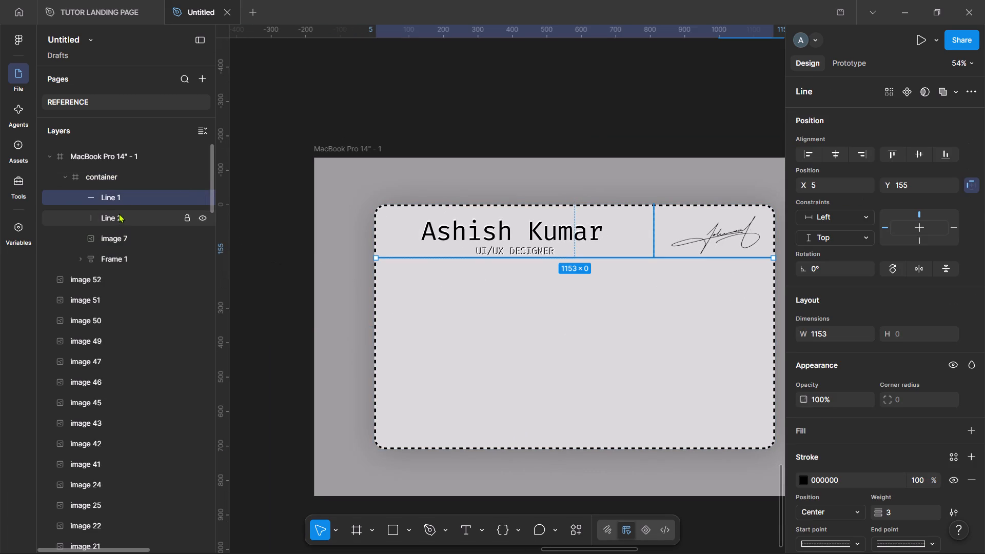
{"action": "left_click", "coordinate": [115, 216]}
{"action": "left_click", "coordinate": [118, 245]}
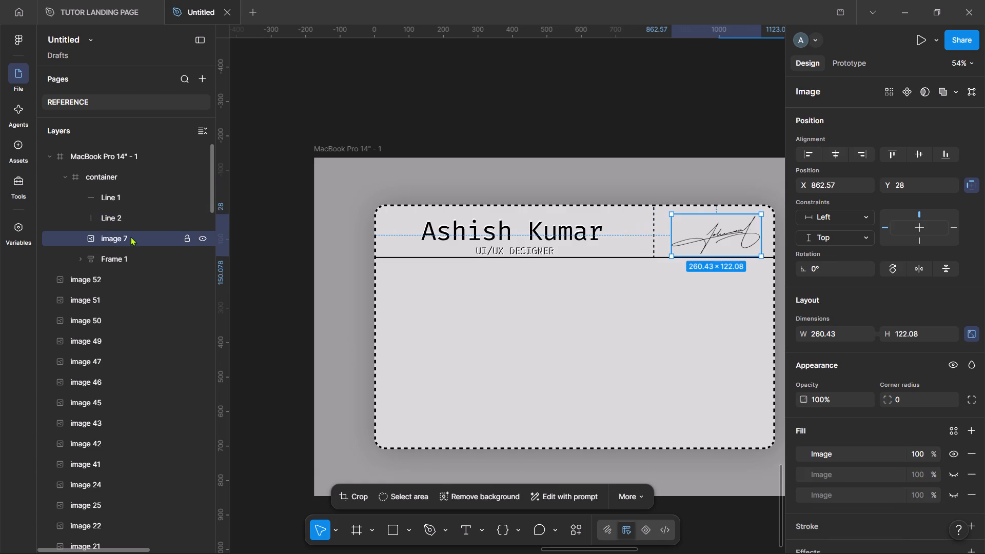
{"action": "left_click", "coordinate": [128, 254]}
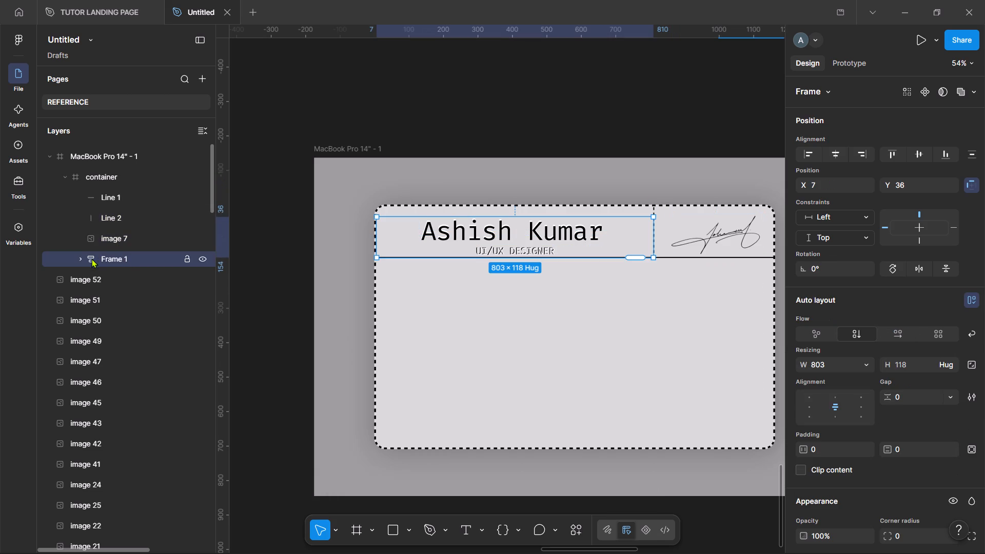
{"action": "left_click", "coordinate": [79, 261]}
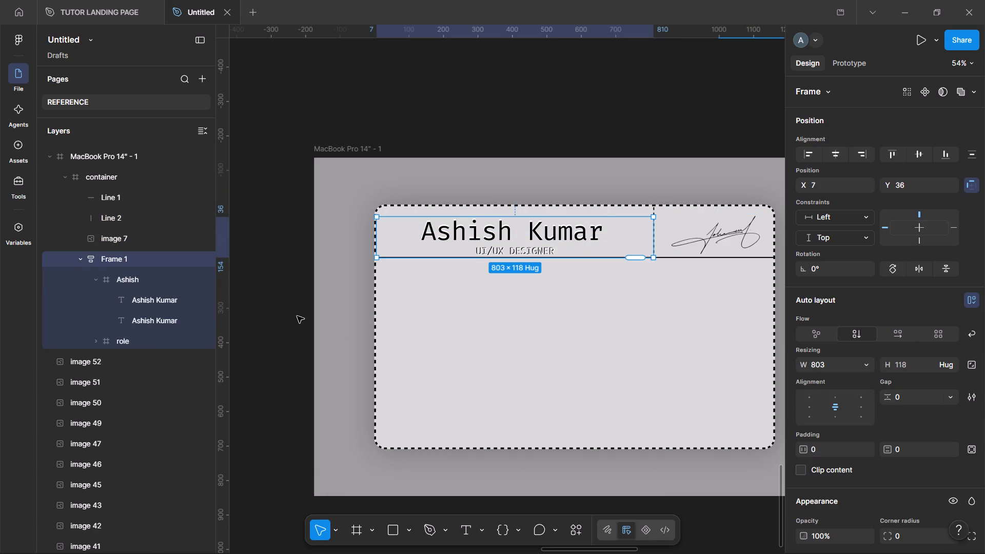
{"action": "left_click", "coordinate": [158, 300]}
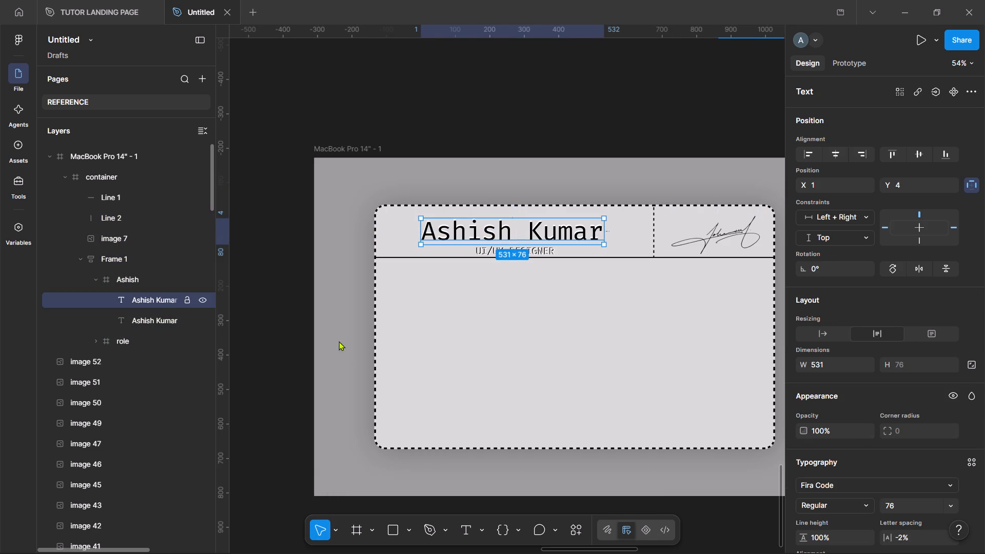
{"action": "scroll", "coordinate": [838, 447], "scroll_direction": "down", "scroll_amount": 4}
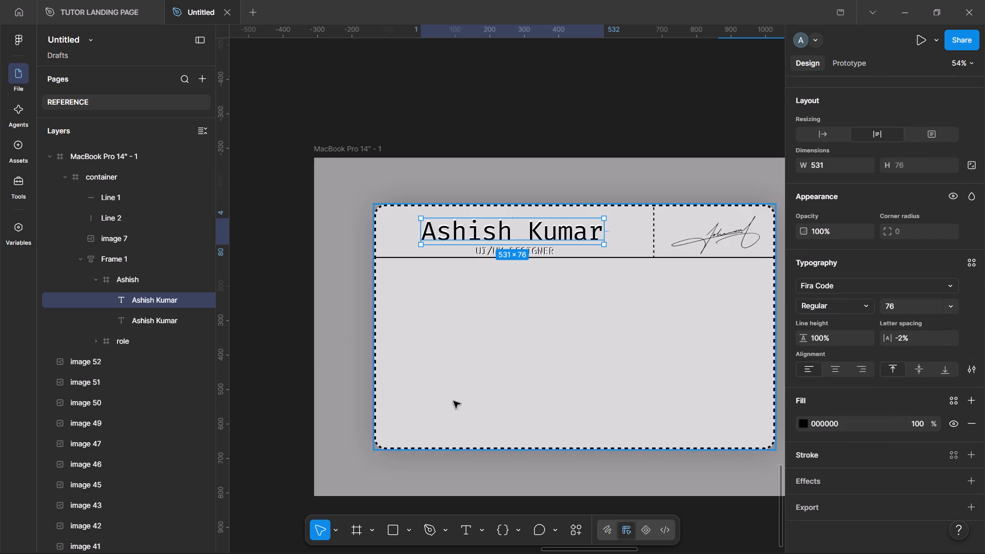
{"action": "left_click", "coordinate": [805, 423]}
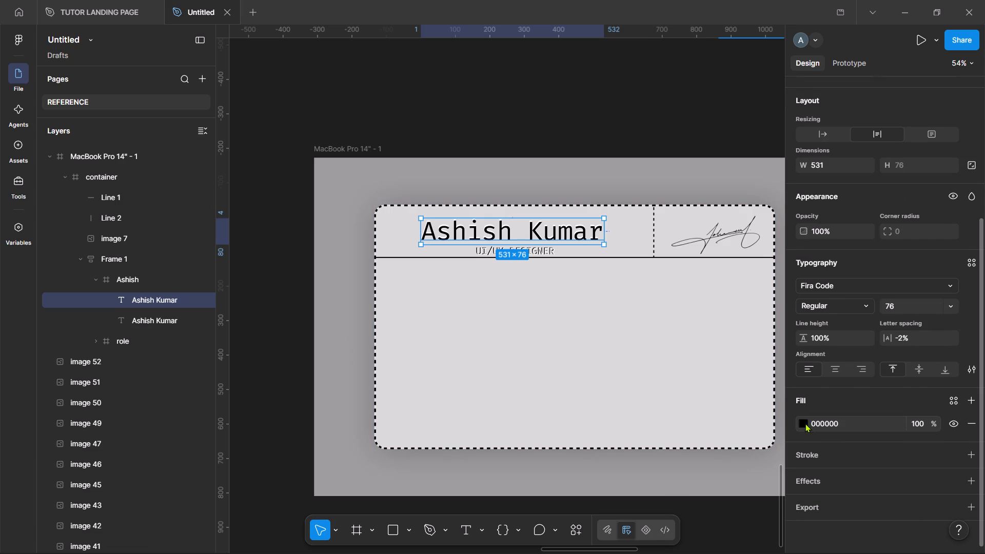
{"action": "left_click", "coordinate": [665, 237]}
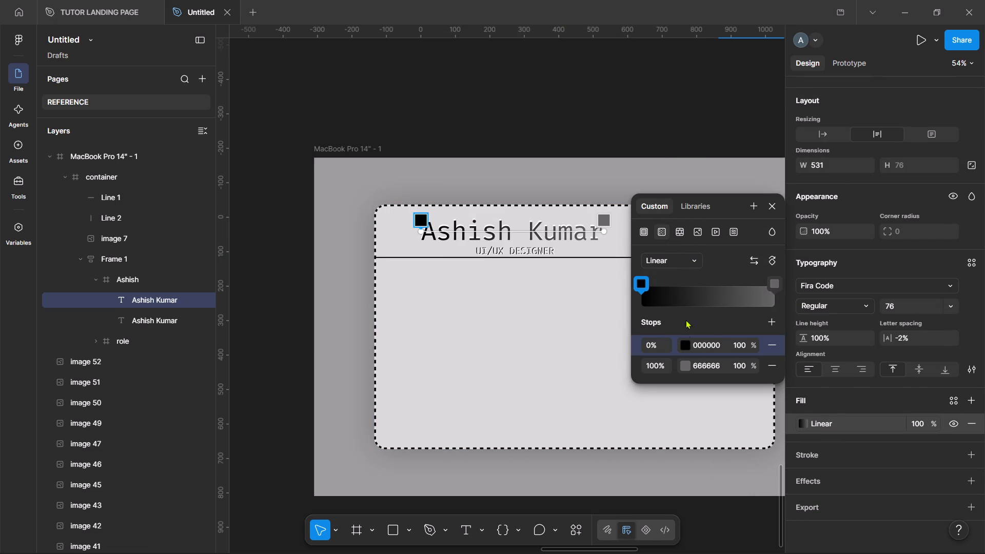
Set the name gradient's 0% stop to the muted blue 397BB4.
{"action": "left_click", "coordinate": [684, 341]}
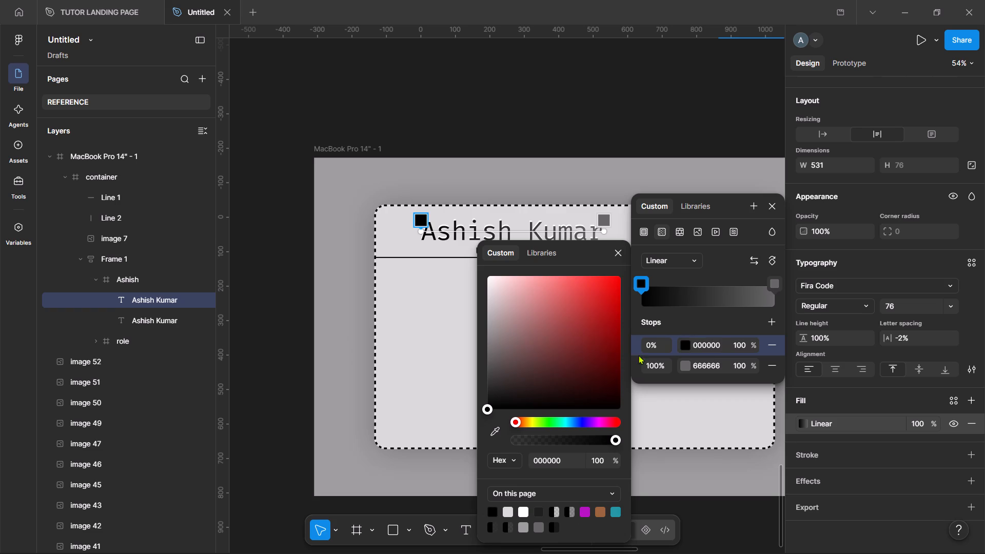
{"action": "left_click", "coordinate": [565, 420]}
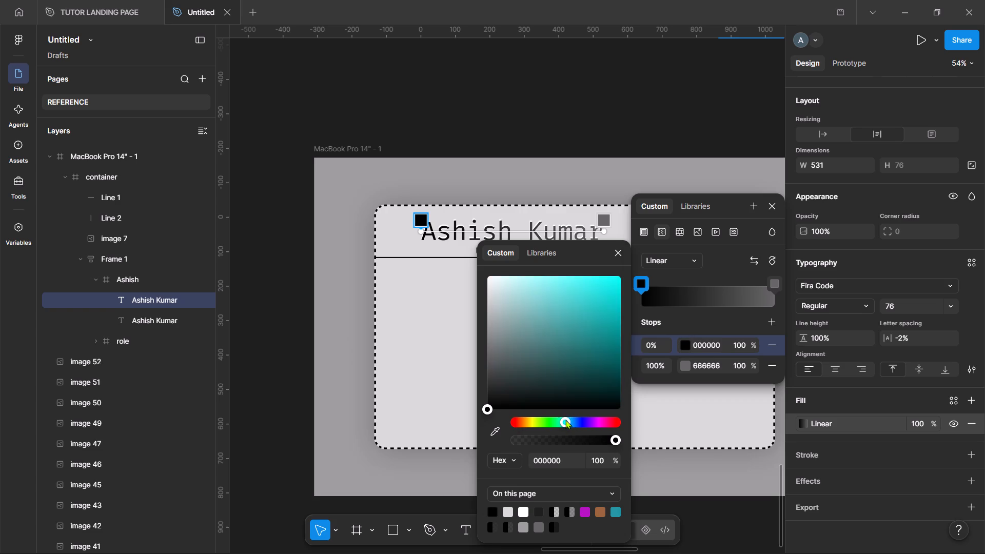
{"action": "left_click", "coordinate": [564, 417]}
{"action": "left_click", "coordinate": [571, 336]}
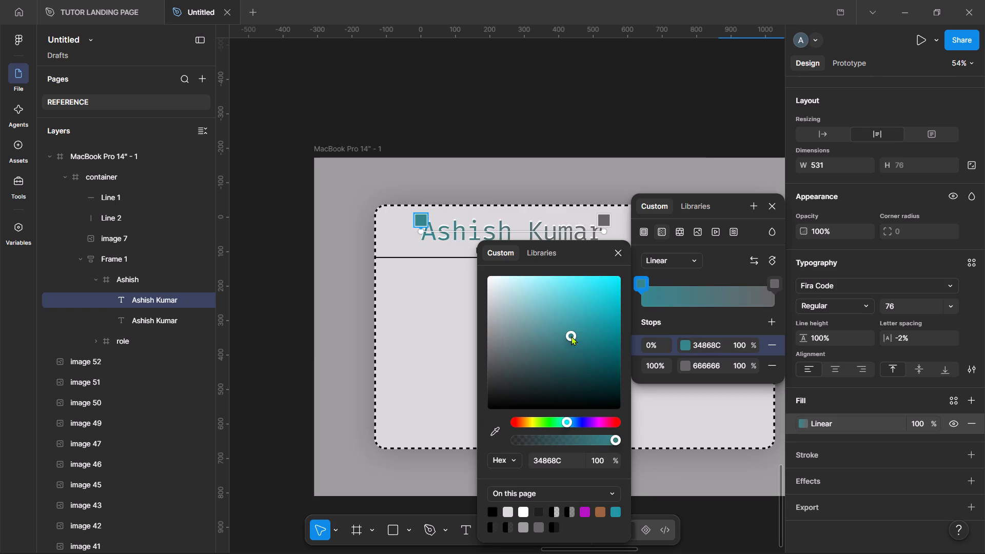
{"action": "left_click_drag", "start_coordinate": [571, 336], "coordinate": [610, 290]}
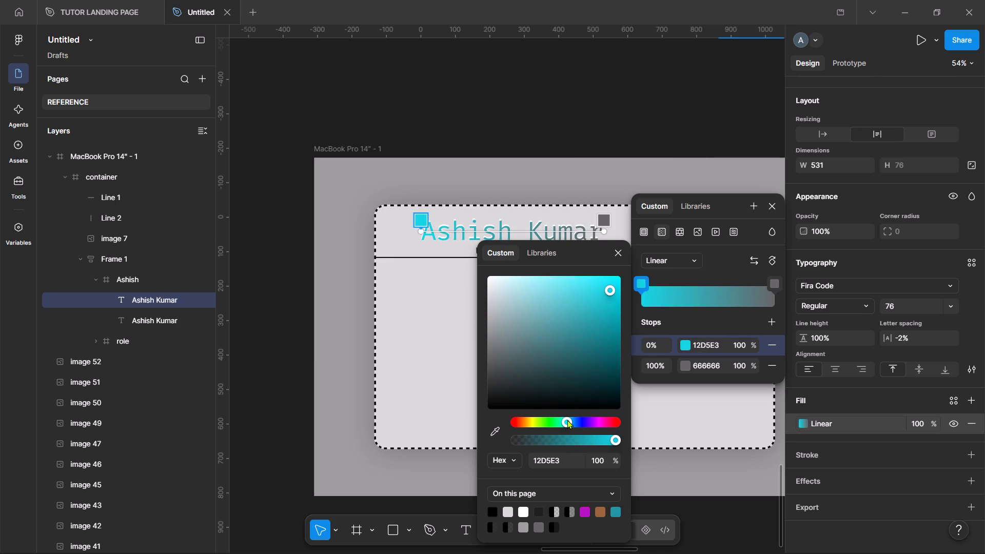
{"action": "left_click_drag", "start_coordinate": [567, 420], "coordinate": [574, 419]}
{"action": "left_click_drag", "start_coordinate": [593, 309], "coordinate": [578, 315]}
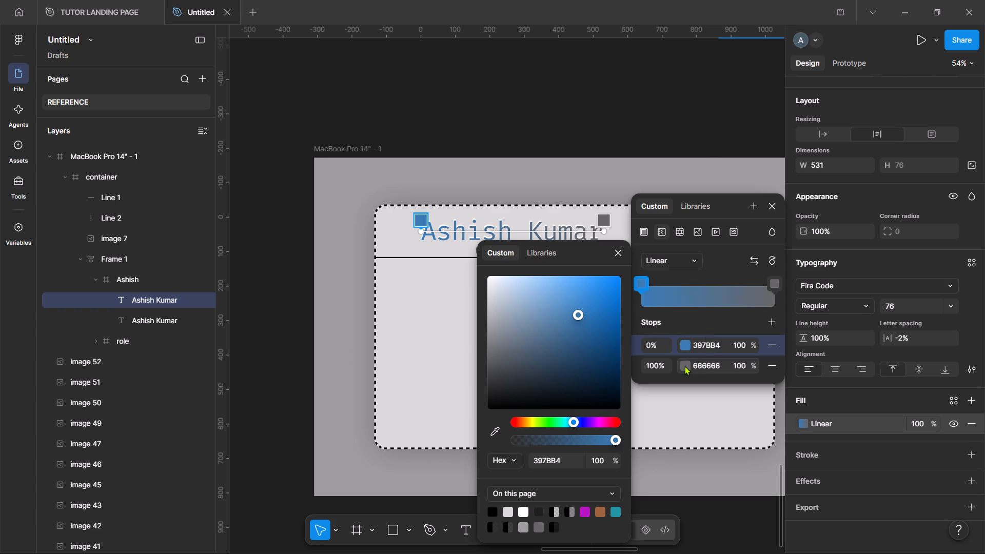
Copy the 0% stop's blue to the gradient's 100% stop and brighten that stop to 0089FF.
{"action": "left_click", "coordinate": [562, 458]}
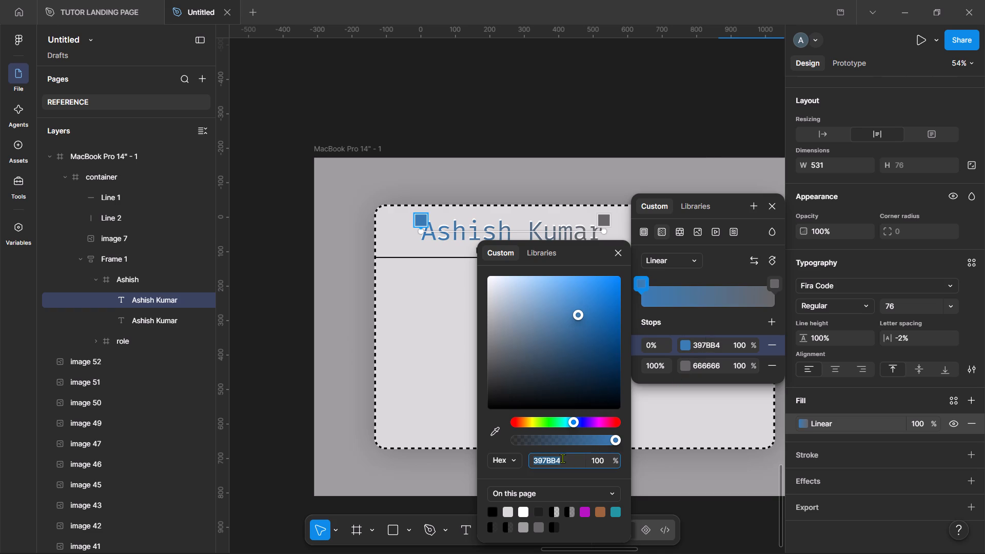
{"action": "key", "text": "ctrl+c"}
{"action": "left_click", "coordinate": [723, 366]}
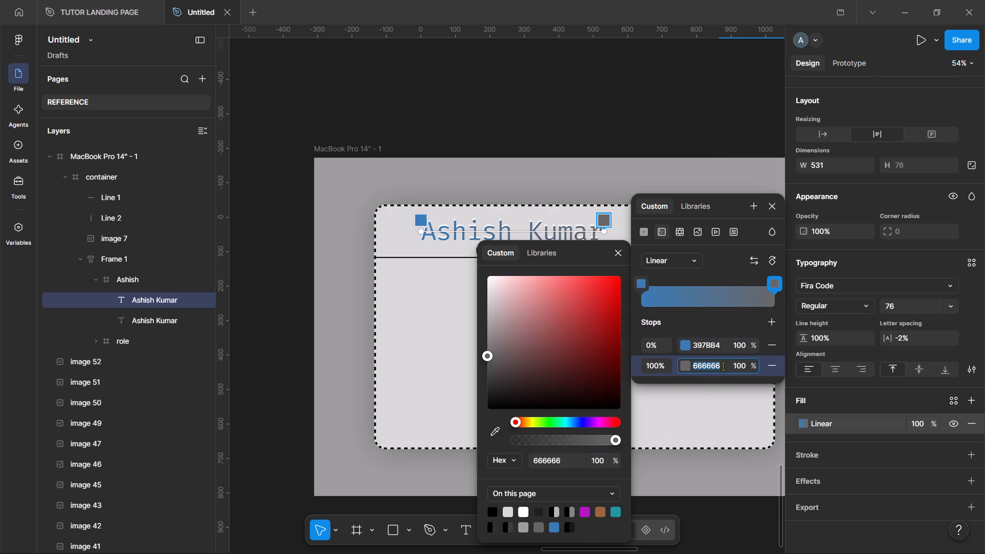
{"action": "key", "text": "ctrl+v"}
{"action": "key", "text": "Return"}
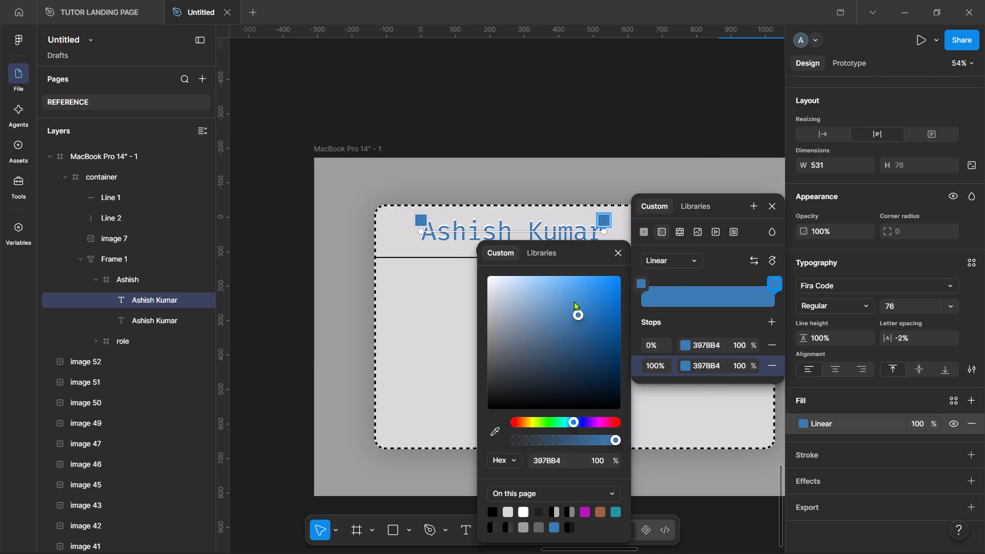
{"action": "left_click_drag", "start_coordinate": [577, 318], "coordinate": [605, 286]}
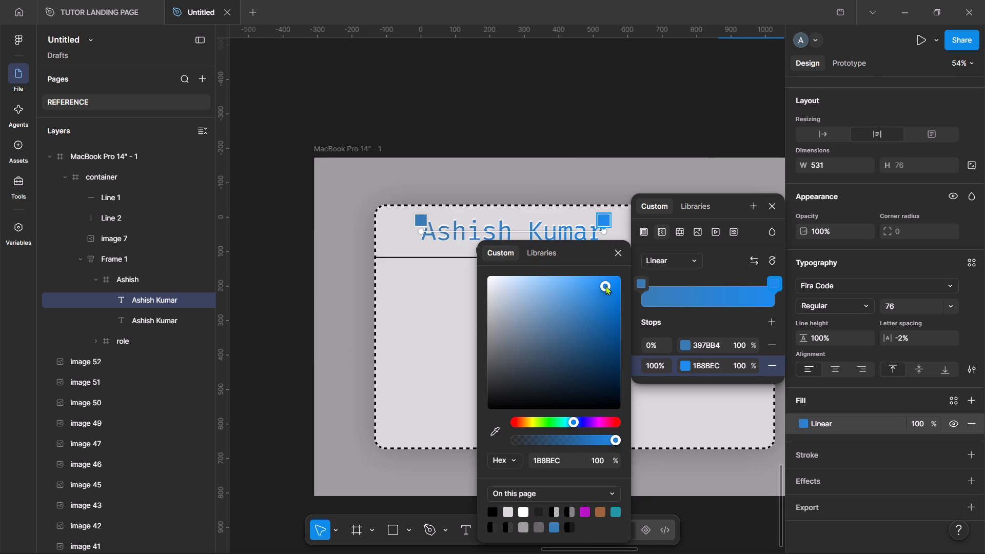
{"action": "left_click_drag", "start_coordinate": [605, 286], "coordinate": [594, 285]}
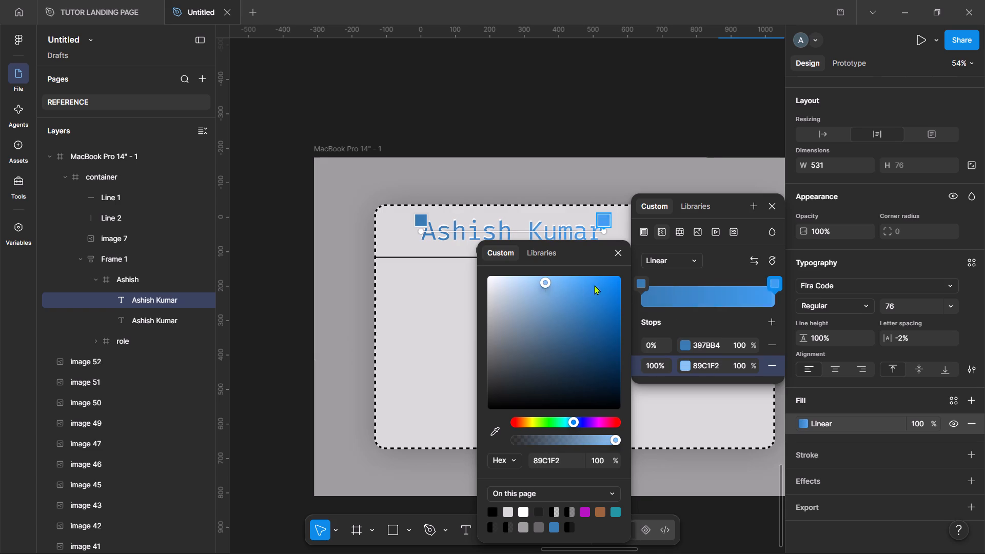
{"action": "left_click_drag", "start_coordinate": [594, 285], "coordinate": [625, 289]}
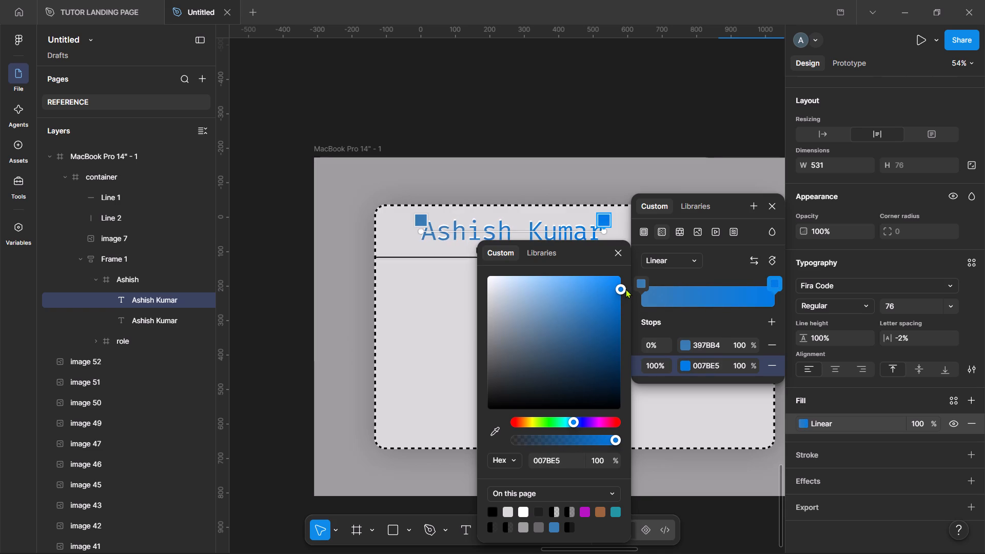
{"action": "left_click_drag", "start_coordinate": [625, 289], "coordinate": [640, 276]}
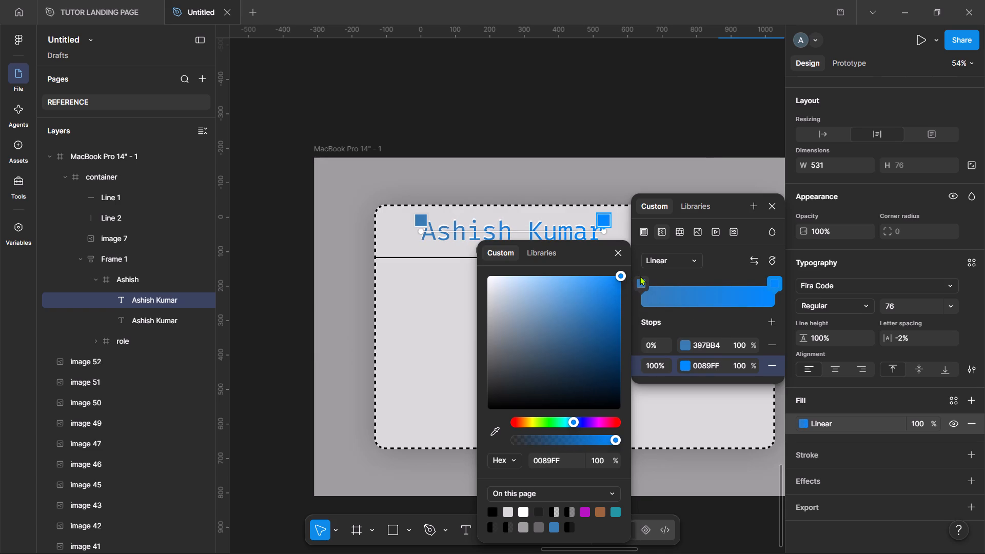
{"action": "left_click", "coordinate": [640, 276]}
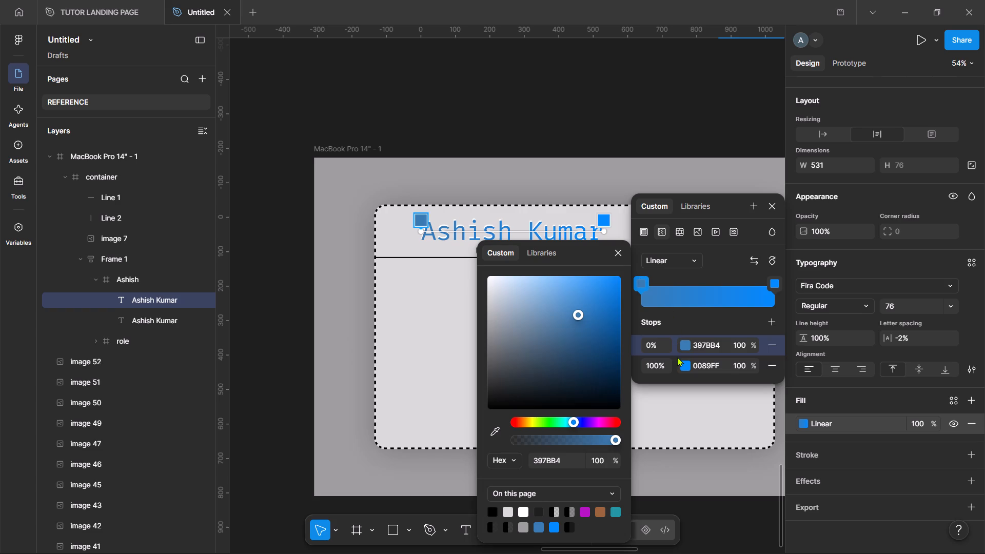
{"action": "left_click", "coordinate": [679, 361]}
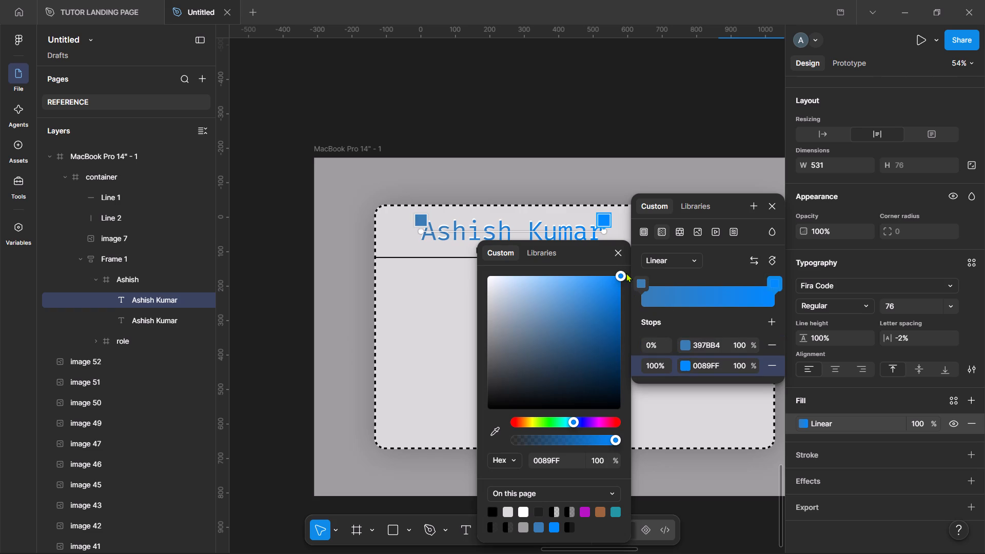
{"action": "left_click_drag", "start_coordinate": [621, 274], "coordinate": [623, 261]}
Add three more gradient stops to the name text's fill, placed at 50%, 75% and 25%.
{"action": "left_click", "coordinate": [771, 320]}
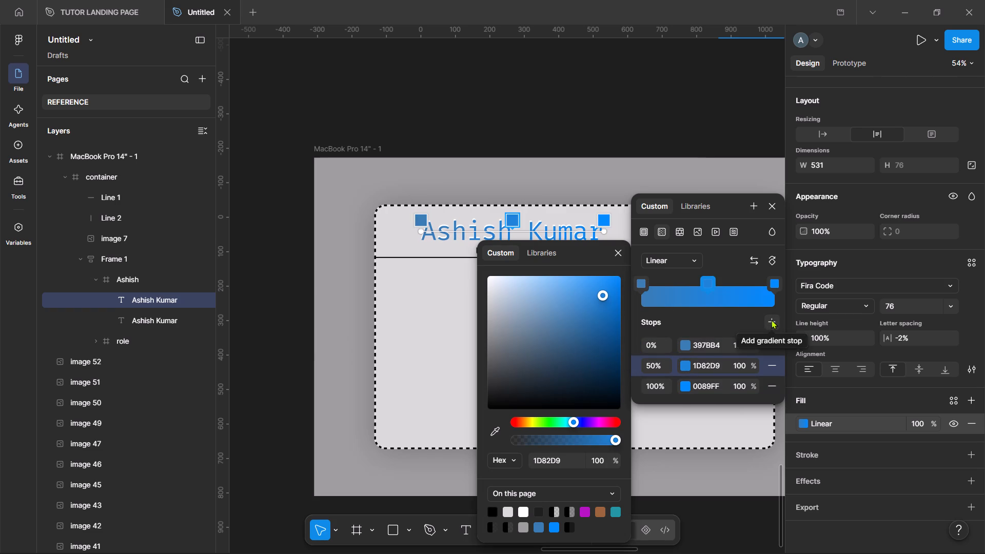
{"action": "left_click", "coordinate": [771, 320]}
{"action": "left_click", "coordinate": [771, 320]}
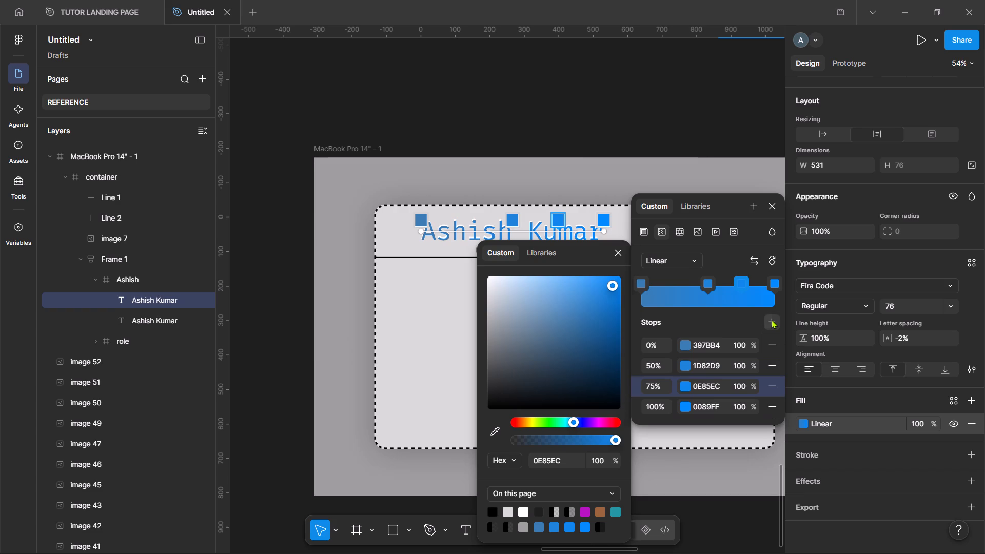
{"action": "left_click", "coordinate": [655, 405]}
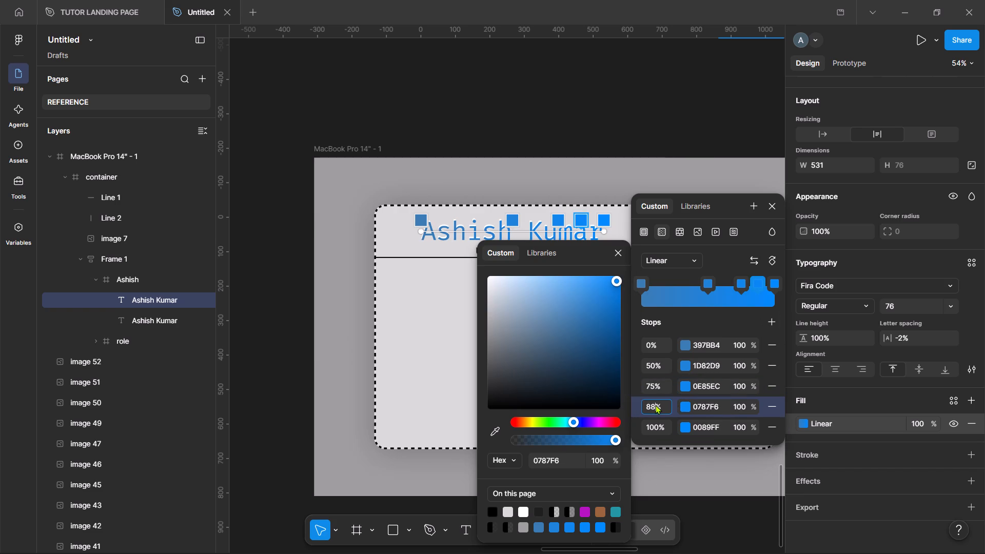
{"action": "type", "text": "25"}
{"action": "key", "text": "Return"}
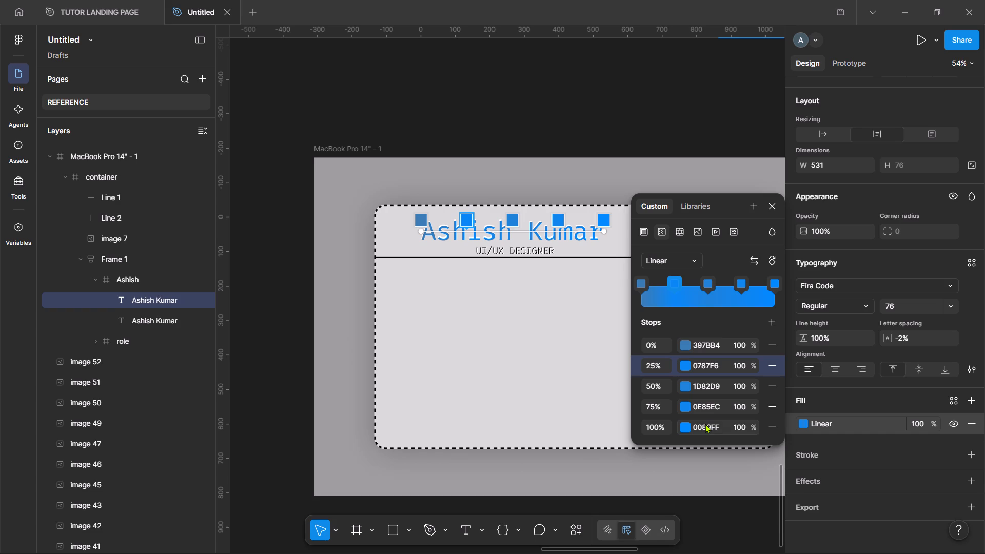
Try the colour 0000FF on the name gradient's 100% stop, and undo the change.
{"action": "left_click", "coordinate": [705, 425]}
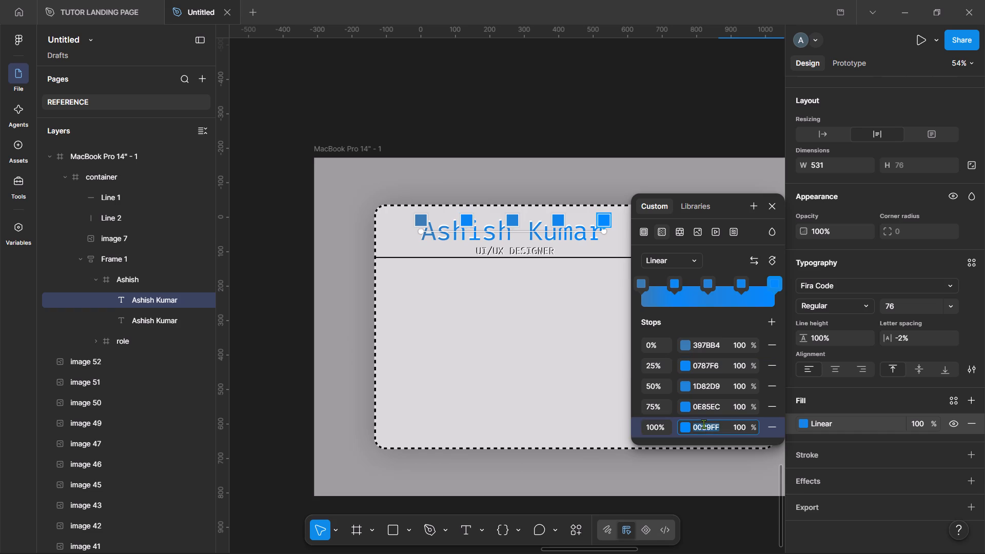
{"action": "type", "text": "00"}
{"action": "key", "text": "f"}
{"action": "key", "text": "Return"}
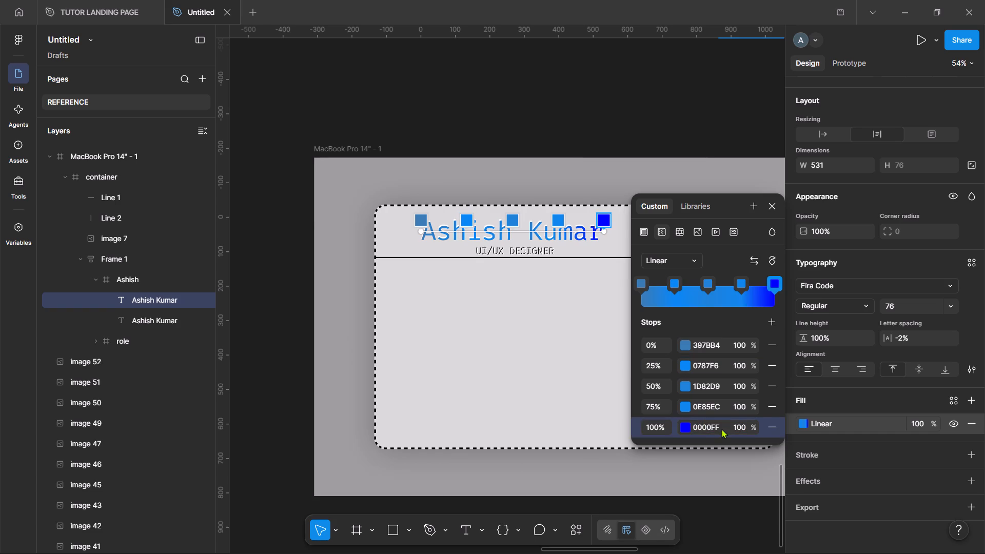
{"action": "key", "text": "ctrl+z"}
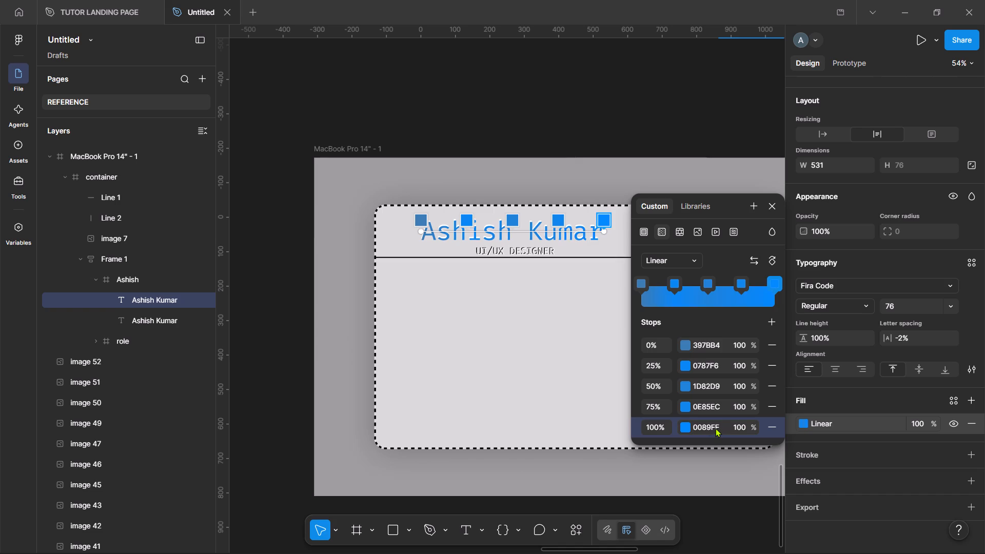
Copy the 100% stop's 0089FF to the name gradient's 75% stop and darken that stop to 007BE5.
{"action": "left_click", "coordinate": [698, 426]}
{"action": "key", "text": "ctrl+c"}
{"action": "left_click", "coordinate": [726, 401]}
{"action": "key", "text": "ctrl+v"}
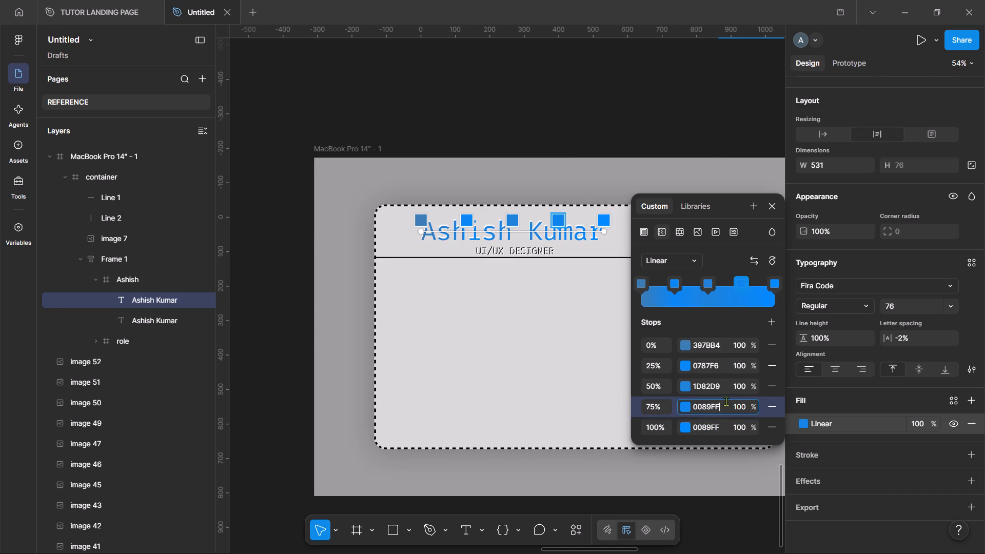
{"action": "key", "text": "Return"}
{"action": "left_click", "coordinate": [684, 404]}
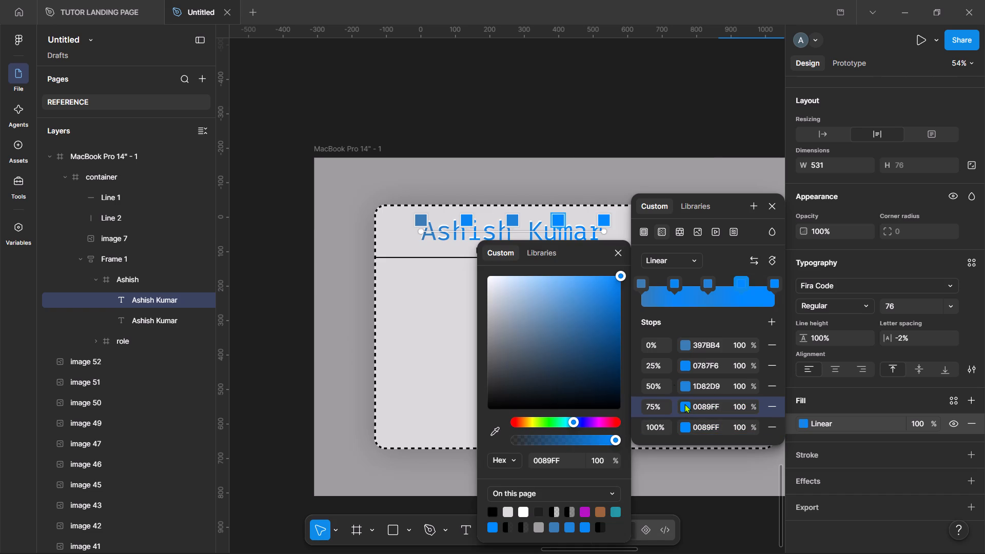
{"action": "left_click_drag", "start_coordinate": [622, 272], "coordinate": [622, 282]}
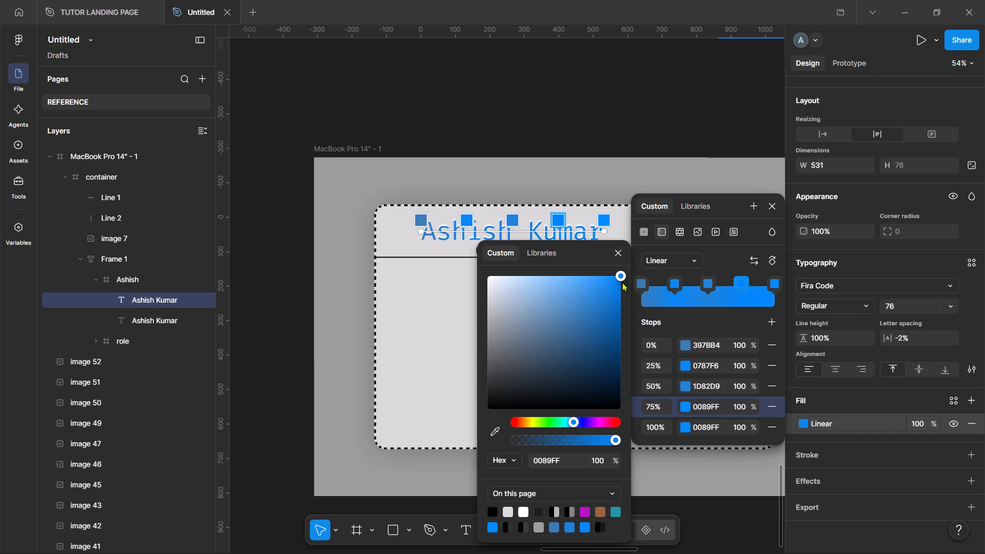
{"action": "left_click_drag", "start_coordinate": [622, 282], "coordinate": [622, 261]}
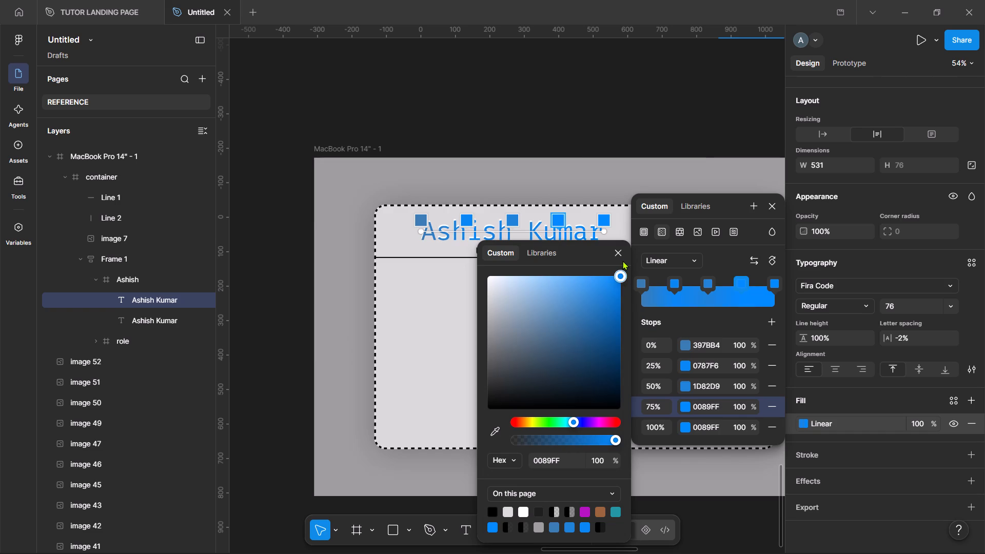
{"action": "key", "text": "shift+Down"}
{"action": "key", "text": "shift+Down"}
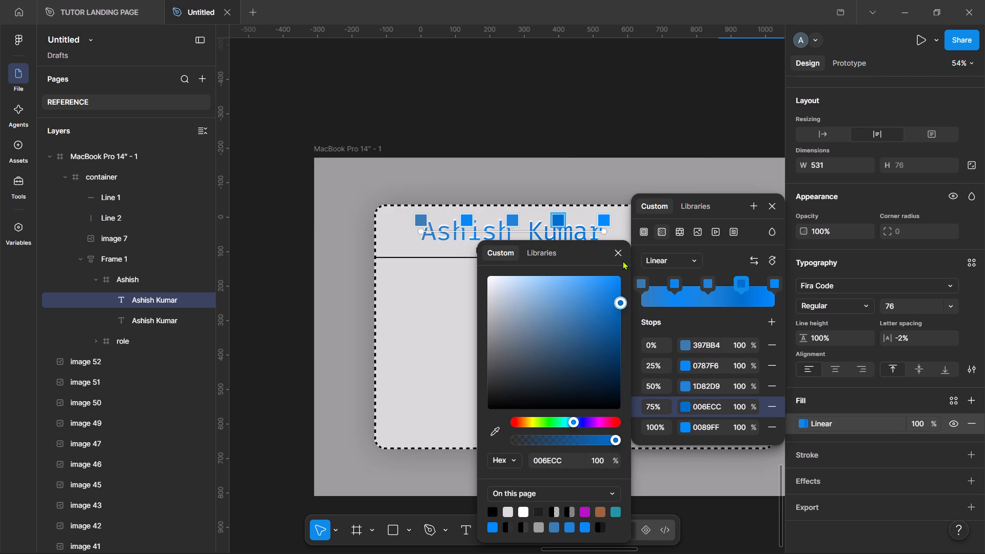
{"action": "key", "text": "shift+Up"}
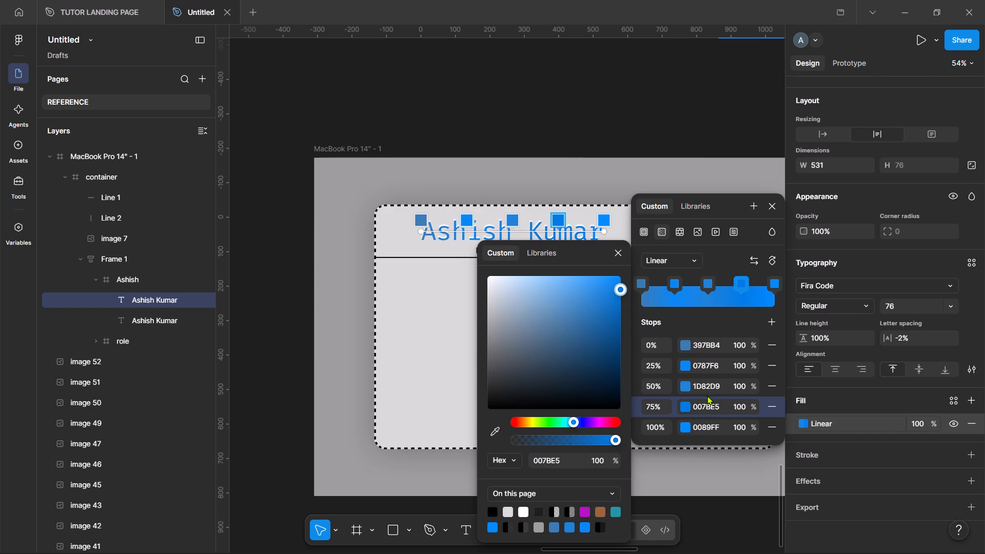
Copy the 75% stop's colour to the gradient's 50% stop and darken that stop to 0071DB.
{"action": "left_click", "coordinate": [710, 401]}
{"action": "left_click", "coordinate": [705, 404]}
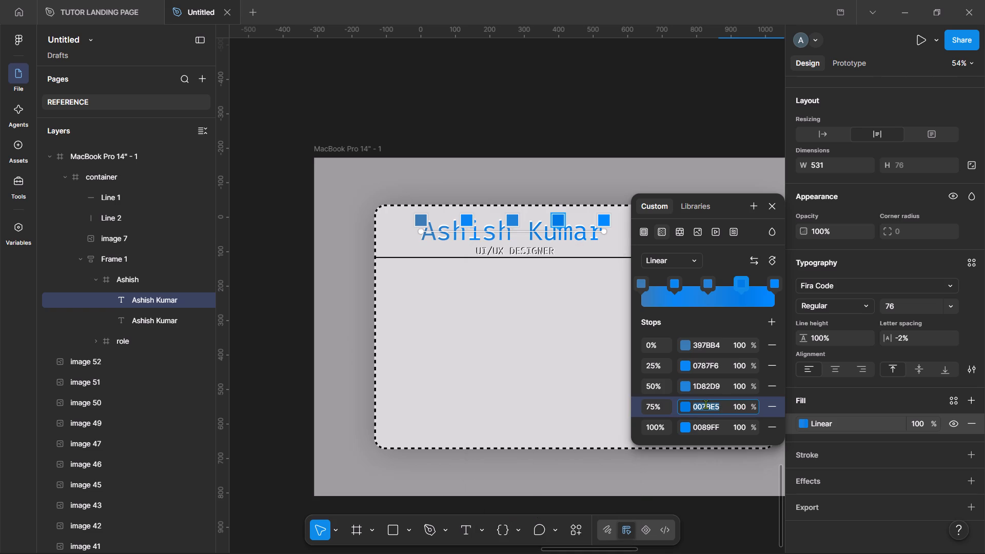
{"action": "key", "text": "ctrl+c"}
{"action": "left_click", "coordinate": [719, 385]}
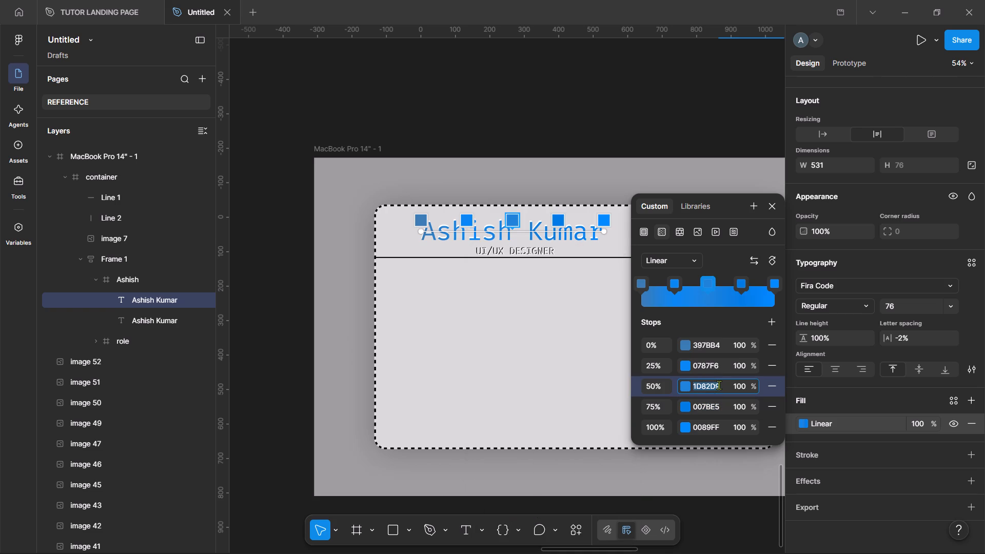
{"action": "key", "text": "ctrl+v"}
{"action": "key", "text": "Return"}
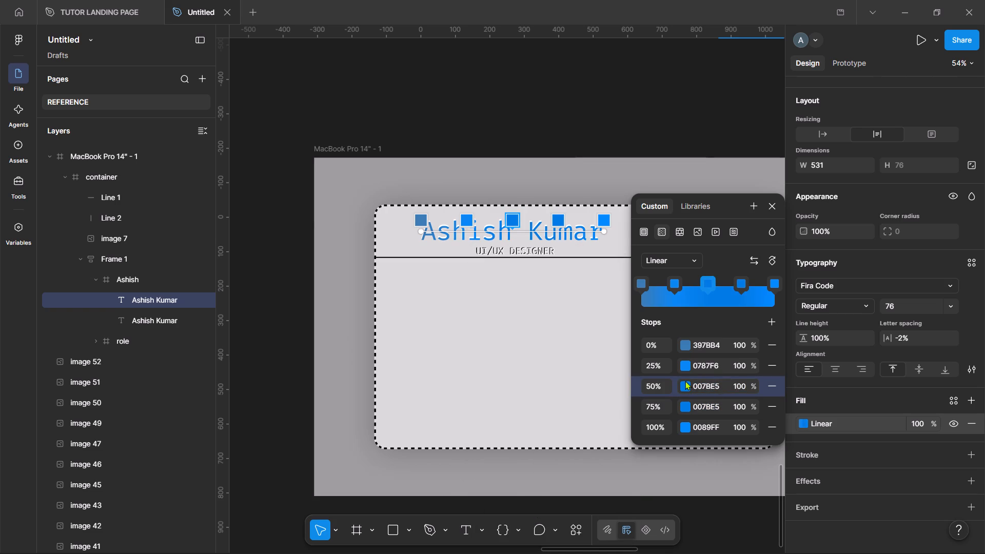
{"action": "left_click", "coordinate": [685, 381]}
{"action": "key", "text": "shift+Down"}
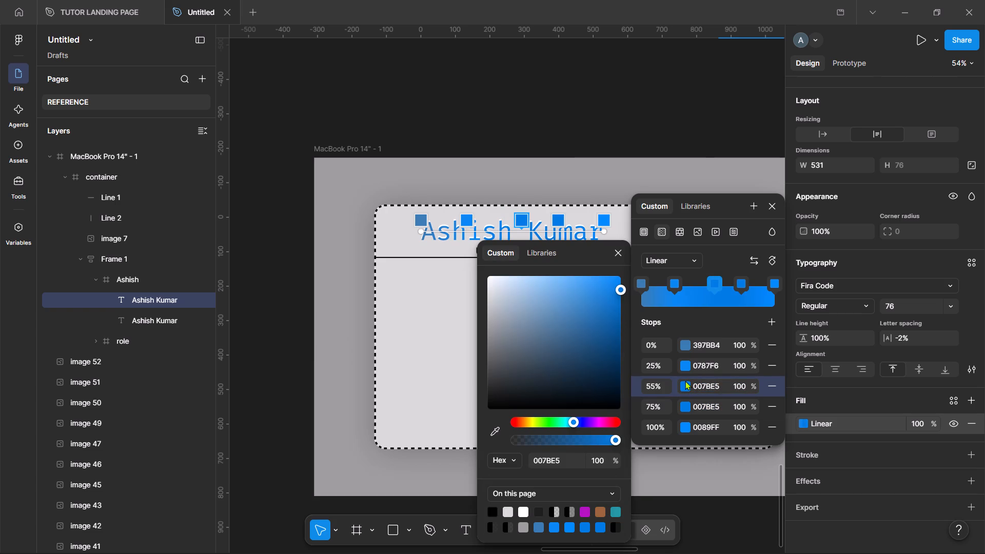
{"action": "key", "text": "shift+Up"}
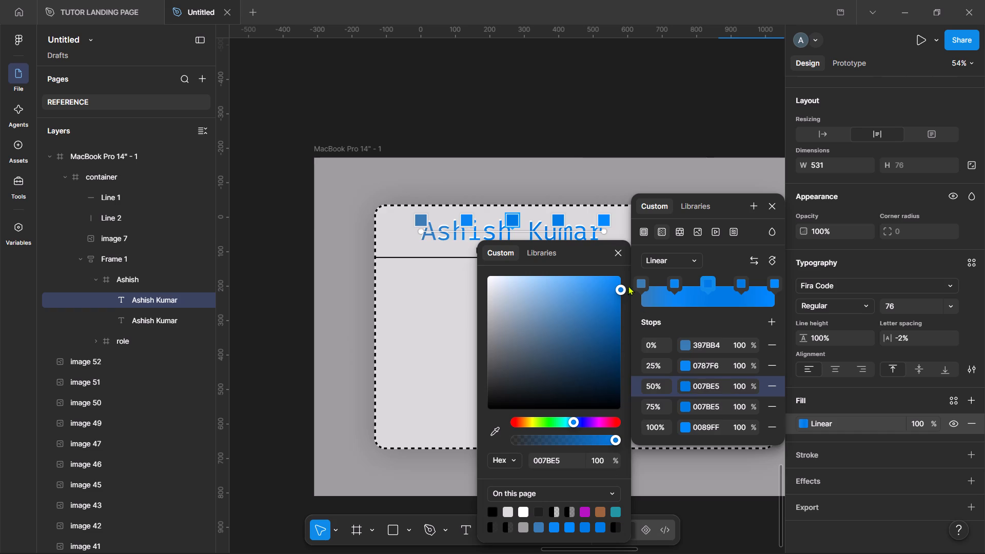
{"action": "left_click", "coordinate": [560, 460]}
{"action": "key", "text": "shift+Down"}
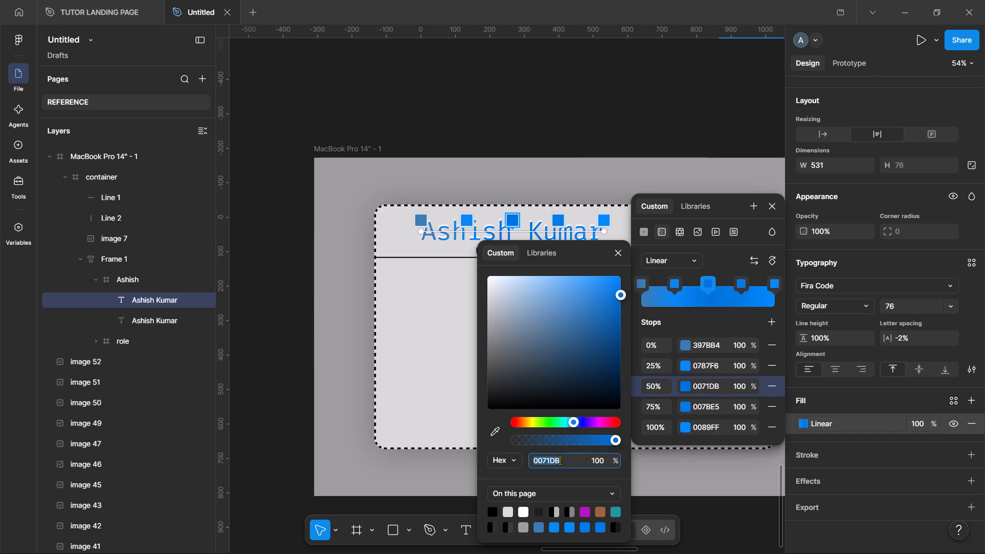
Copy the 50% stop's colour to the gradient's 25% stop and darken that stop to 0067D1.
{"action": "left_click", "coordinate": [703, 384]}
{"action": "key", "text": "ctrl+c"}
{"action": "left_click", "coordinate": [718, 364]}
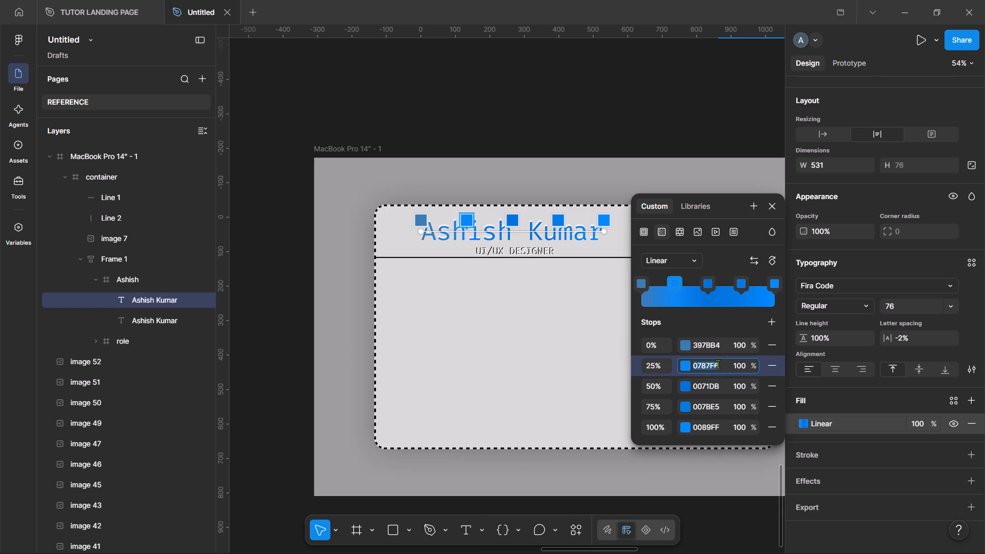
{"action": "key", "text": "ctrl+v"}
{"action": "key", "text": "Return"}
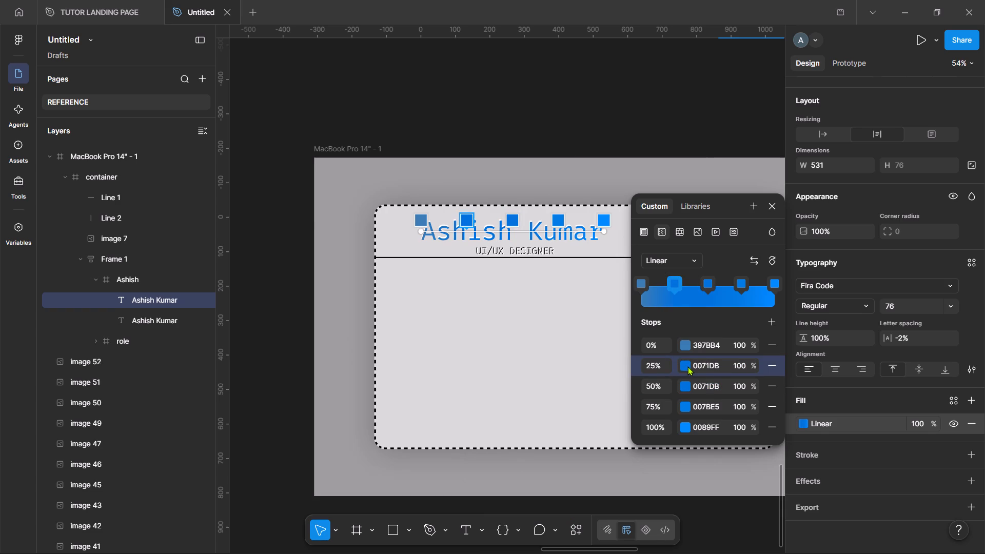
{"action": "left_click", "coordinate": [686, 366]}
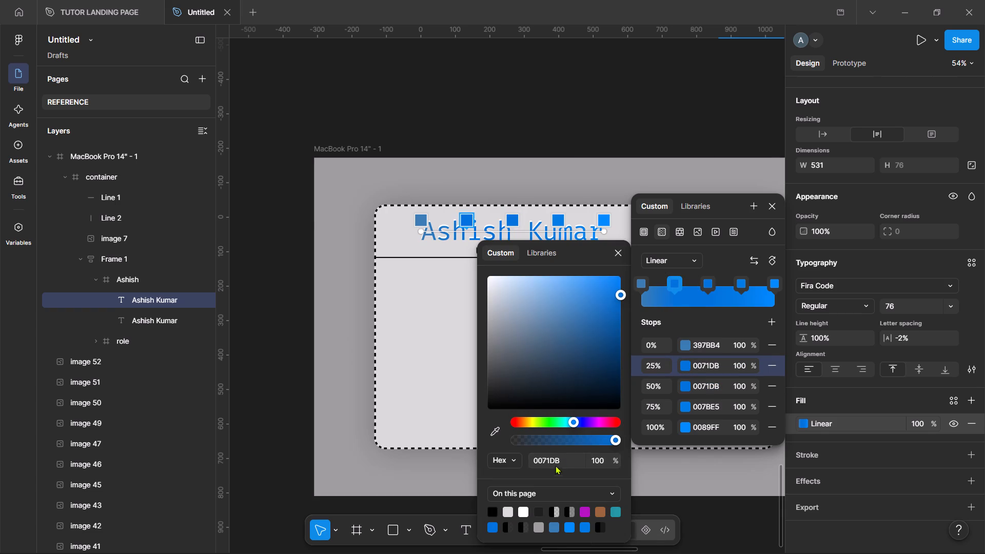
{"action": "left_click", "coordinate": [563, 460]}
{"action": "key", "text": "shift+Down"}
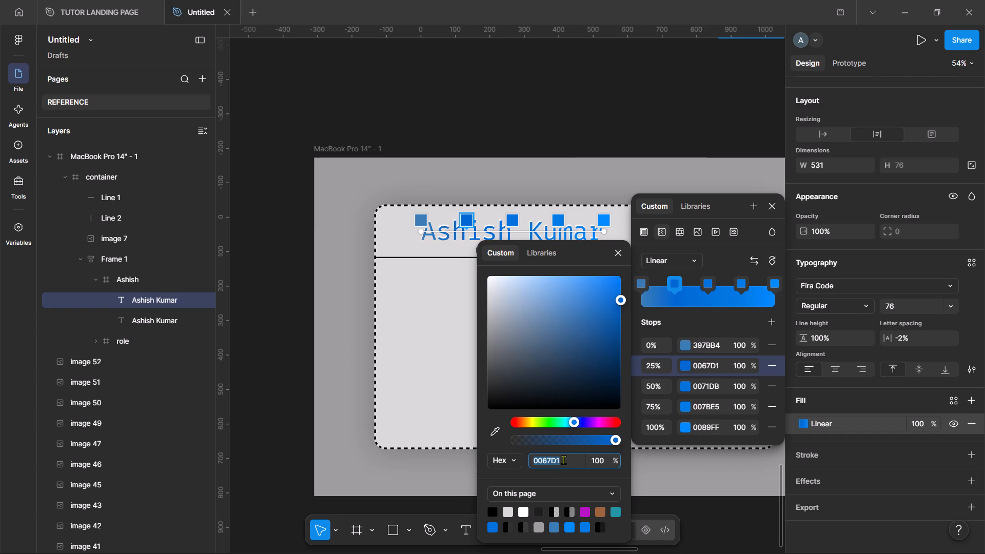
{"action": "key", "text": "Return"}
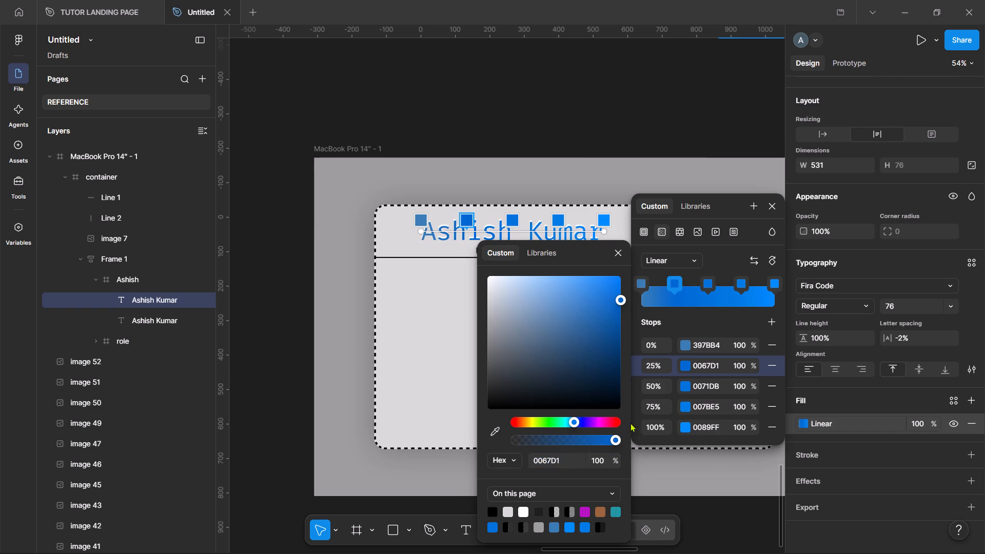
Copy the 25% stop's colour to the gradient's 0% stop, darken that stop to 005DC7, and deselect the name text.
{"action": "left_click", "coordinate": [559, 459]}
{"action": "key", "text": "ctrl+a"}
{"action": "key", "text": "ctrl+c"}
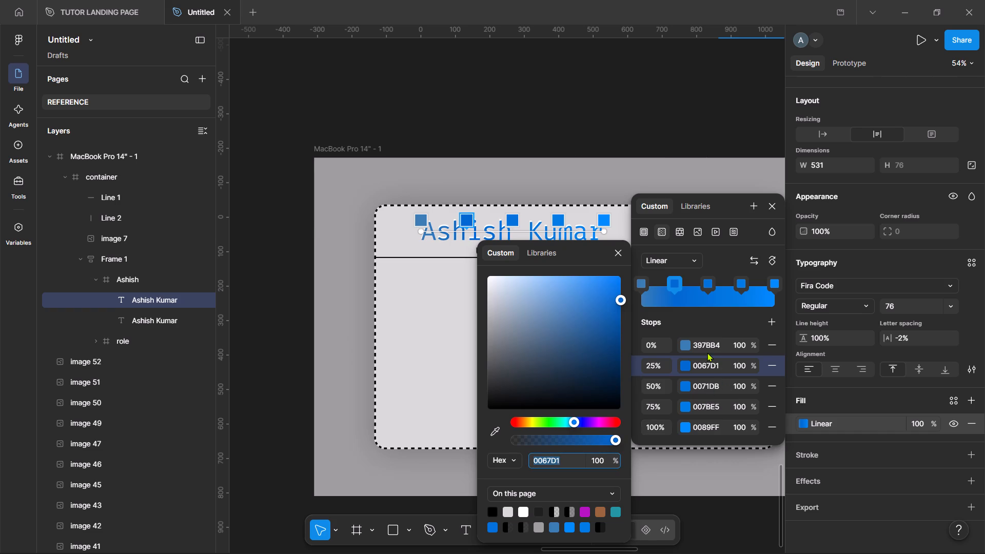
{"action": "left_click", "coordinate": [707, 351]}
{"action": "left_click", "coordinate": [713, 348]}
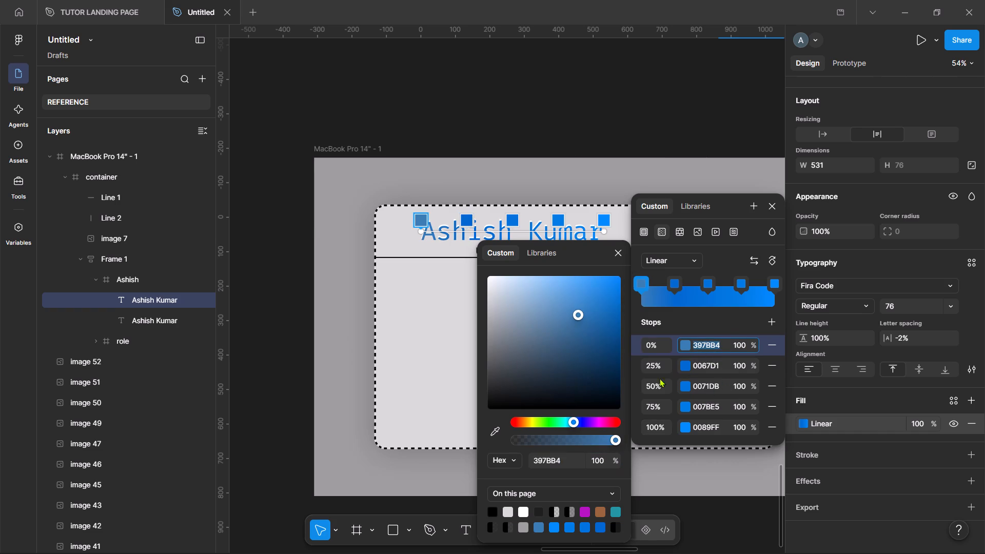
{"action": "key", "text": "ctrl+v"}
{"action": "key", "text": "Return"}
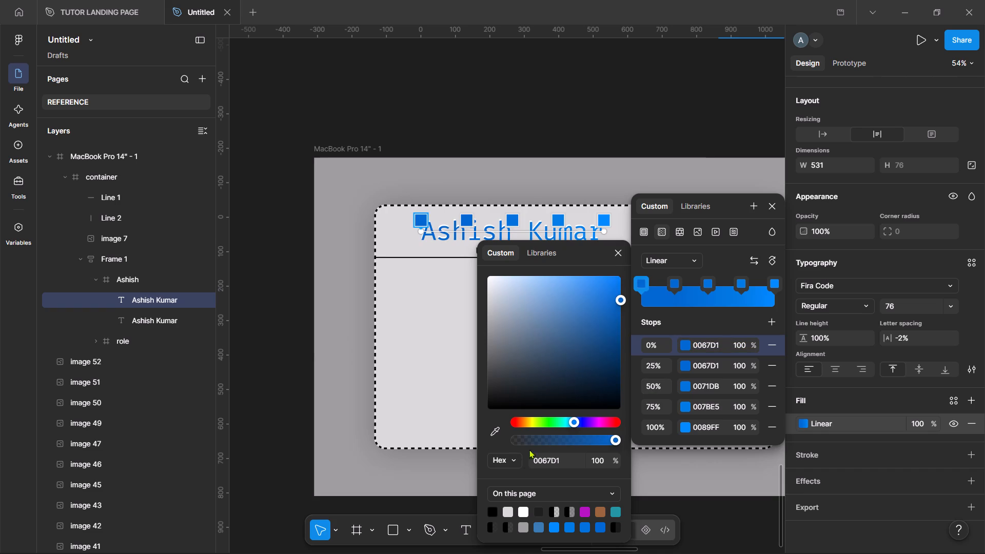
{"action": "left_click", "coordinate": [551, 460]}
{"action": "key", "text": "shift+Down"}
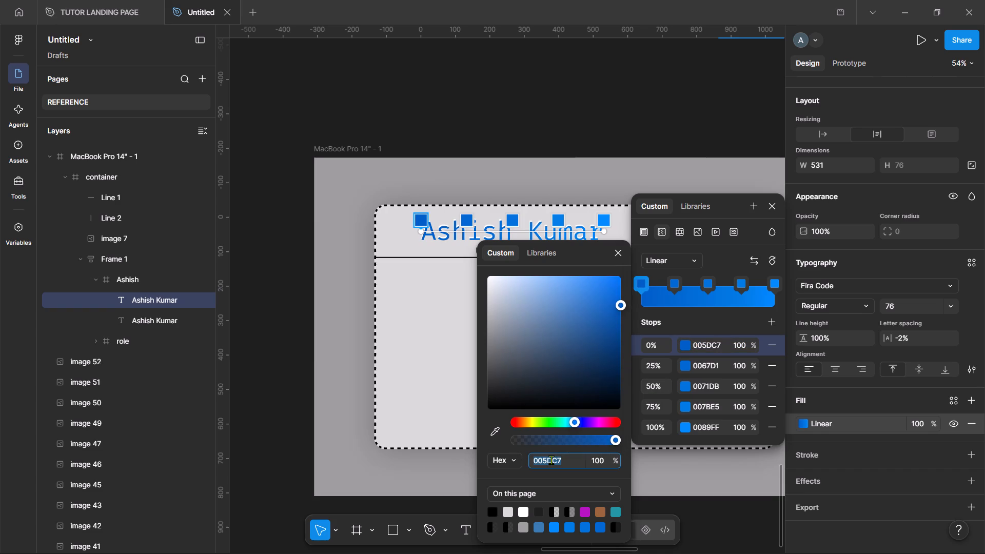
{"action": "key", "text": "Return"}
{"action": "double_click", "coordinate": [545, 112]}
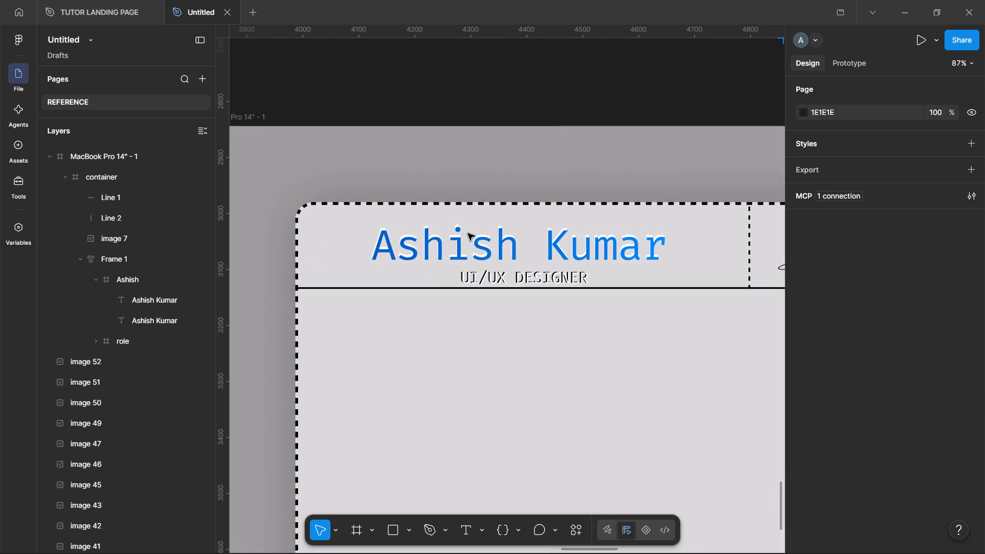
Change the fill of the lower of the two name text layers inside the Ashish frame to a linear gradient.
{"action": "left_click", "coordinate": [162, 307]}
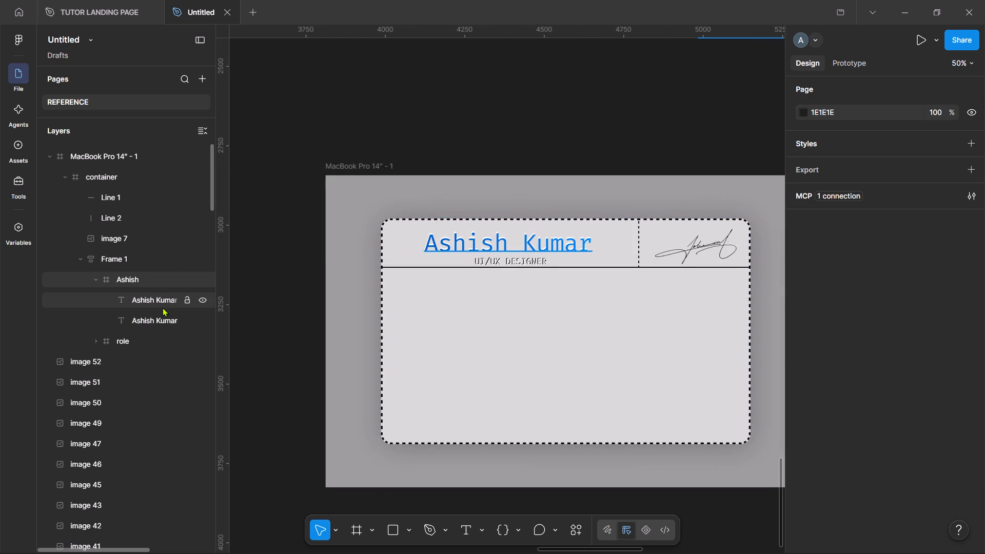
{"action": "left_click", "coordinate": [149, 320]}
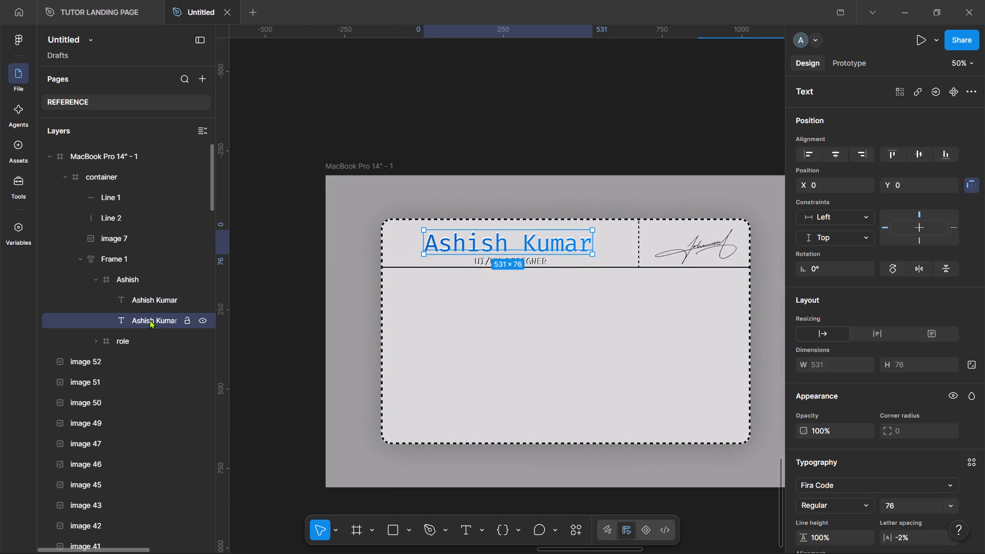
{"action": "left_click", "coordinate": [803, 484]}
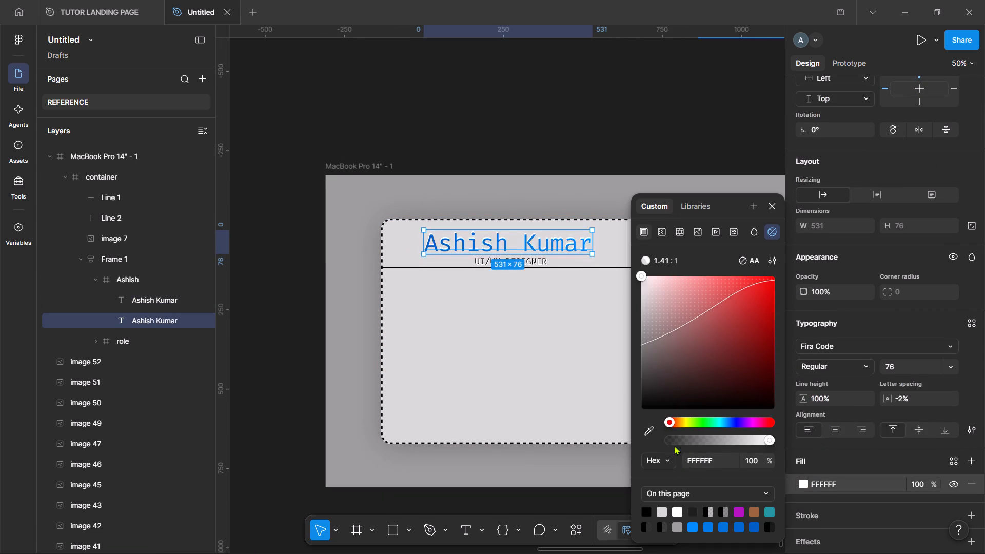
{"action": "left_click", "coordinate": [664, 230]}
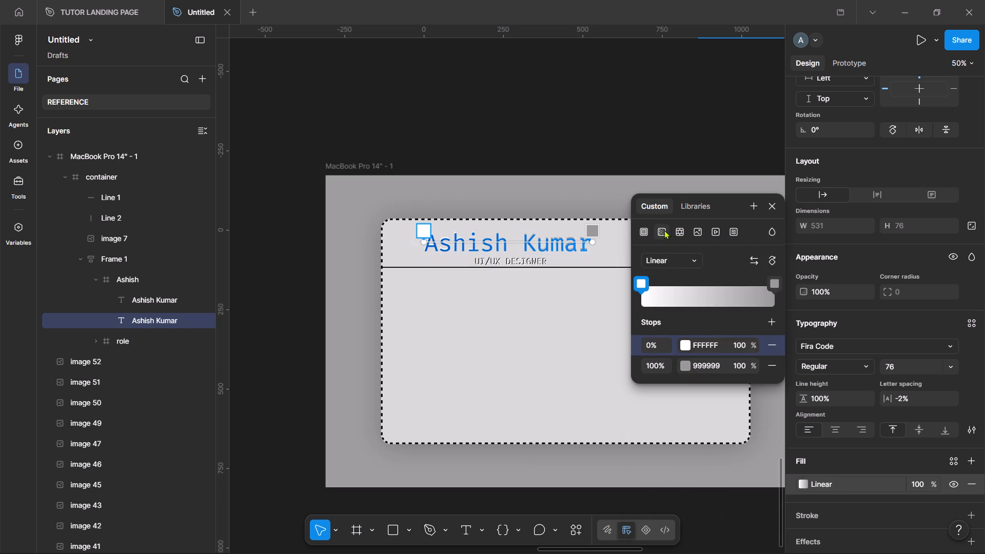
Add three more colour stops to the lower name text layer's linear gradient.
{"action": "left_click", "coordinate": [685, 365]}
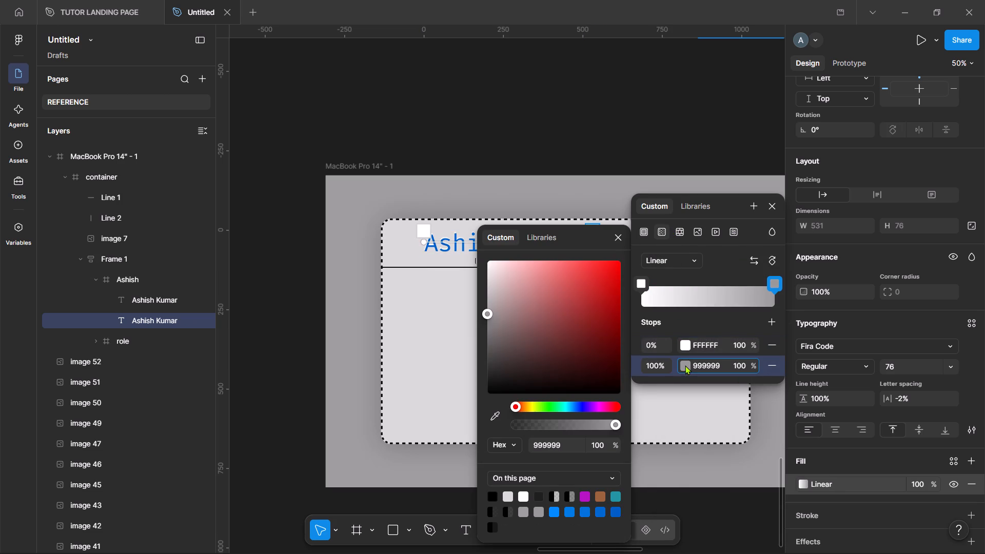
{"action": "left_click", "coordinate": [775, 318]}
{"action": "left_click", "coordinate": [775, 318]}
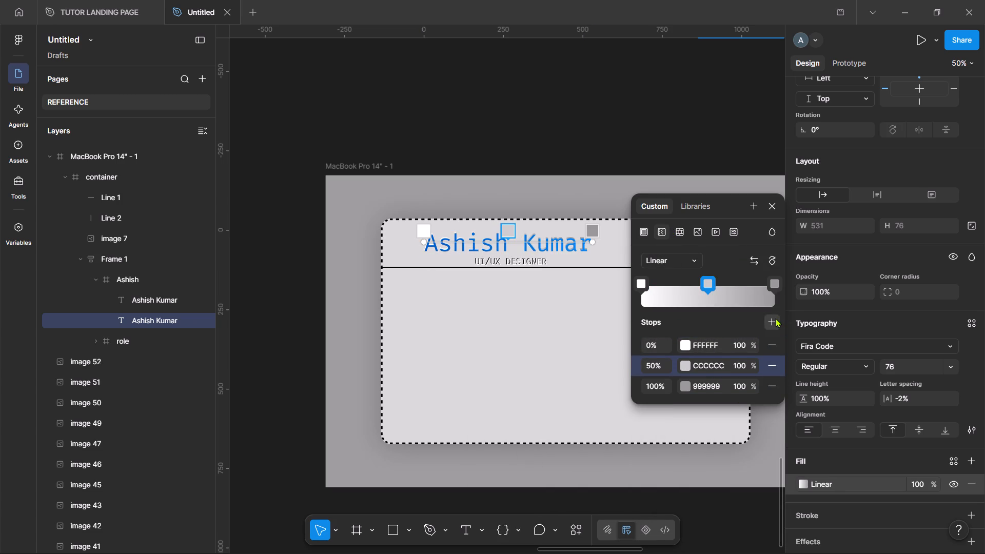
{"action": "left_click", "coordinate": [771, 316]}
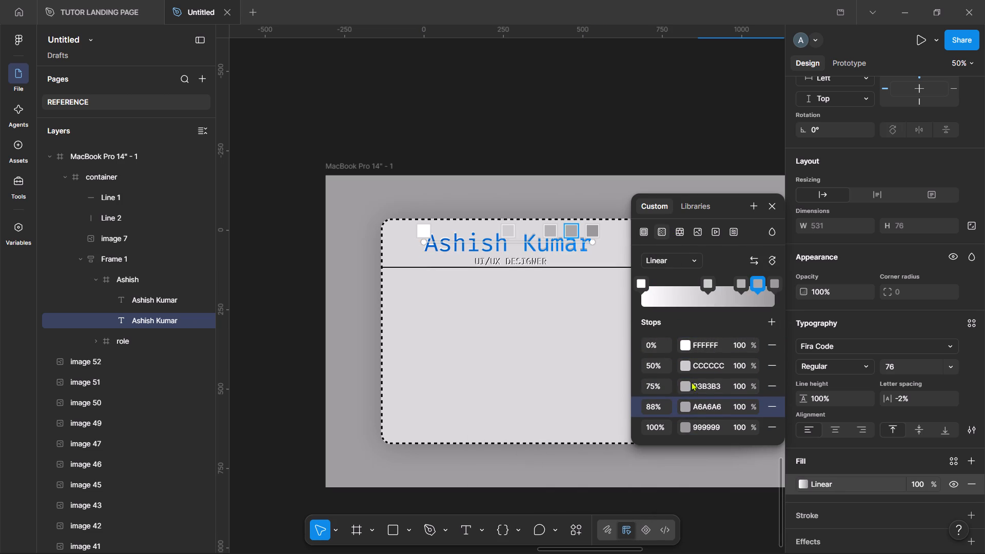
Move the 88% stop of the lower name text's linear gradient to the 25% position.
{"action": "left_click", "coordinate": [657, 405]}
{"action": "type", "text": "25"}
{"action": "key", "text": "Return"}
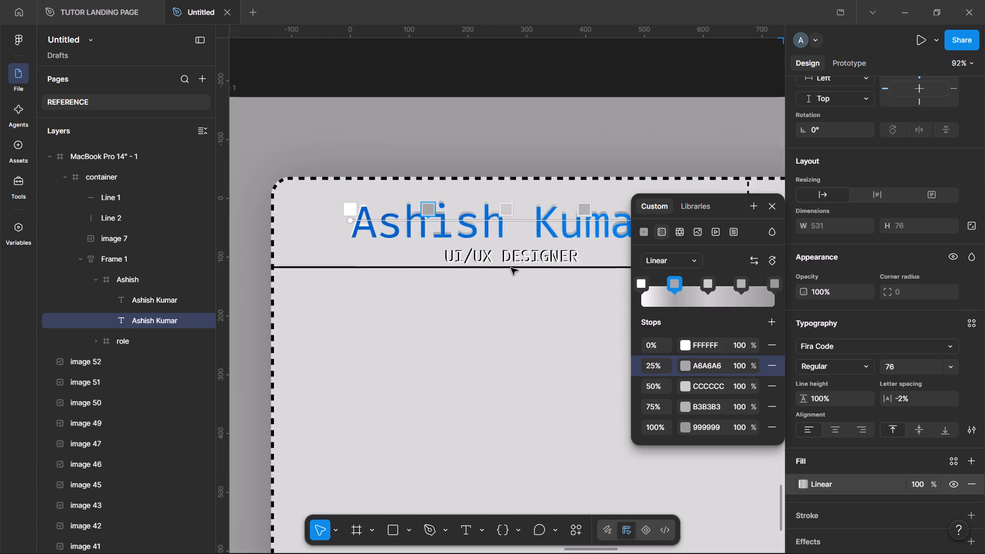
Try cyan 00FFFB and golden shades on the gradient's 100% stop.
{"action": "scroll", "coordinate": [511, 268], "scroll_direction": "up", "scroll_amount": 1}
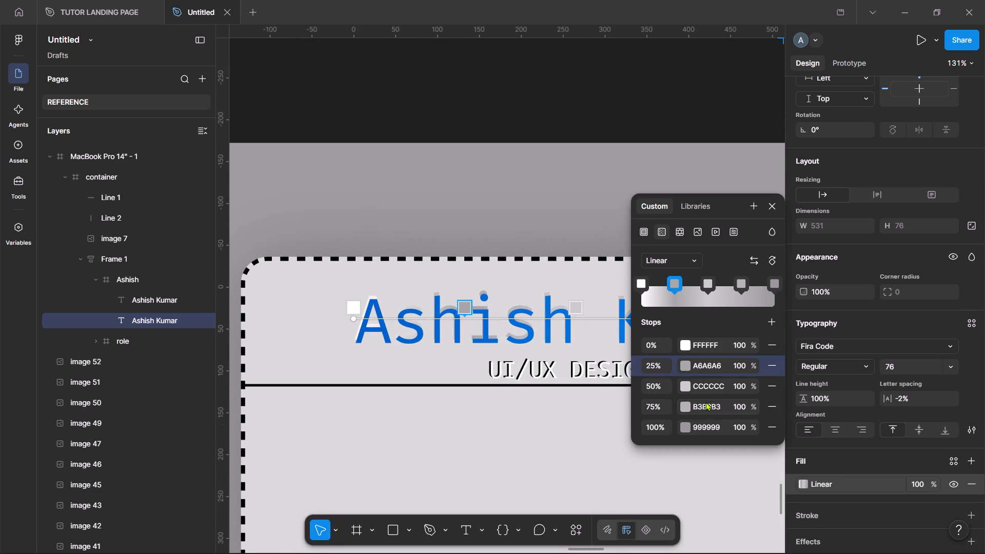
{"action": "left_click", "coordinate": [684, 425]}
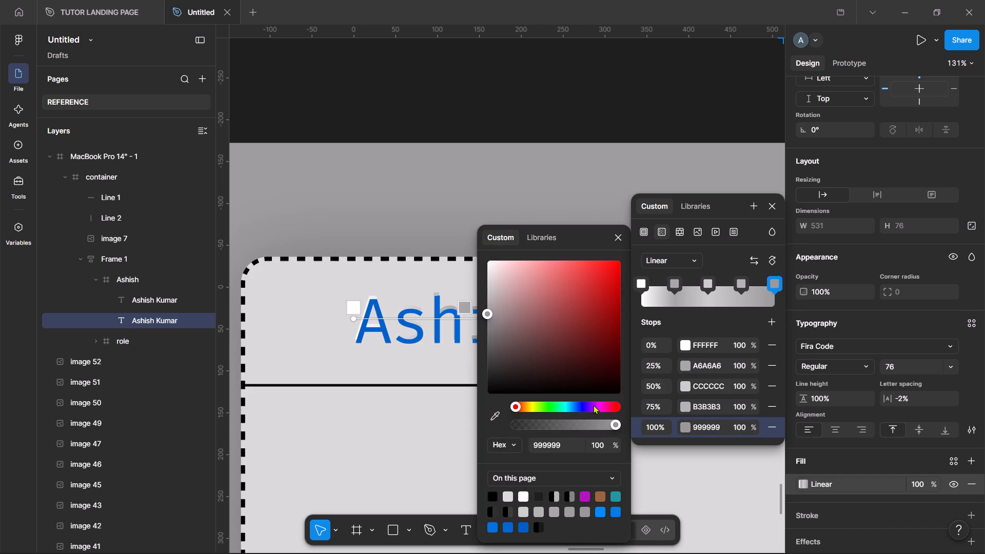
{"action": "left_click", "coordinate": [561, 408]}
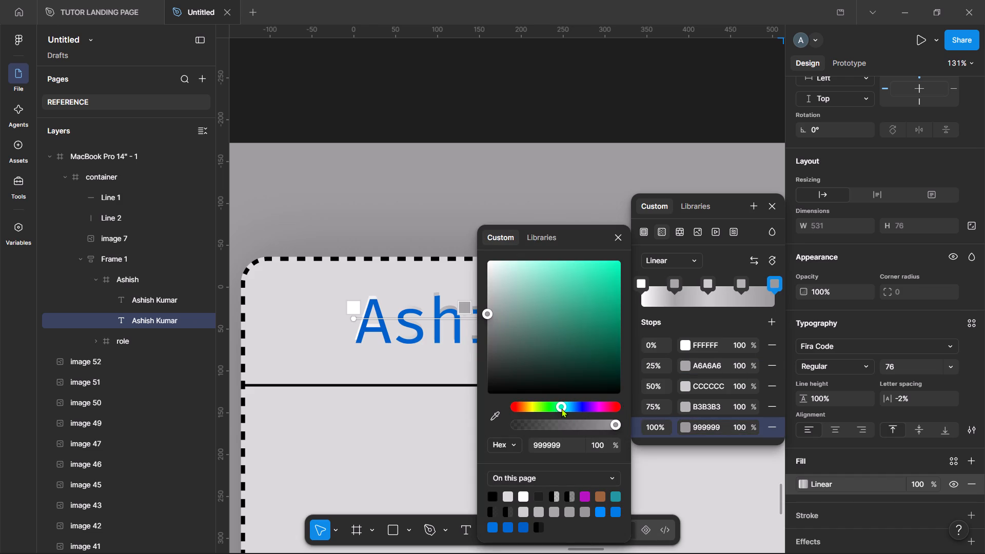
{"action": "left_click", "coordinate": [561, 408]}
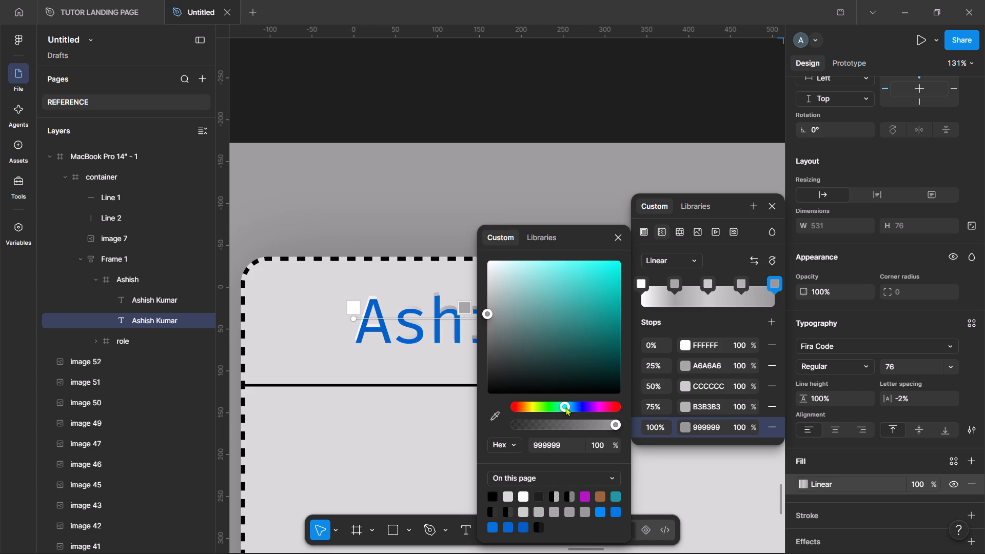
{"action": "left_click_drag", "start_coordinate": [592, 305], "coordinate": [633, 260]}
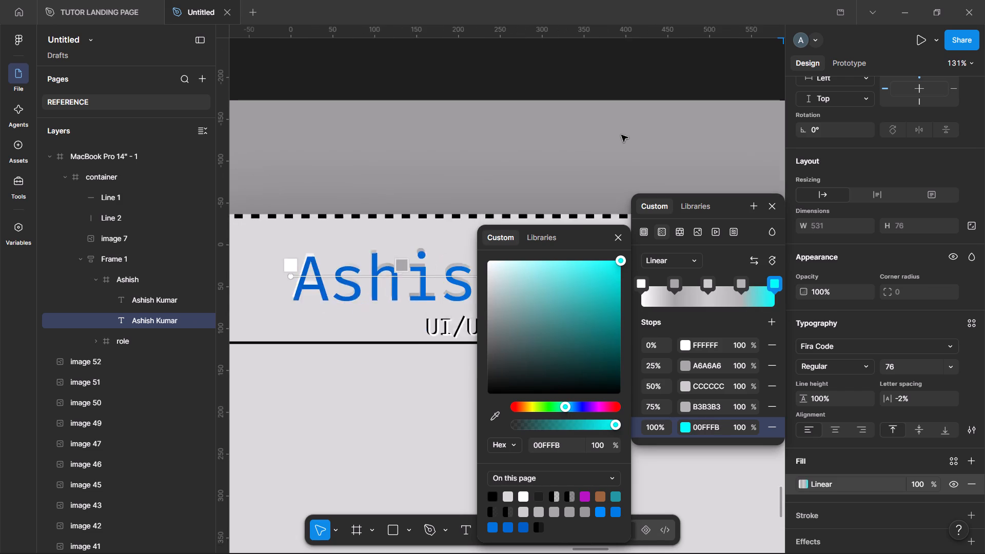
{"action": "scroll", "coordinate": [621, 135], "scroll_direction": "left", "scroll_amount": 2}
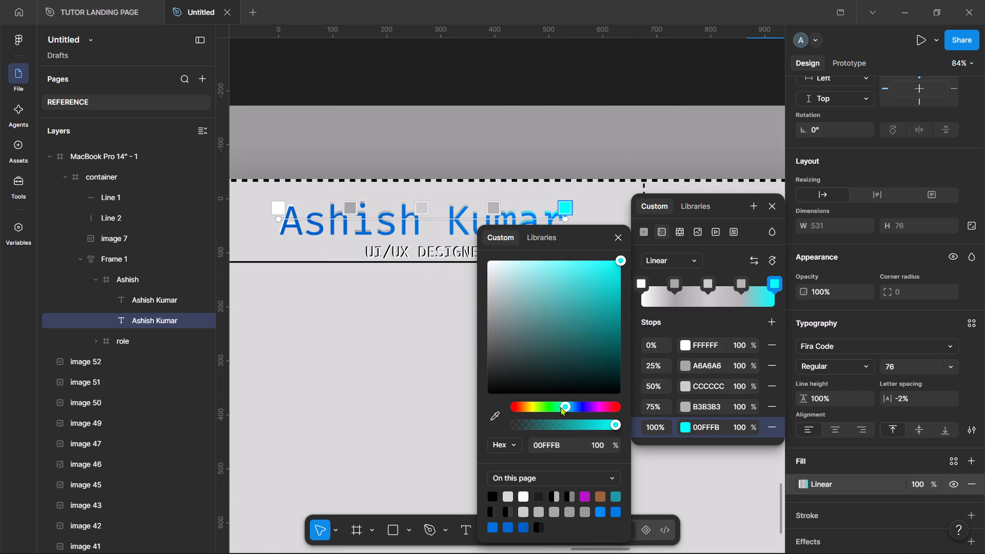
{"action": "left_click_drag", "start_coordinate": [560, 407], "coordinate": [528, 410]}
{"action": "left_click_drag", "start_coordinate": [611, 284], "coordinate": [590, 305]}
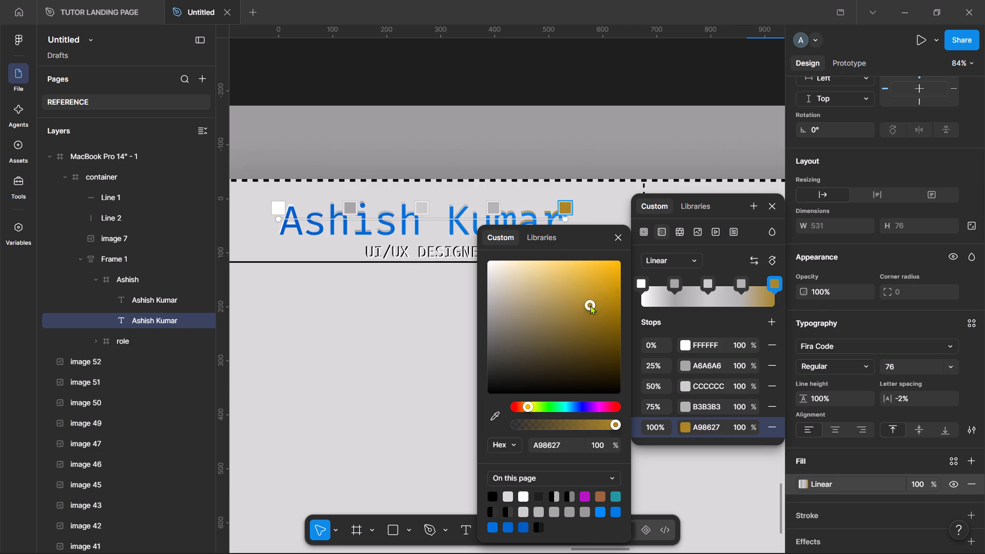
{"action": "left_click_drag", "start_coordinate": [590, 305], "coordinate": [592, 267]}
Set the gradient's 100% stop to black, 000000.
{"action": "left_click", "coordinate": [490, 497]}
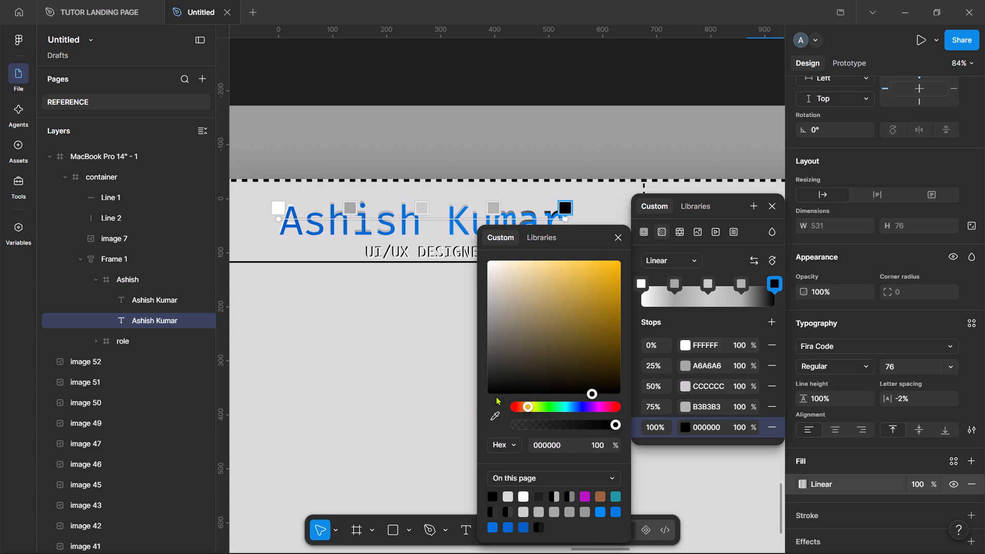
{"action": "left_click_drag", "start_coordinate": [497, 391], "coordinate": [471, 401]}
Copy the 100% stop's colour to the gradient's 75% stop and lighten that stop to 1E1E1E.
{"action": "left_click", "coordinate": [720, 427]}
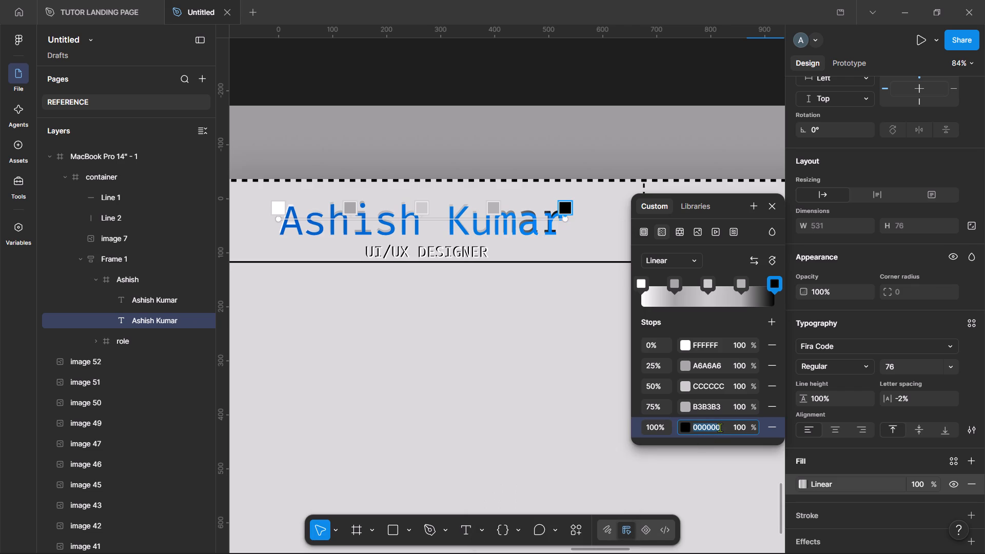
{"action": "key", "text": "ctrl+c"}
{"action": "left_click", "coordinate": [712, 409]}
{"action": "key", "text": "ctrl+v"}
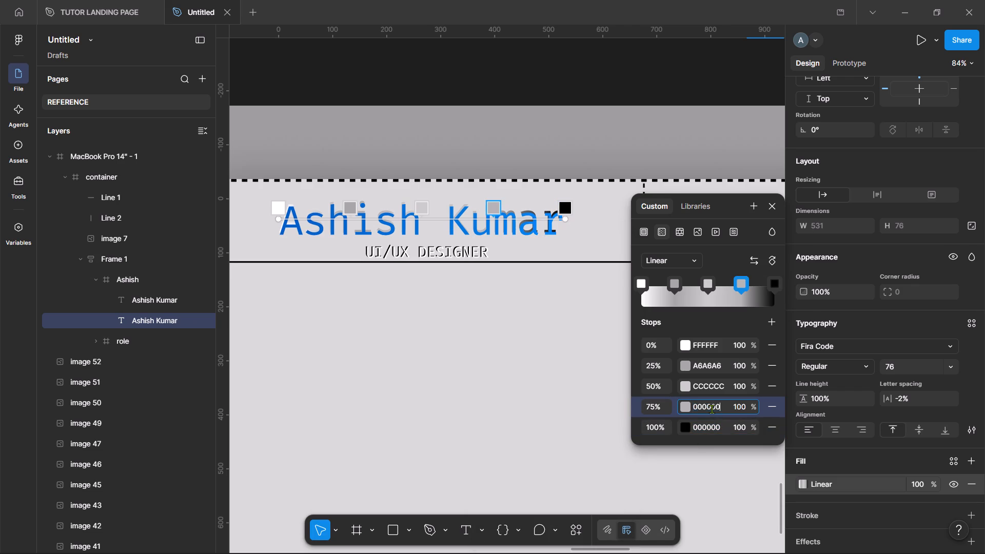
{"action": "key", "text": "Return"}
{"action": "left_click", "coordinate": [686, 404]}
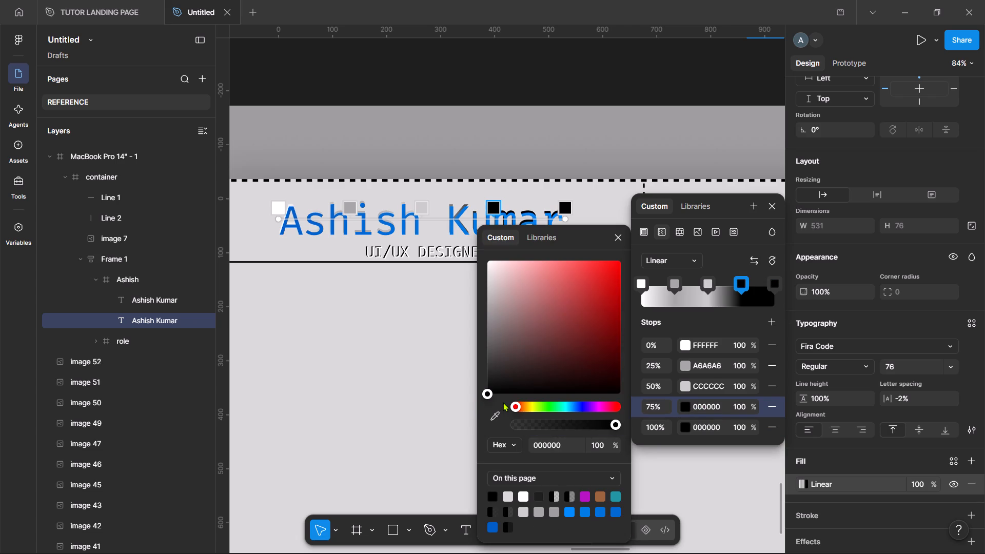
{"action": "left_click", "coordinate": [563, 449]}
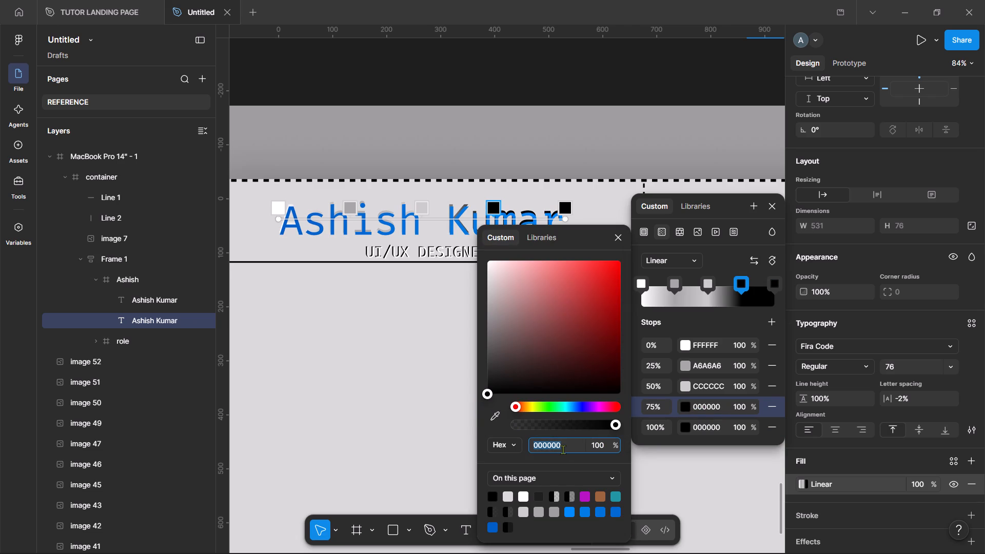
{"action": "key", "text": "shift+Up"}
{"action": "key", "text": "shift+Up"}
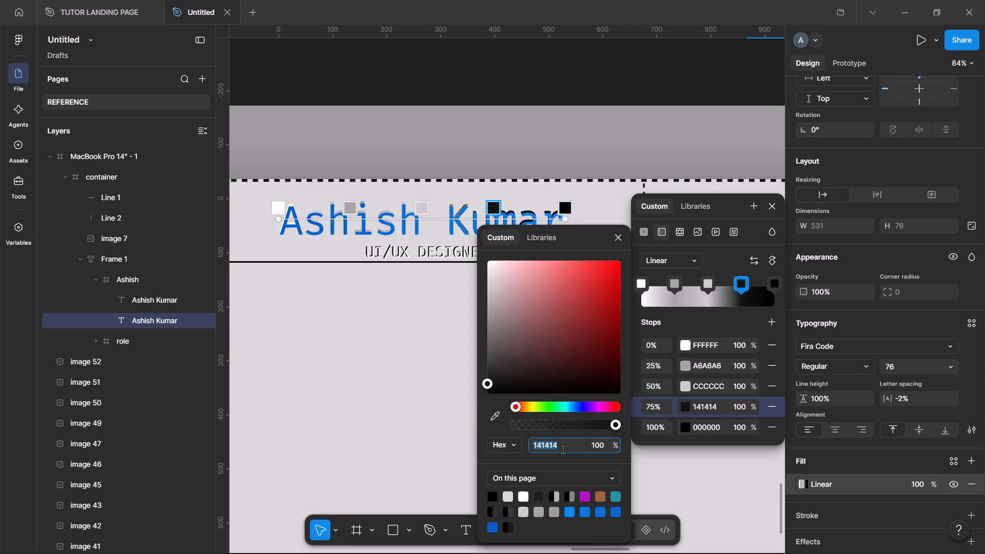
{"action": "key", "text": "shift+Up"}
Copy the 75% stop's colour to the gradient's 50% stop and lighten that stop to 3C3C3C.
{"action": "key", "text": "ctrl+c"}
{"action": "left_click", "coordinate": [724, 387]}
{"action": "key", "text": "ctrl+v"}
{"action": "key", "text": "Return"}
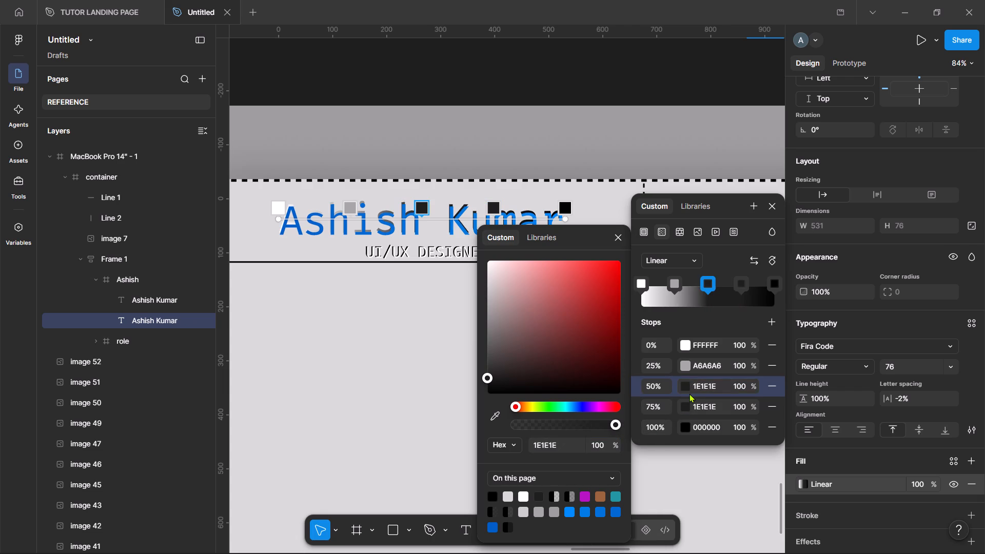
{"action": "left_click", "coordinate": [563, 443]}
{"action": "key", "text": "shift+Up"}
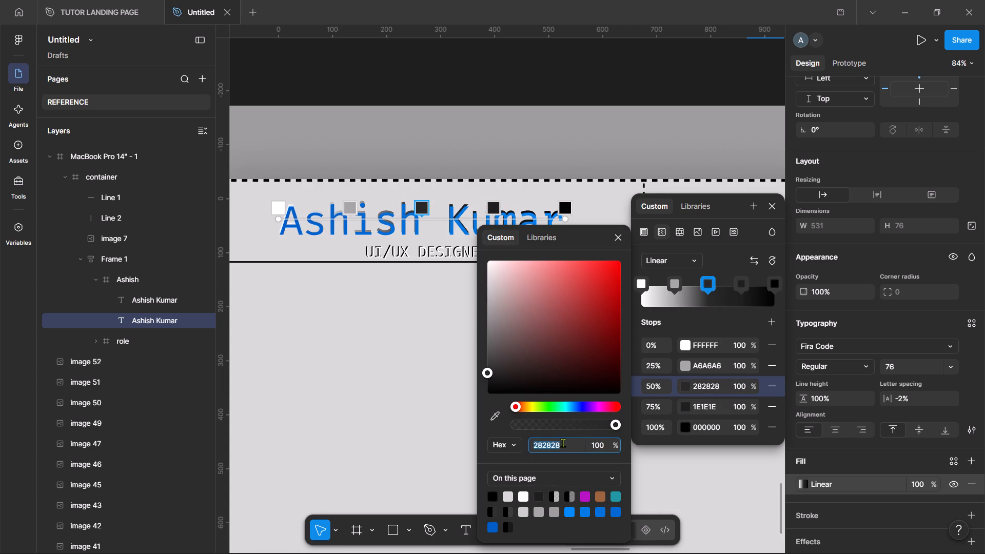
{"action": "key", "text": "shift+Up"}
{"action": "key", "text": "shift+Up"}
Copy the 50% stop's colour to the gradient's 25% stop and lighten that stop to 5A5A5A.
{"action": "key", "text": "ctrl+c"}
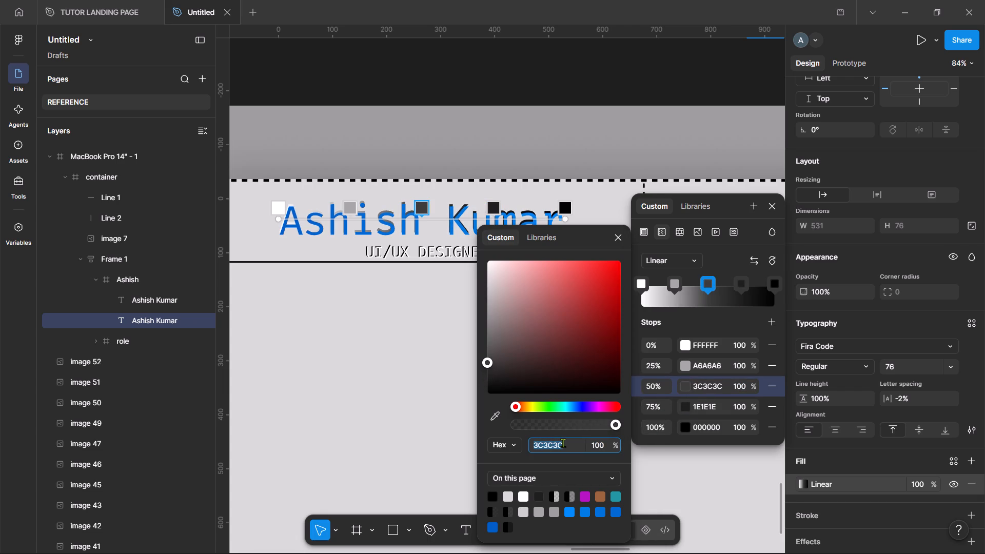
{"action": "left_click", "coordinate": [723, 360]}
{"action": "left_click", "coordinate": [712, 366]}
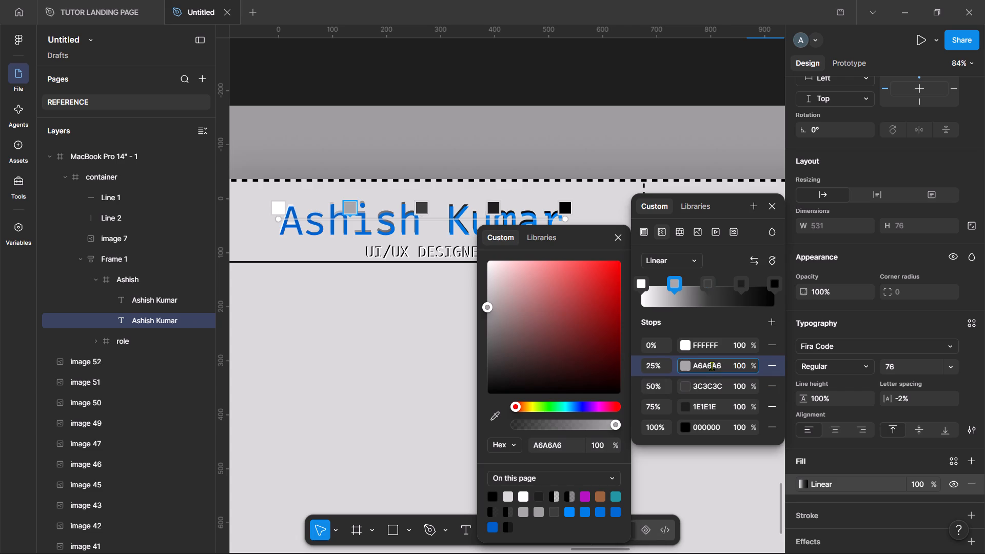
{"action": "key", "text": "ctrl+v"}
{"action": "key", "text": "Return"}
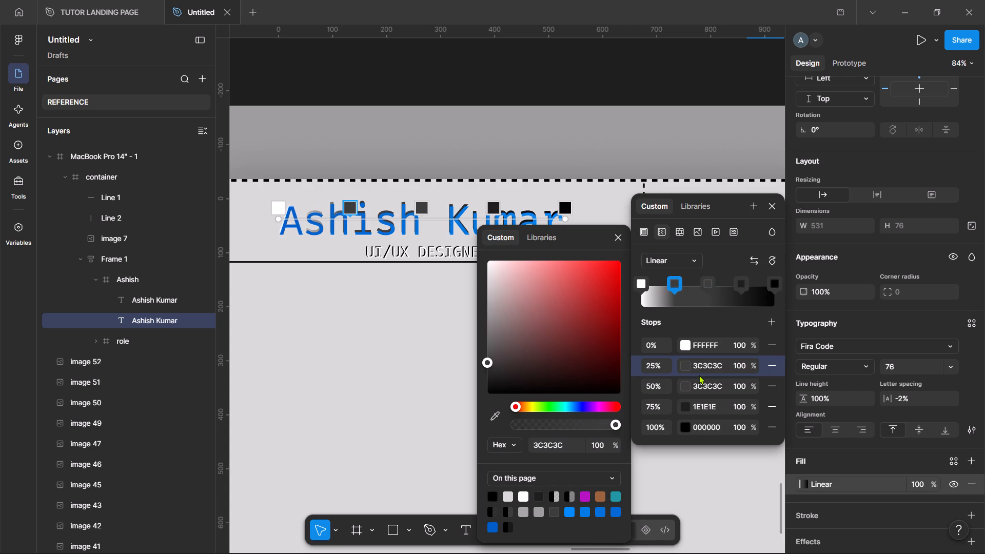
{"action": "left_click", "coordinate": [549, 443]}
{"action": "key", "text": "shift+Up"}
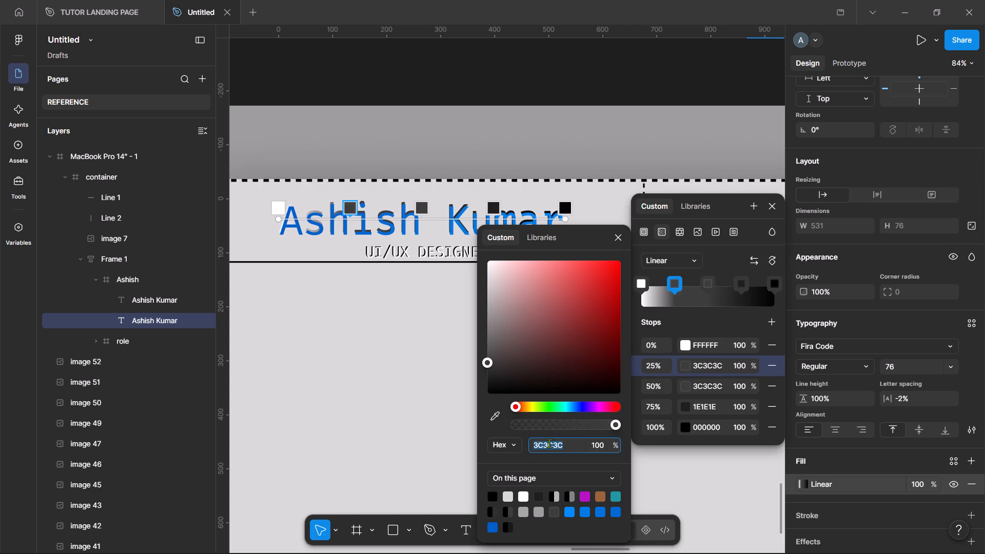
{"action": "key", "text": "shift+Up"}
{"action": "key", "text": "shift+Up"}
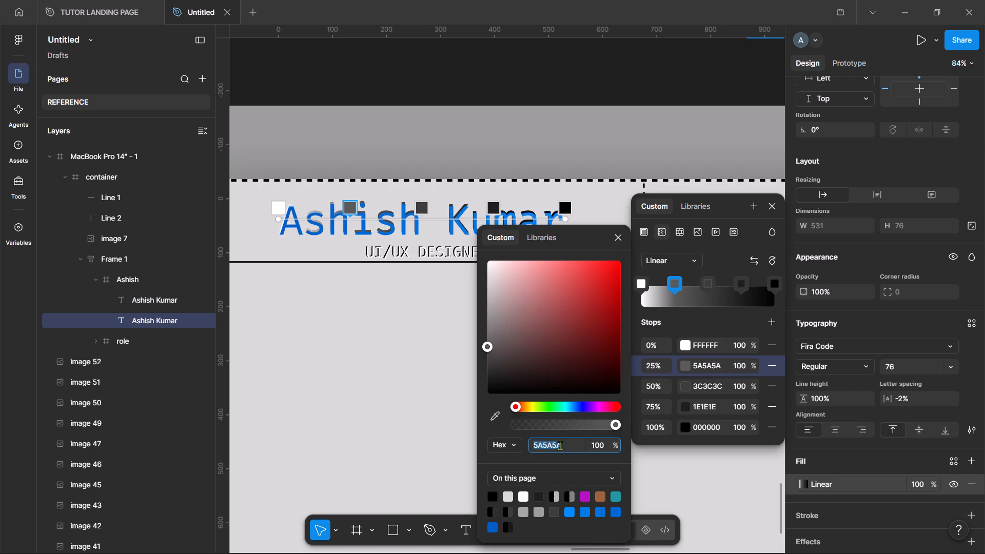
Copy the 25% stop's colour to the gradient's 0% stop and lighten that stop to B4B4B4.
{"action": "key", "text": "ctrl+c"}
{"action": "left_click", "coordinate": [711, 345]}
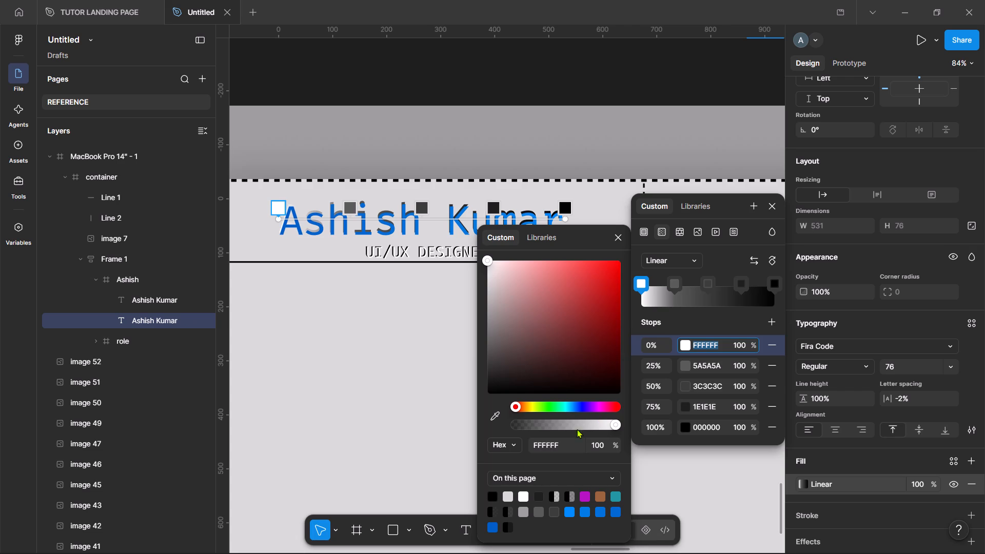
{"action": "left_click", "coordinate": [558, 445]}
{"action": "key", "text": "ctrl+v"}
{"action": "key", "text": "Return"}
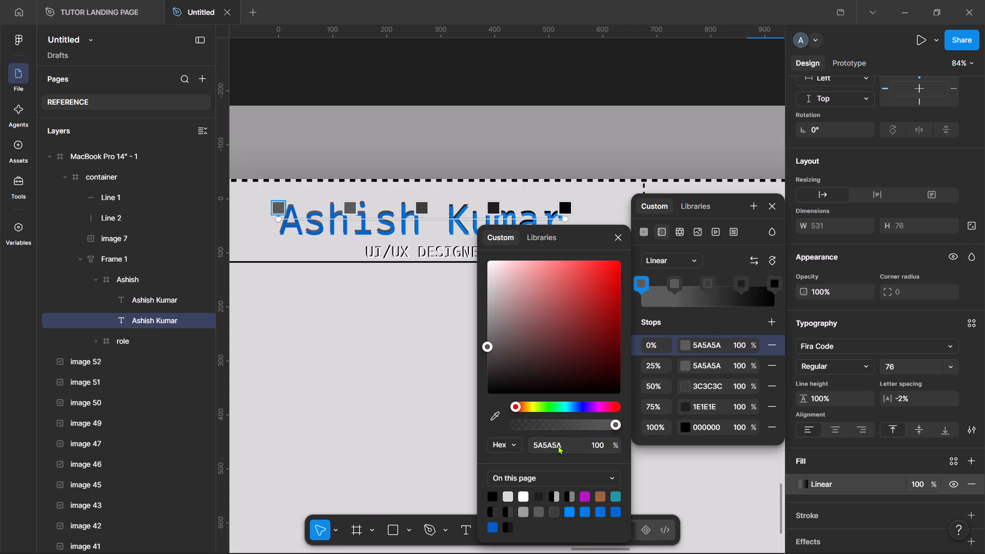
{"action": "left_click", "coordinate": [558, 445]}
{"action": "key", "text": "shift+Up"}
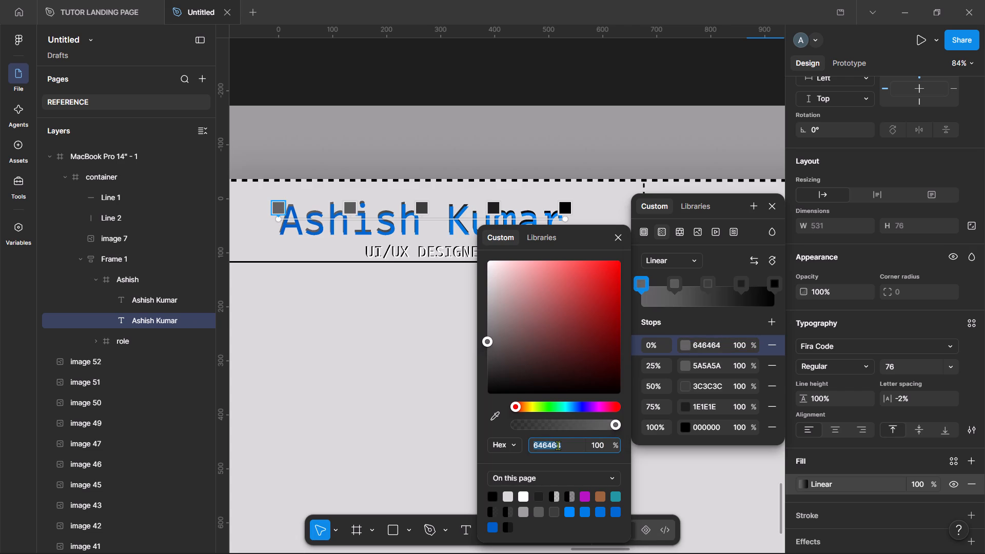
{"action": "key", "text": "shift+Up"}
{"action": "key", "text": "shift+Up"}
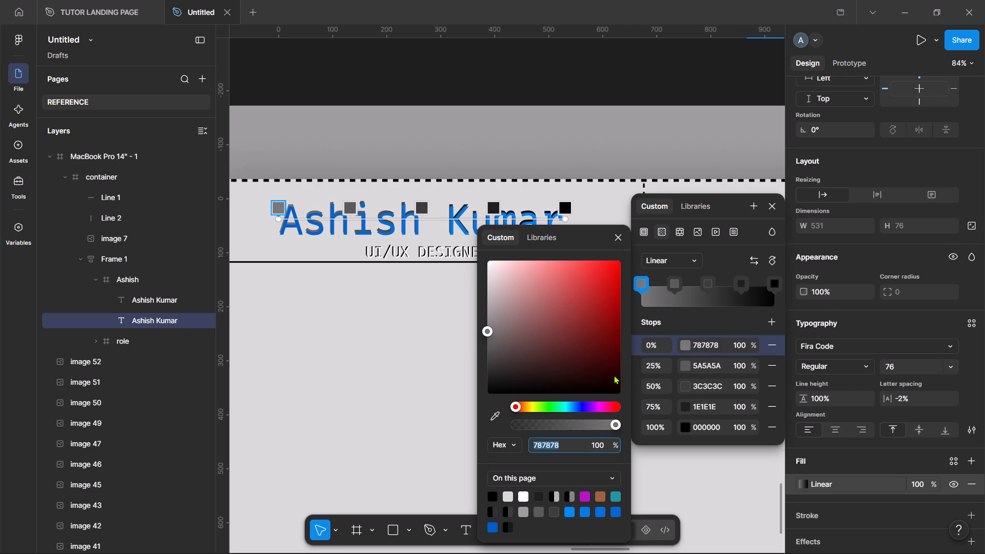
{"action": "key", "text": "shift+Up"}
{"action": "key", "text": "shift+Up"}
{"action": "key", "text": "shift+Up"}
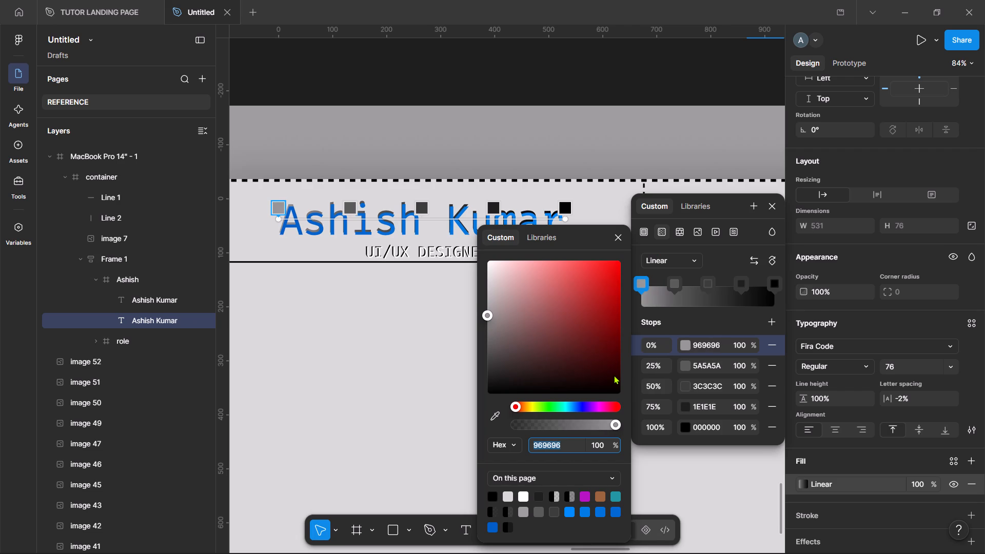
{"action": "key", "text": "shift+Up"}
{"action": "key", "text": "shift+Up"}
{"action": "key", "text": "shift+Up"}
Copy the 0% stop's colour to the gradient's 25% stop and darken that stop to 969696.
{"action": "key", "text": "ctrl+c"}
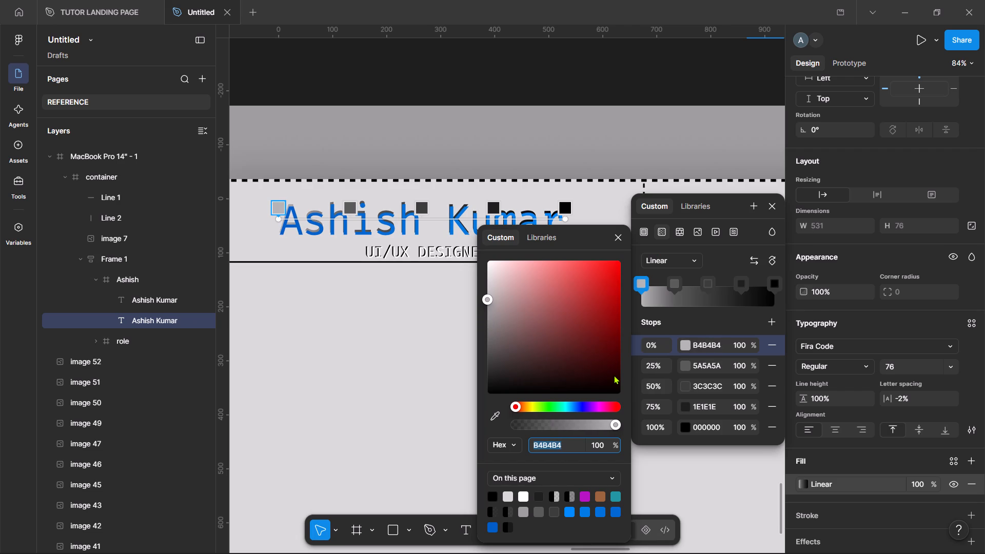
{"action": "left_click", "coordinate": [716, 358]}
{"action": "left_click", "coordinate": [707, 363]}
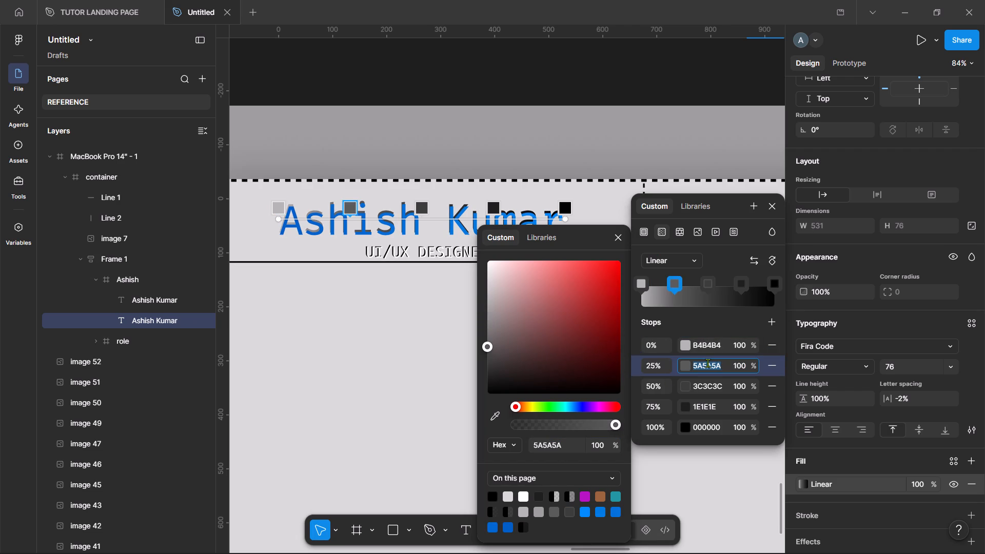
{"action": "key", "text": "ctrl+v"}
{"action": "key", "text": "Return"}
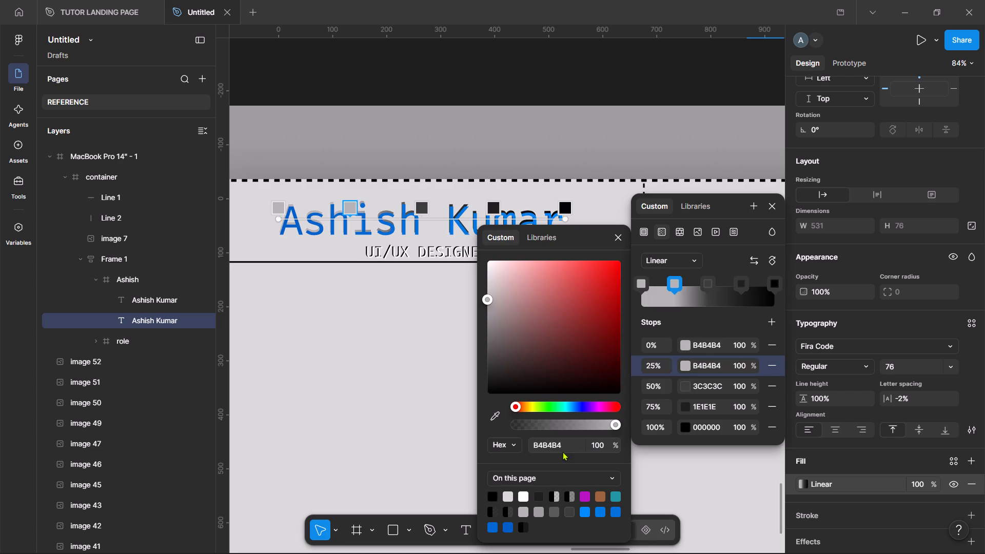
{"action": "left_click", "coordinate": [549, 446]}
{"action": "key", "text": "shift+Down"}
{"action": "key", "text": "shift+Down"}
{"action": "key", "text": "shift+Down"}
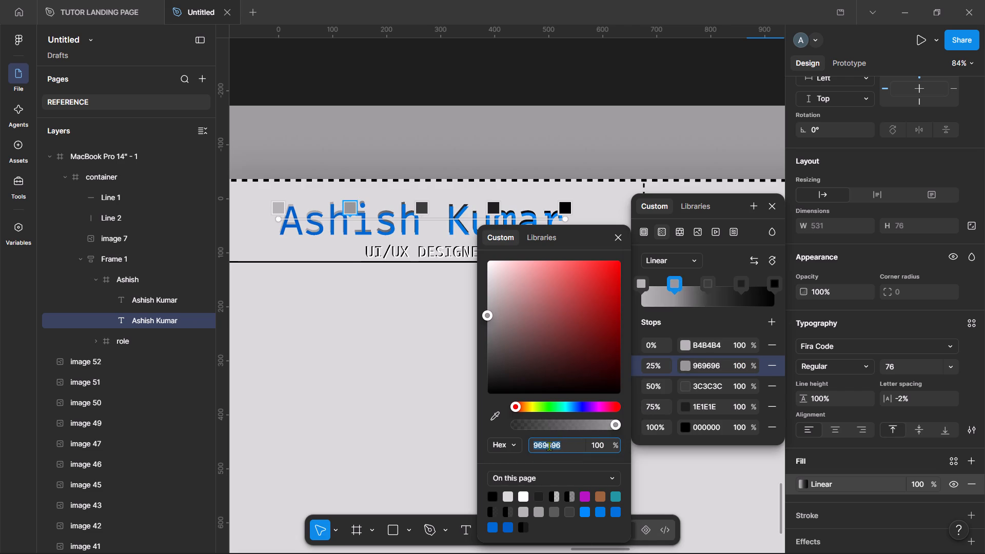
Copy the 25% stop's colour to the gradient's 50% stop and darken that stop to 787878.
{"action": "key", "text": "ctrl+c"}
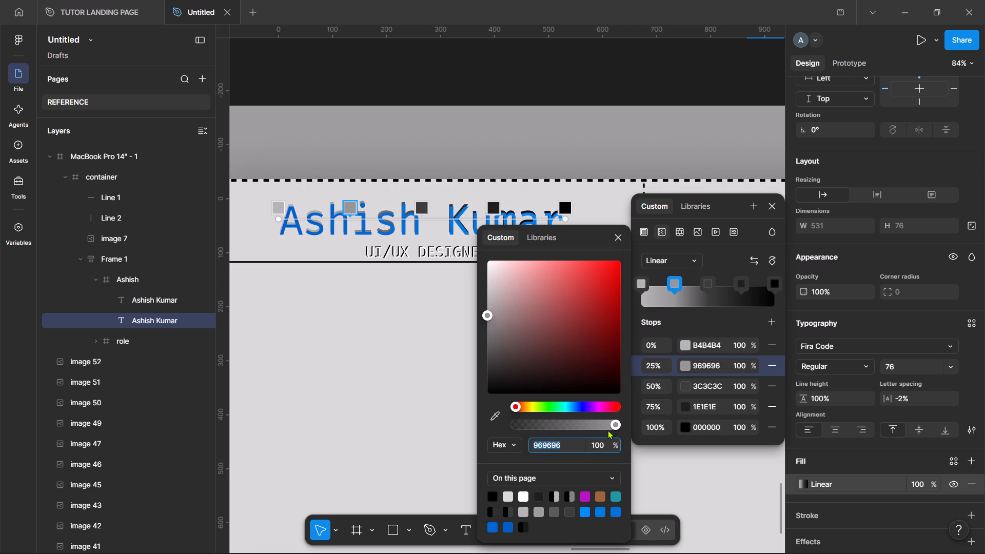
{"action": "left_click", "coordinate": [712, 382]}
{"action": "left_click", "coordinate": [557, 444]}
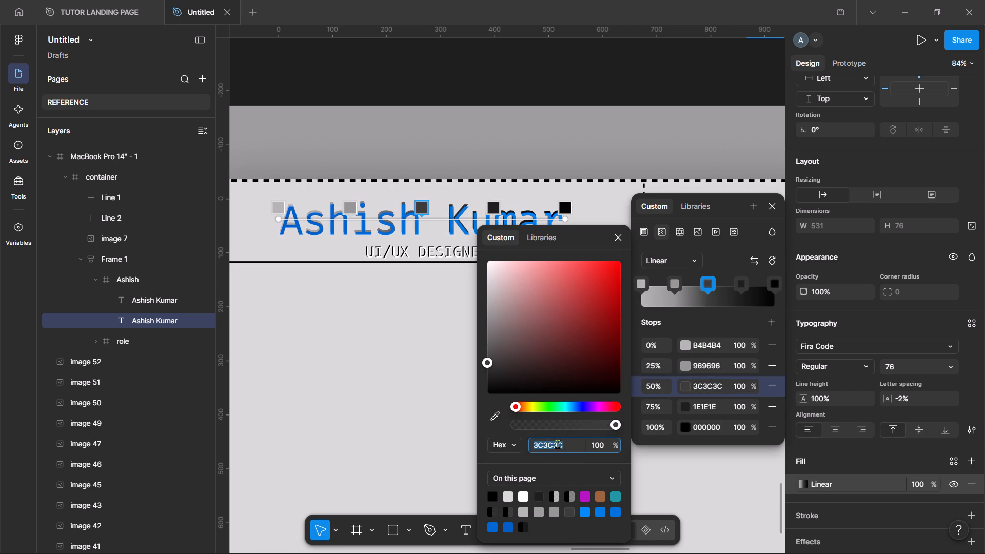
{"action": "key", "text": "ctrl+v"}
{"action": "key", "text": "ctrl+a"}
{"action": "key", "text": "Return"}
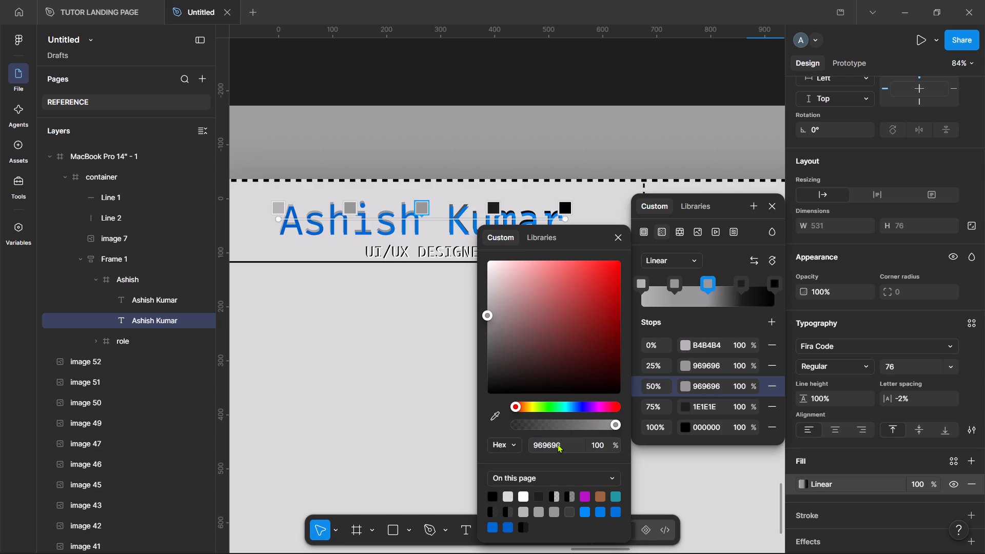
{"action": "left_click", "coordinate": [557, 444]}
{"action": "key", "text": "shift+Down"}
{"action": "key", "text": "shift+Up"}
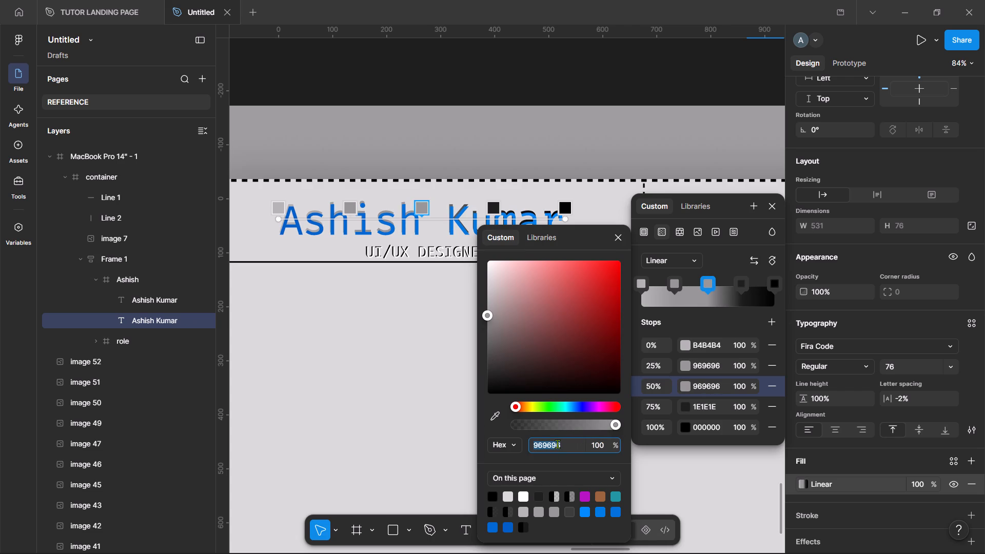
{"action": "key", "text": "shift+Down"}
{"action": "key", "text": "shift+Down"}
{"action": "key", "text": "shift+Down"}
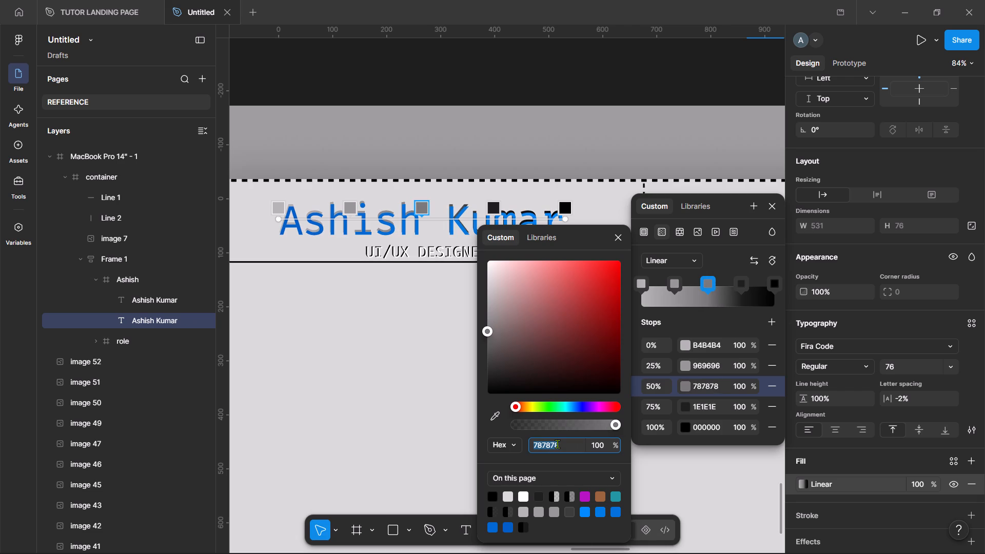
Copy the 50% stop's colour to the gradient's 75% stop and darken that stop to 5A5A5A.
{"action": "key", "text": "ctrl+c"}
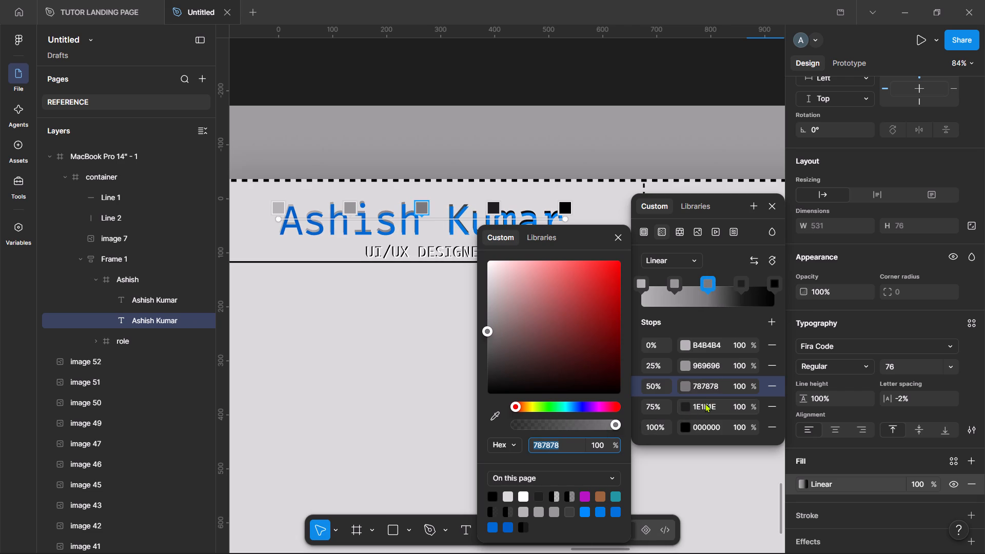
{"action": "left_click", "coordinate": [705, 403]}
{"action": "left_click", "coordinate": [546, 439]}
{"action": "key", "text": "ctrl+v"}
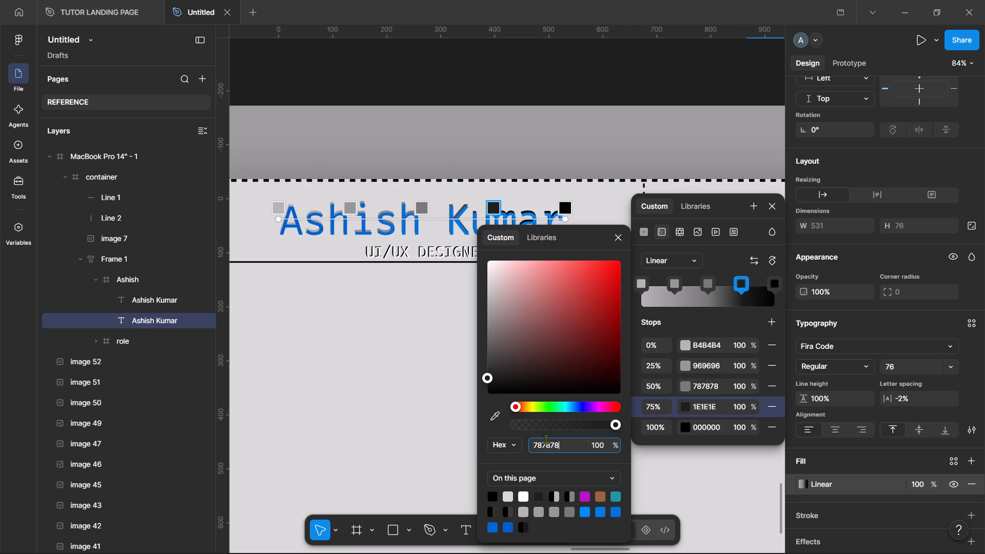
{"action": "key", "text": "Return"}
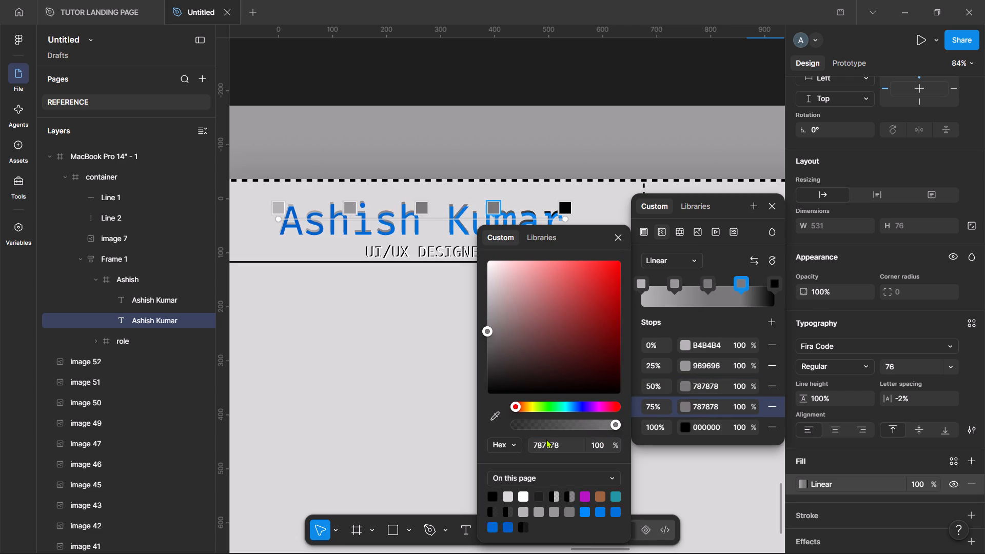
{"action": "left_click", "coordinate": [546, 439]}
{"action": "key", "text": "ctrl+a"}
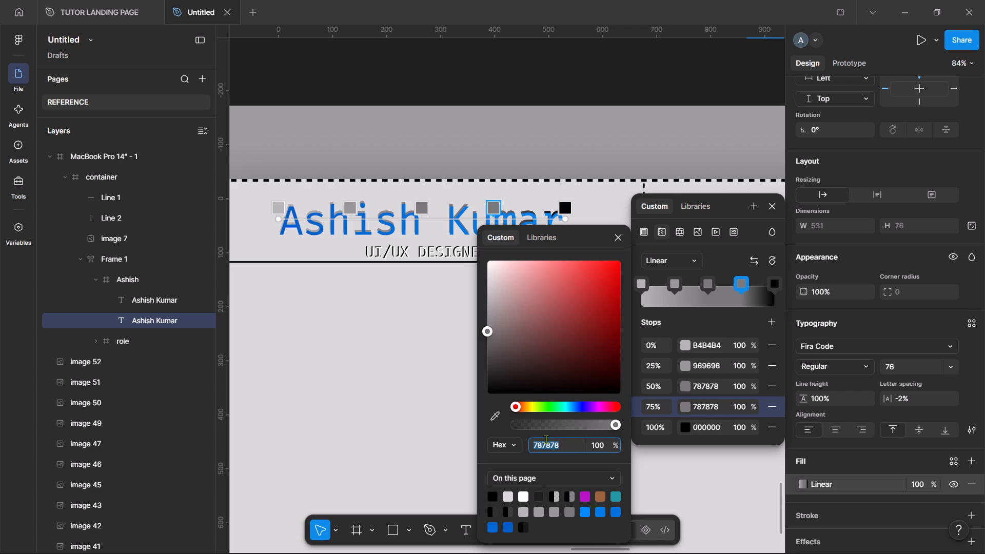
{"action": "key", "text": "shift+Down"}
{"action": "key", "text": "shift+Down"}
{"action": "key", "text": "shift+Down"}
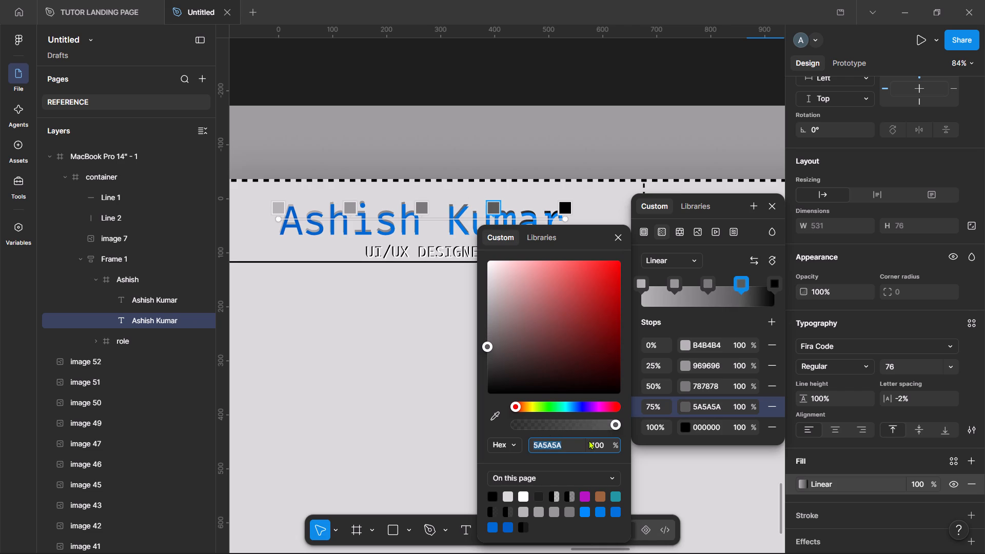
Copy the 75% stop's colour to the gradient's 100% stop, darken that stop to 3C3C3C, and deselect the name text.
{"action": "key", "text": "ctrl+c"}
{"action": "left_click", "coordinate": [714, 425]}
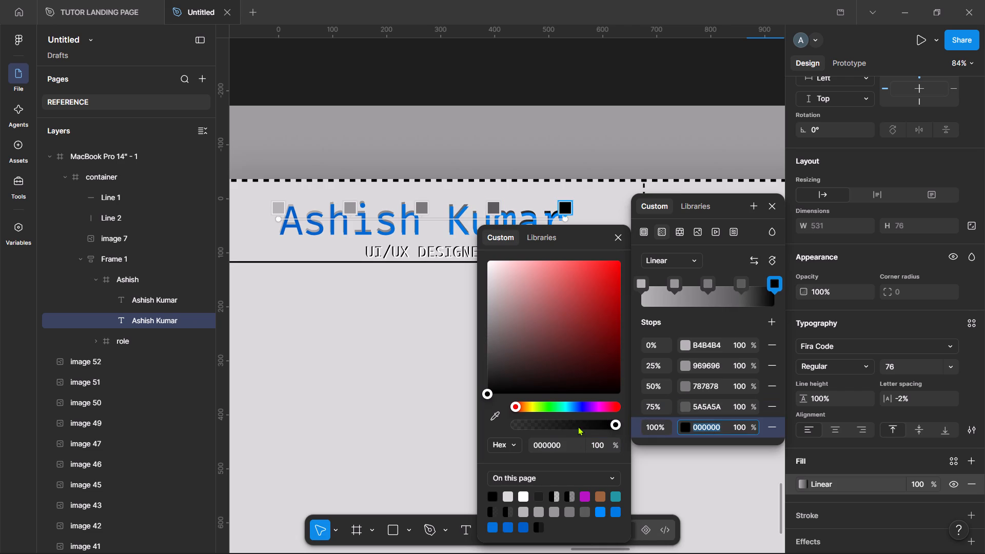
{"action": "left_click", "coordinate": [543, 446]}
{"action": "key", "text": "ctrl+v"}
{"action": "key", "text": "Return"}
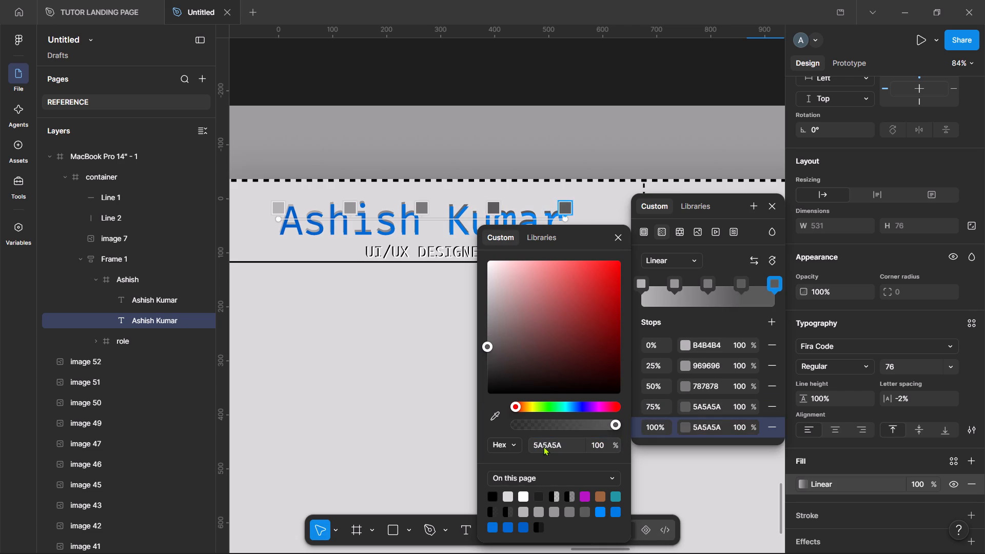
{"action": "left_click", "coordinate": [560, 437]}
{"action": "key", "text": "shift+Down"}
{"action": "key", "text": "shift+Down"}
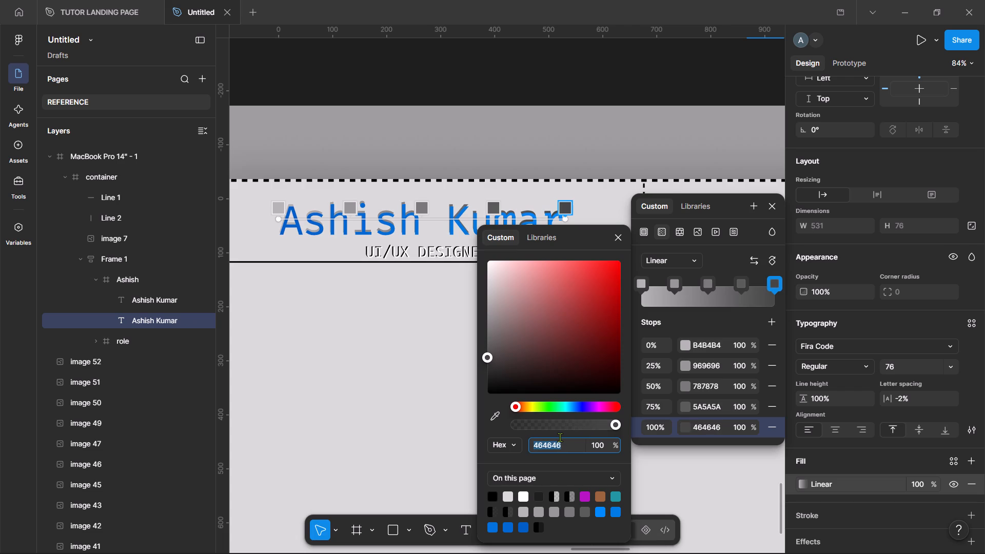
{"action": "key", "text": "shift+Down"}
{"action": "key", "text": "Return"}
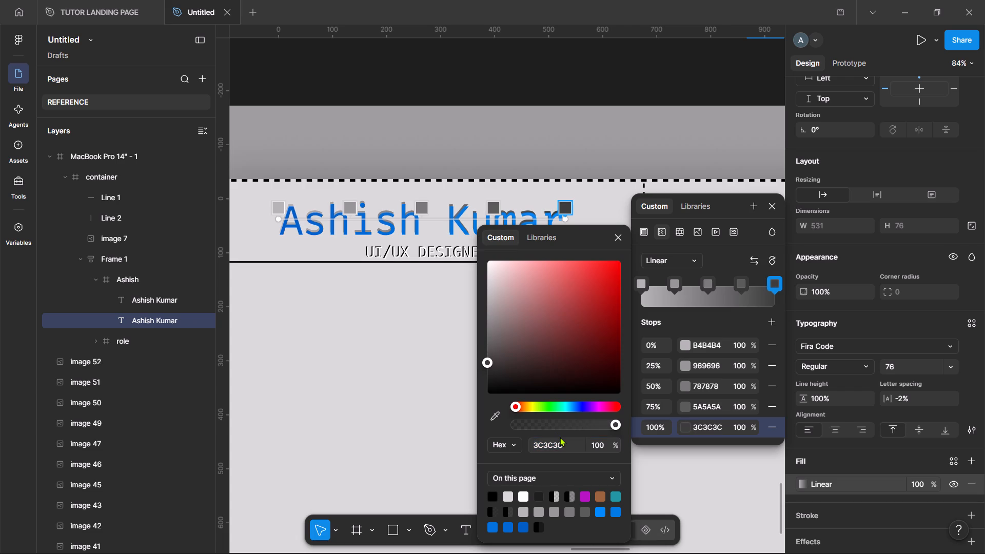
{"action": "left_click", "coordinate": [600, 28]}
{"action": "double_click", "coordinate": [549, 94]}
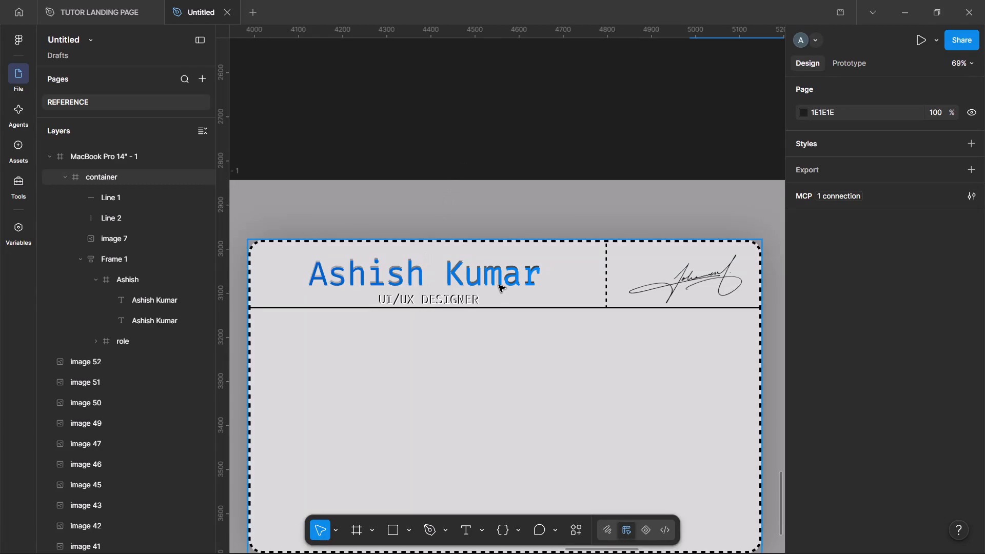
{"action": "left_click", "coordinate": [678, 140]}
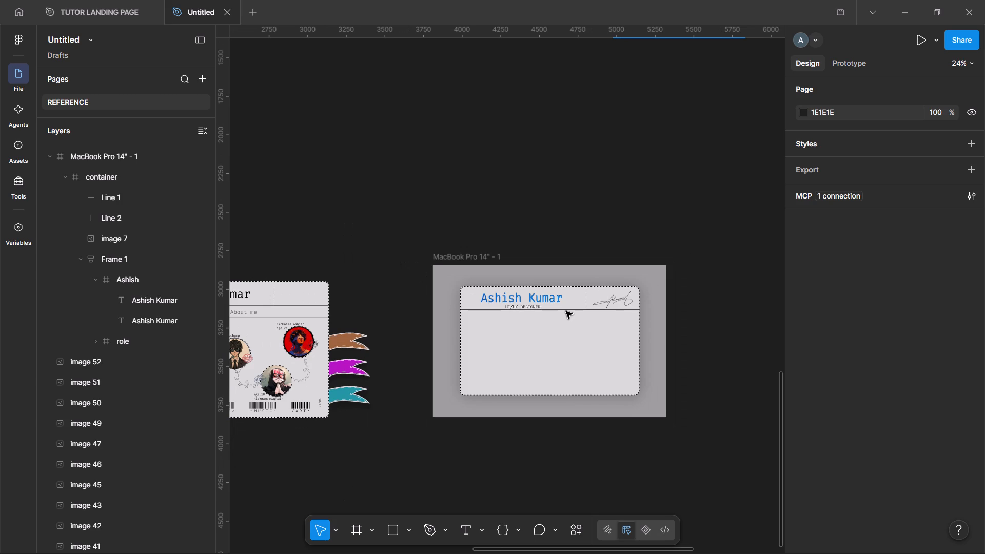
Duplicate the HOBBIES:, <FOODS>, -MUSIC- and /ART/ barcode and label texts from PROTOTYPE 1 along the lower edge of the MacBook Pro 14" container.
{"action": "scroll", "coordinate": [566, 311], "scroll_direction": "right", "scroll_amount": 3}
{"action": "left_click", "coordinate": [465, 313]}
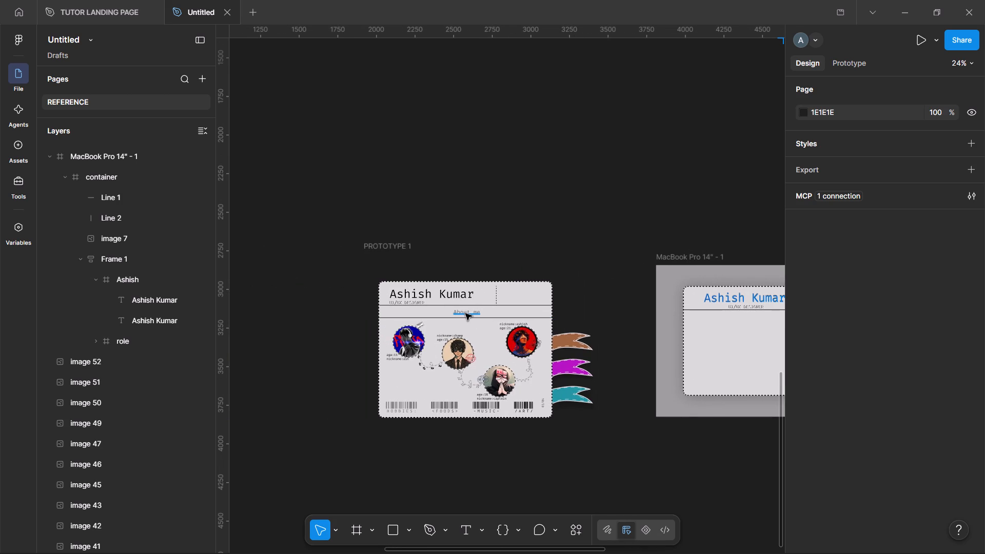
{"action": "left_click", "coordinate": [406, 409]}
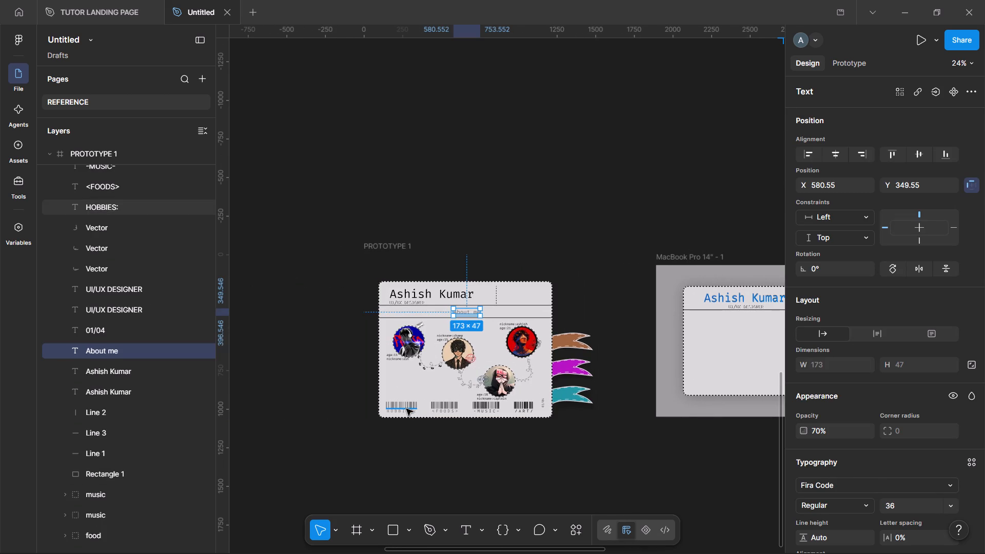
{"action": "left_click", "coordinate": [449, 406], "text": "shift"}
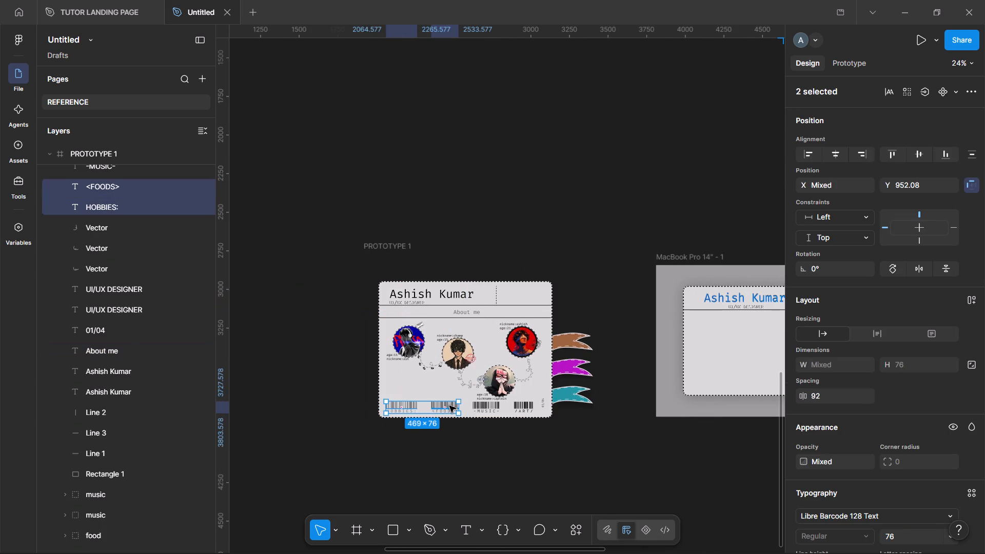
{"action": "left_click", "coordinate": [486, 405], "text": "shift"}
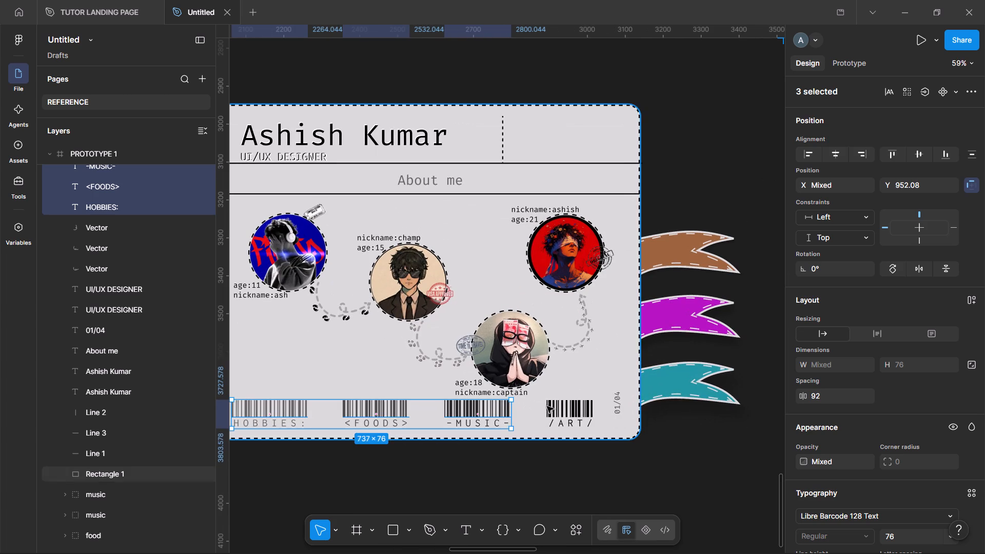
{"action": "left_click", "coordinate": [556, 411], "text": "shift"}
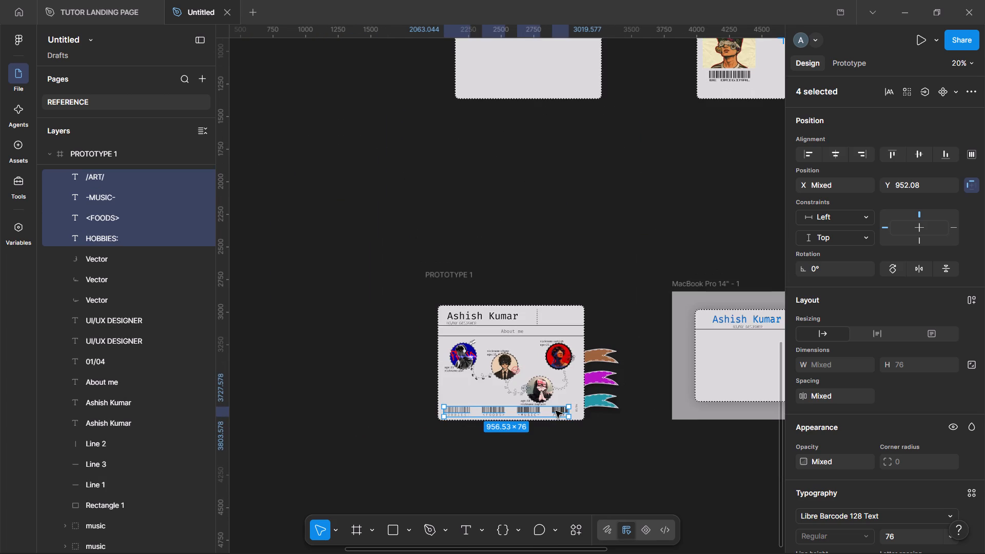
{"action": "left_click_drag", "start_coordinate": [544, 412], "coordinate": [665, 392], "text": "alt"}
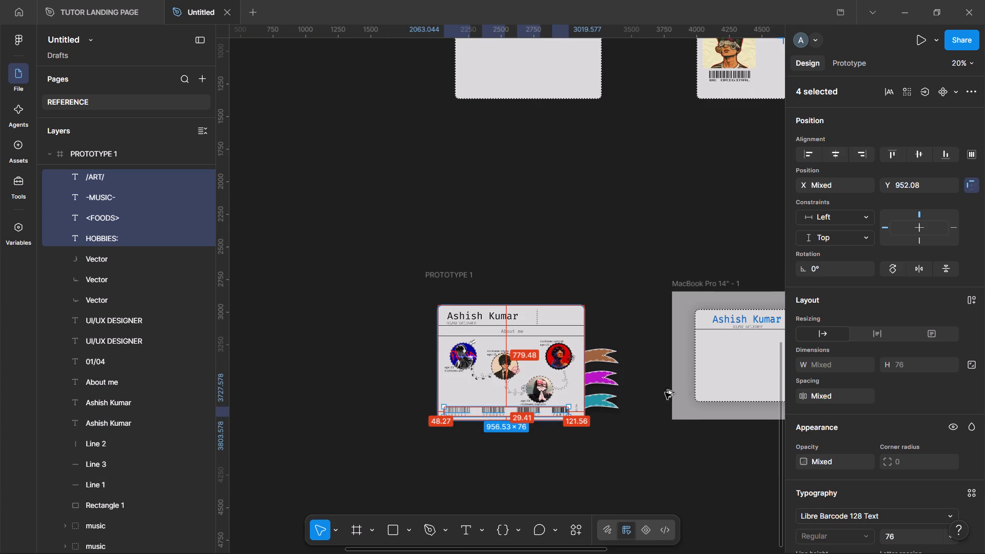
{"action": "left_click_drag", "start_coordinate": [665, 392], "coordinate": [779, 378], "text": "alt"}
{"action": "scroll", "coordinate": [724, 373], "scroll_direction": "left", "scroll_amount": 1}
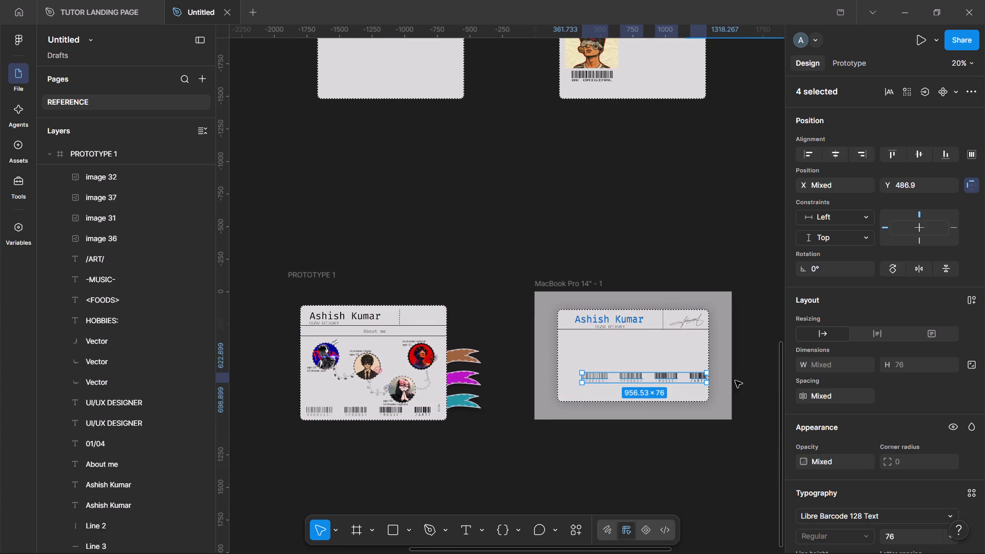
{"action": "left_click_drag", "start_coordinate": [693, 372], "coordinate": [659, 401]}
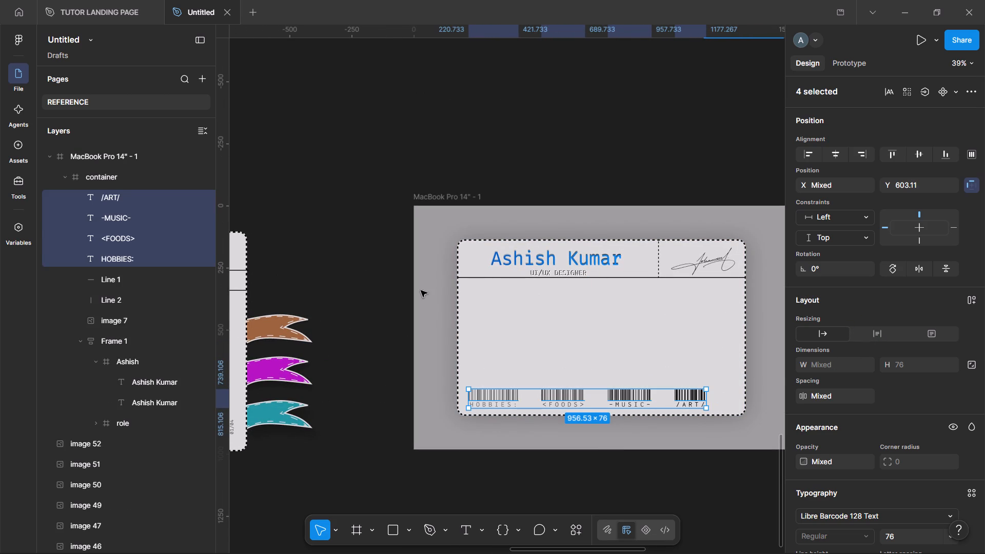
Add a horizontal auto layout around the four copied barcode texts, with the contents left-aligned and vertically centred.
{"action": "right_click", "coordinate": [136, 240]}
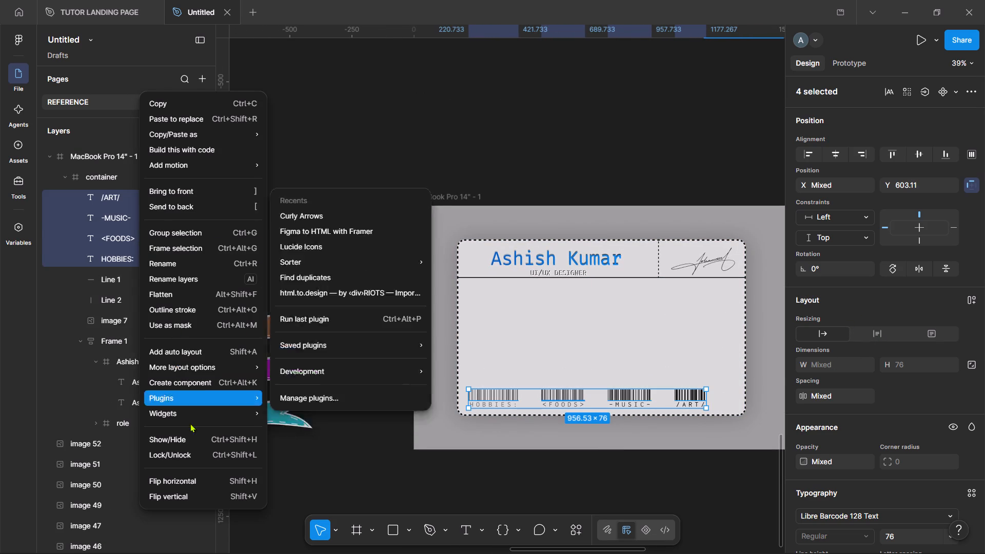
{"action": "left_click", "coordinate": [194, 357]}
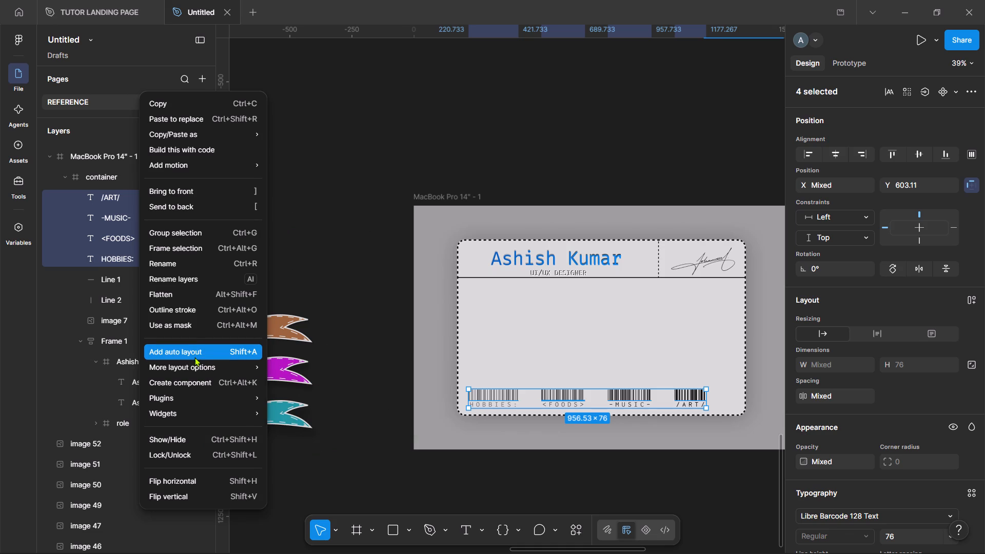
{"action": "left_click", "coordinate": [78, 200]}
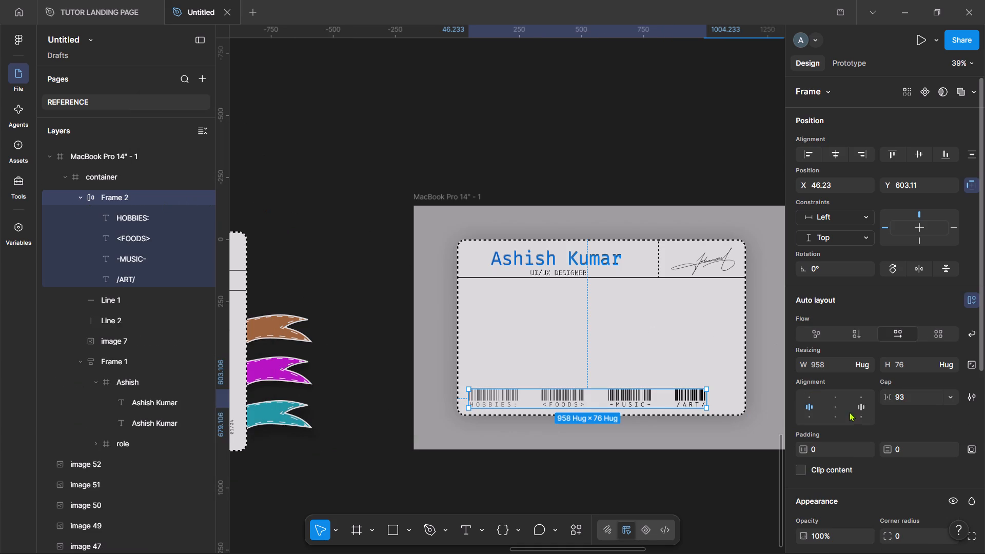
{"action": "left_click", "coordinate": [830, 408]}
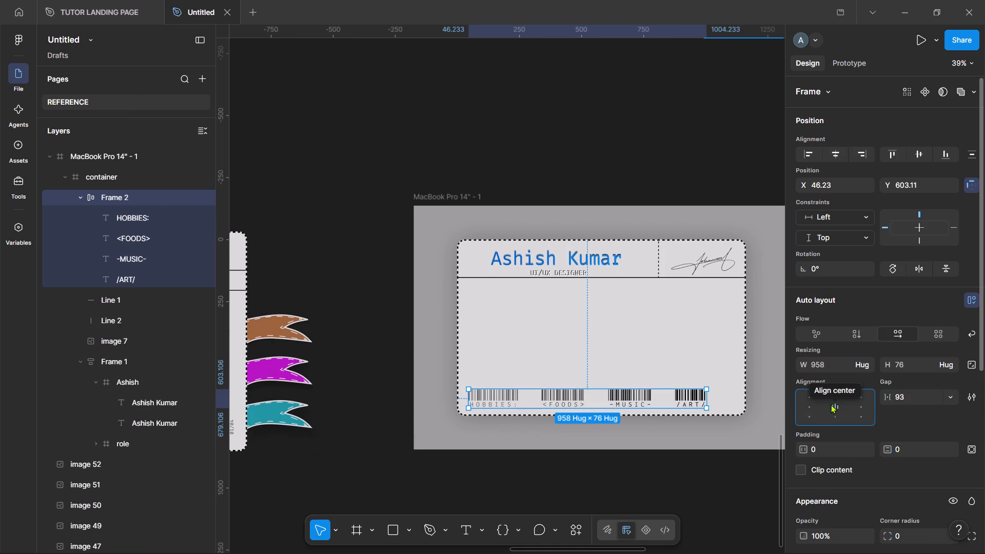
{"action": "left_click", "coordinate": [812, 405]}
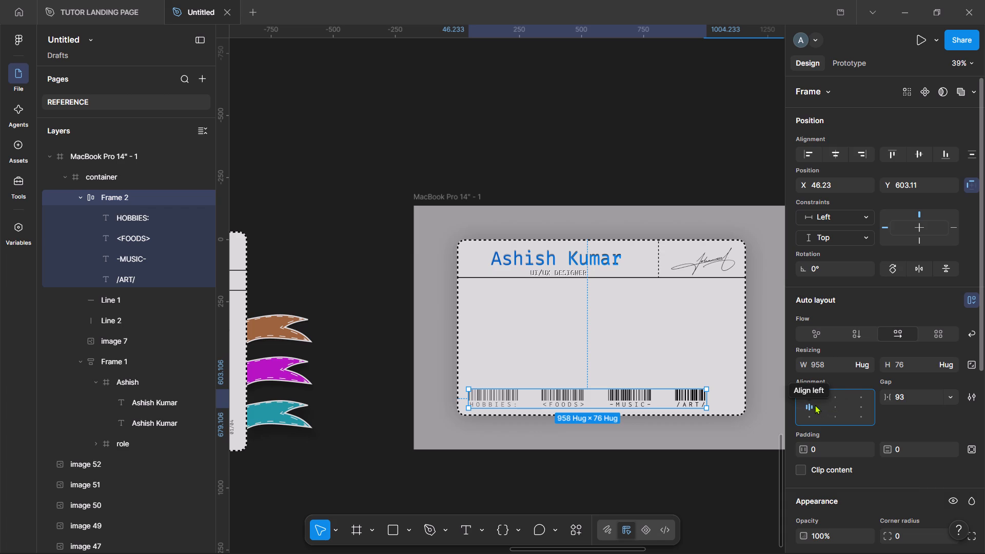
Position the barcode auto layout frame at X 52, Y 598 within the container and deselect it.
{"action": "left_click", "coordinate": [599, 400]}
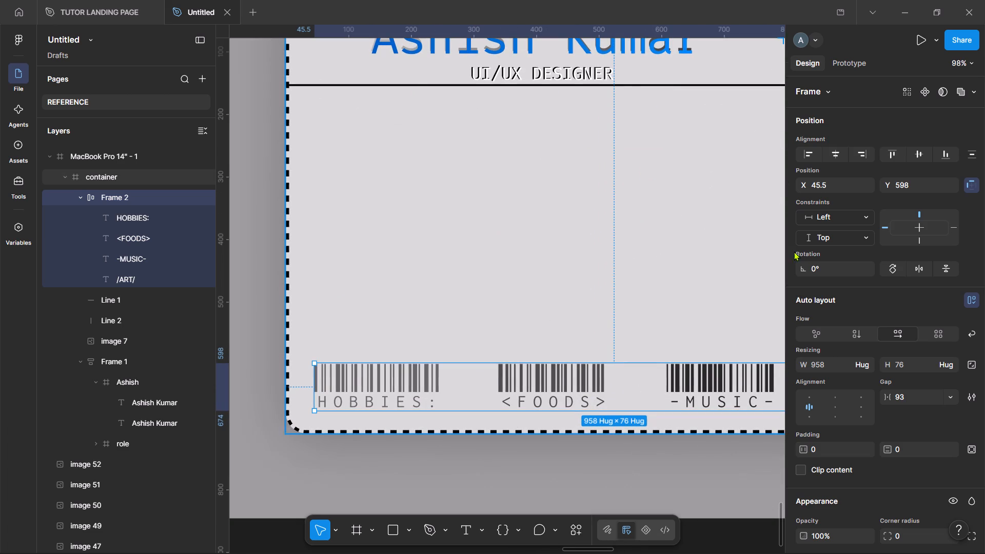
{"action": "left_click", "coordinate": [830, 184]}
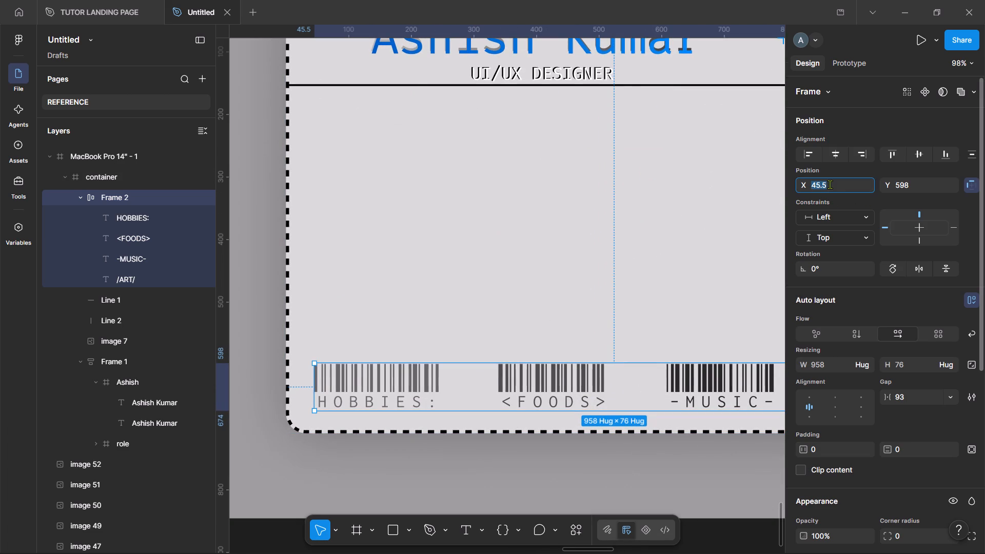
{"action": "type", "text": "52"}
{"action": "key", "text": "Return"}
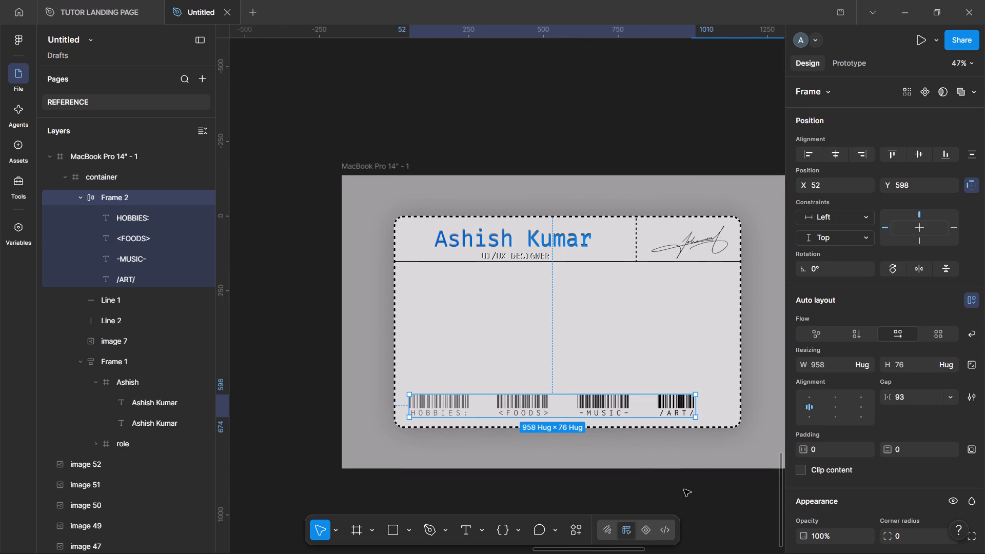
{"action": "left_click", "coordinate": [684, 489]}
{"action": "scroll", "coordinate": [684, 489], "scroll_direction": "right", "scroll_amount": 1}
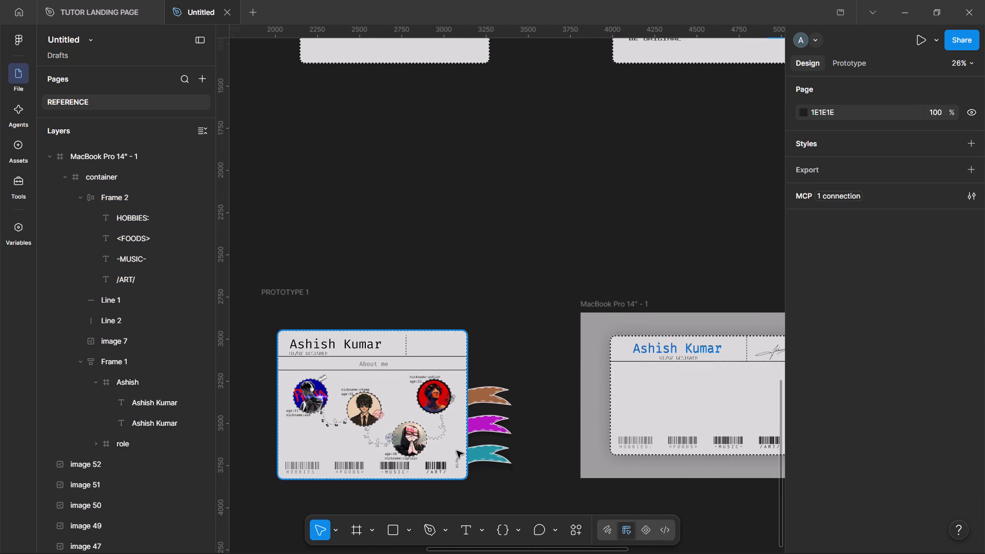
Duplicate the rotated 01/04 text from PROTOTYPE 1 into the MacBook Pro 14" container, beside the /ART/ barcode at about X 1080, Y 584.
{"action": "left_click", "coordinate": [455, 462]}
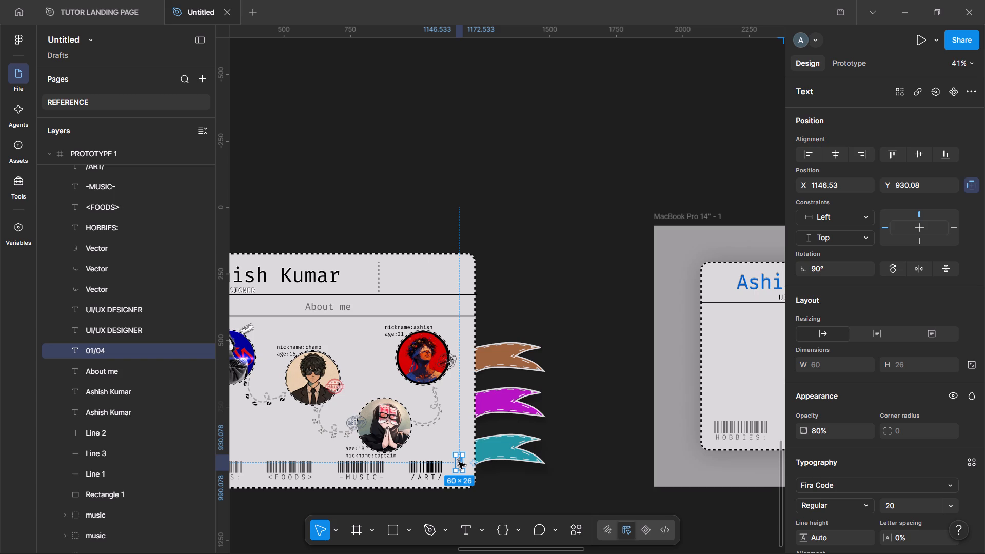
{"action": "left_click_drag", "start_coordinate": [459, 462], "coordinate": [856, 414], "text": "alt"}
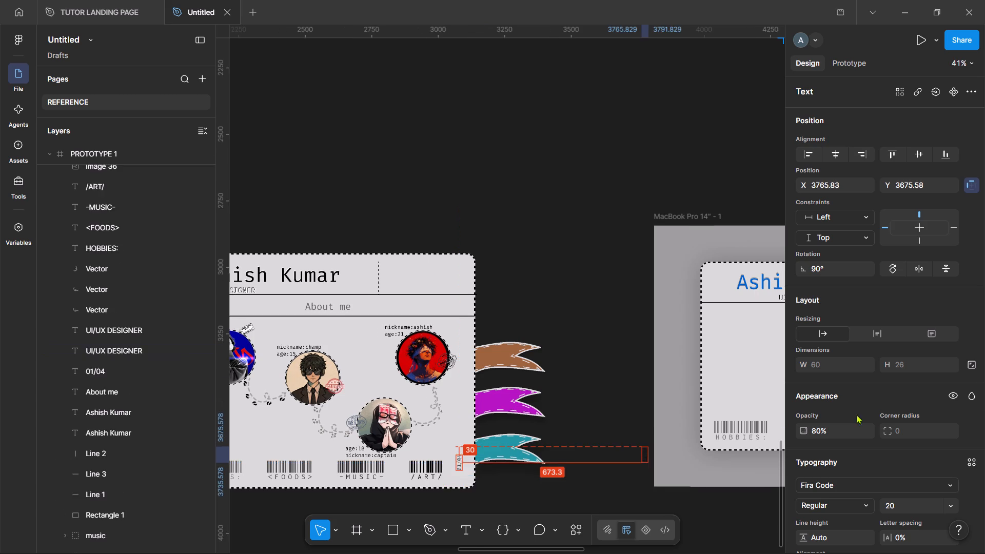
{"action": "left_click_drag", "start_coordinate": [856, 414], "coordinate": [629, 426], "text": "alt"}
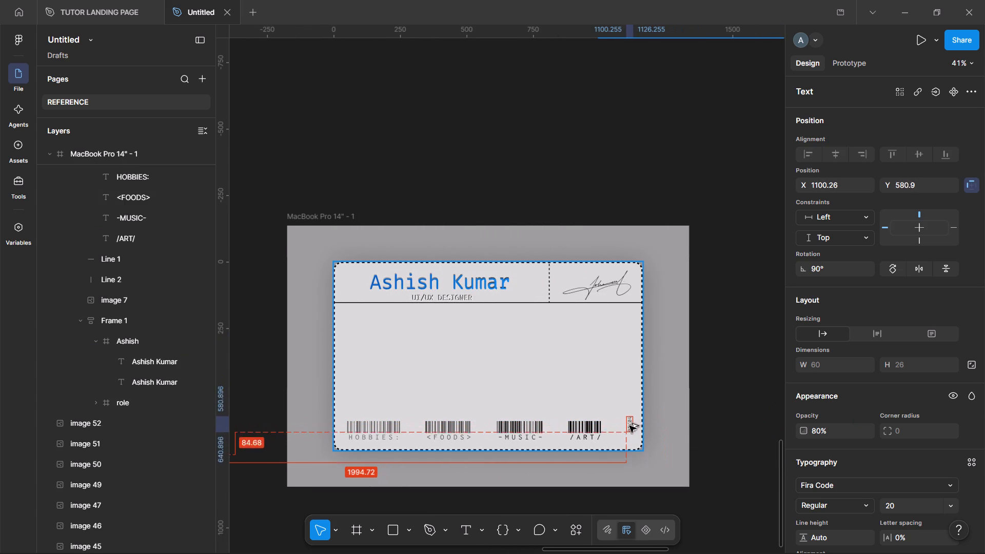
{"action": "left_click_drag", "start_coordinate": [629, 426], "coordinate": [630, 428], "text": "alt"}
{"action": "scroll", "coordinate": [630, 428], "scroll_direction": "right", "scroll_amount": 4}
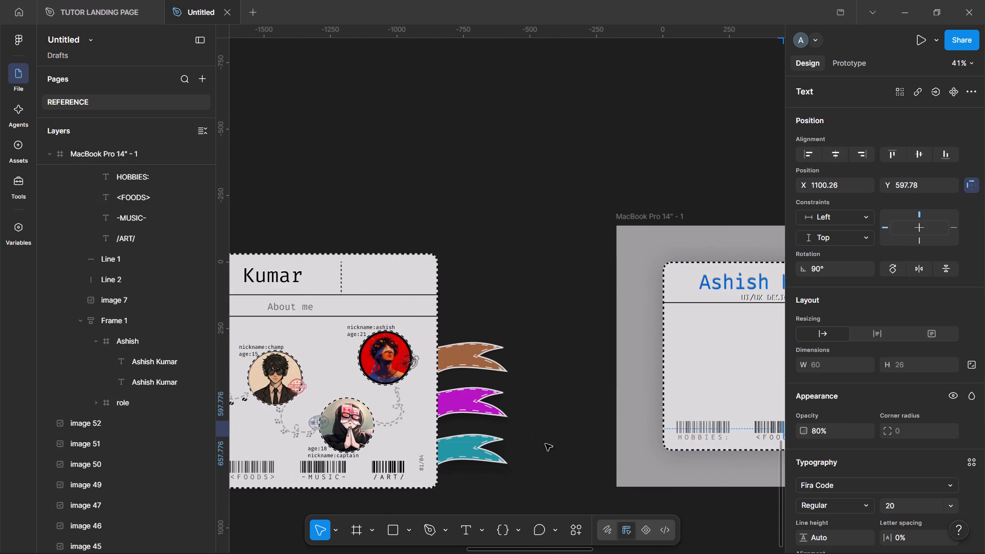
{"action": "scroll", "coordinate": [571, 447], "scroll_direction": "left", "scroll_amount": 4}
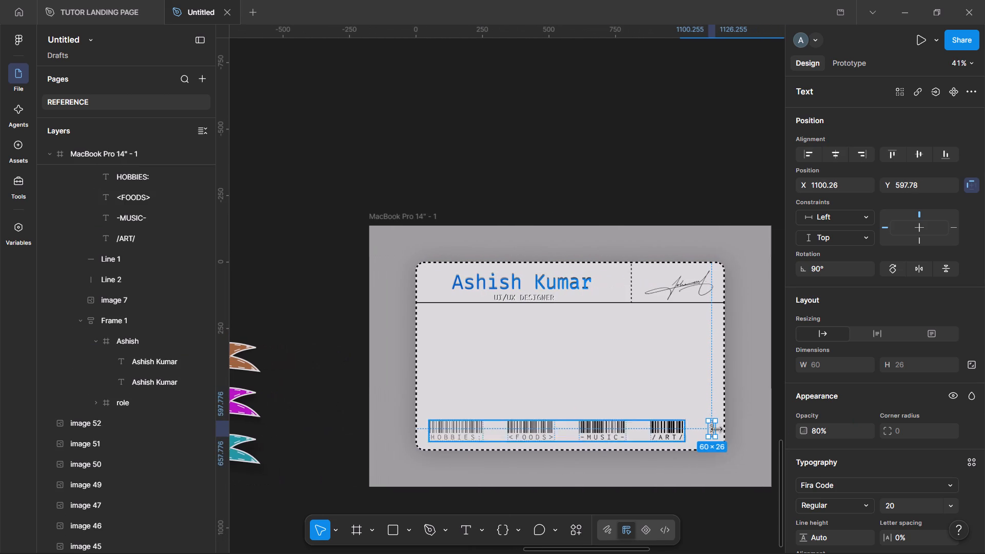
{"action": "left_click_drag", "start_coordinate": [689, 436], "coordinate": [689, 432]}
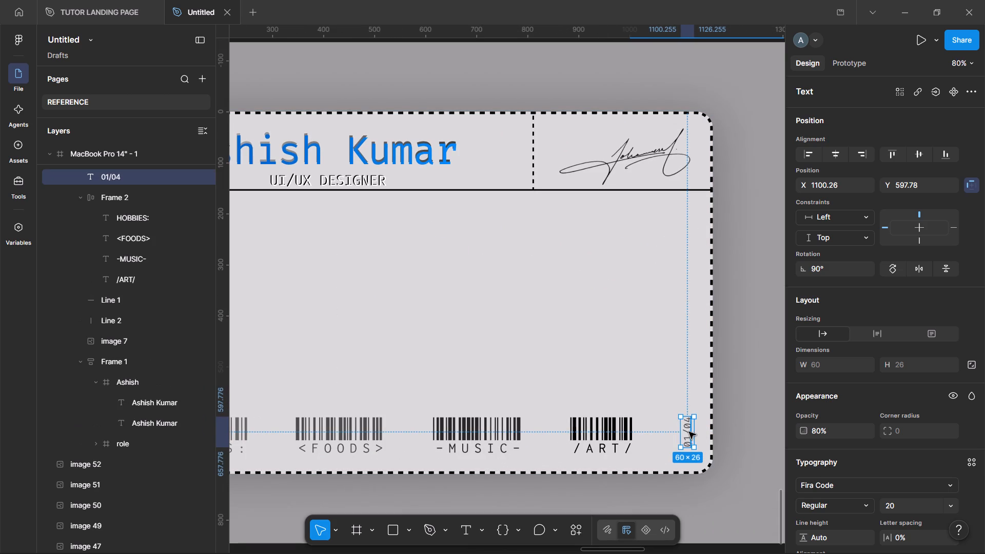
{"action": "left_click_drag", "start_coordinate": [689, 432], "coordinate": [679, 426]}
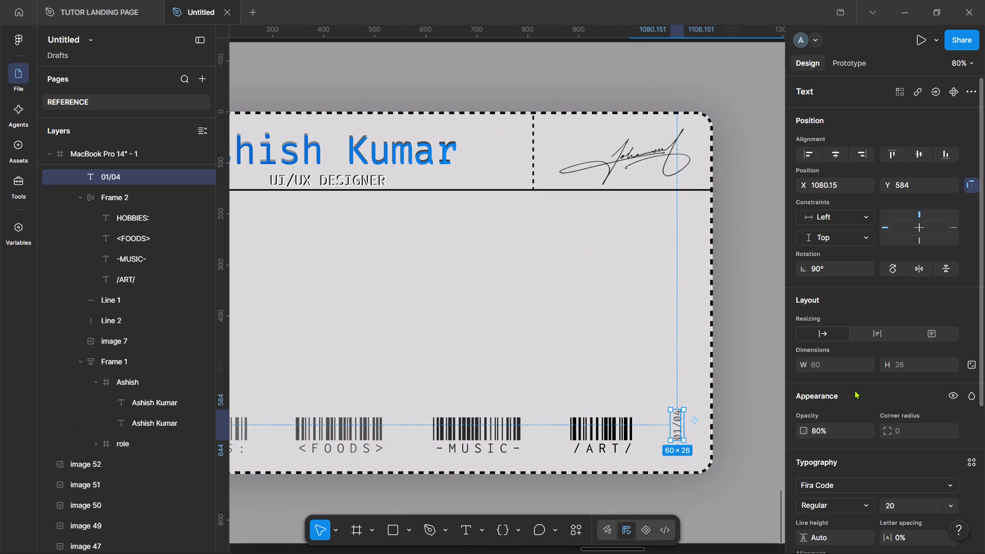
Set the copied 01/04 text's font size to 24 and deselect it.
{"action": "left_click", "coordinate": [953, 503]}
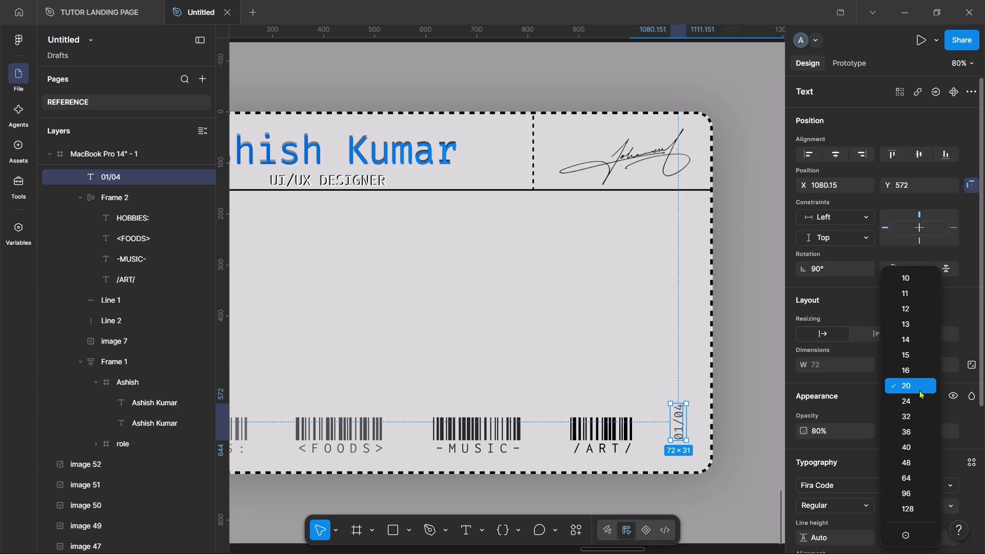
{"action": "left_click", "coordinate": [916, 397]}
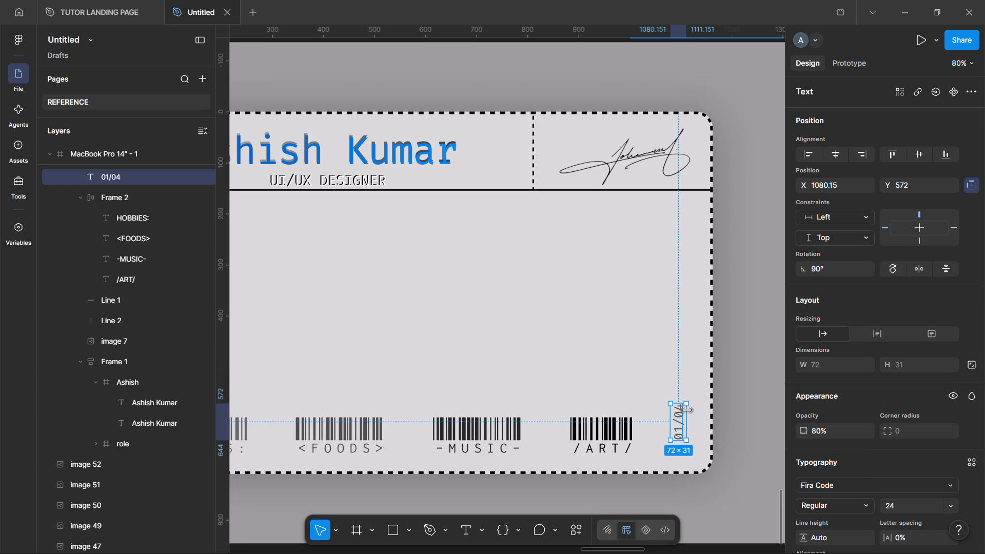
{"action": "left_click", "coordinate": [728, 482]}
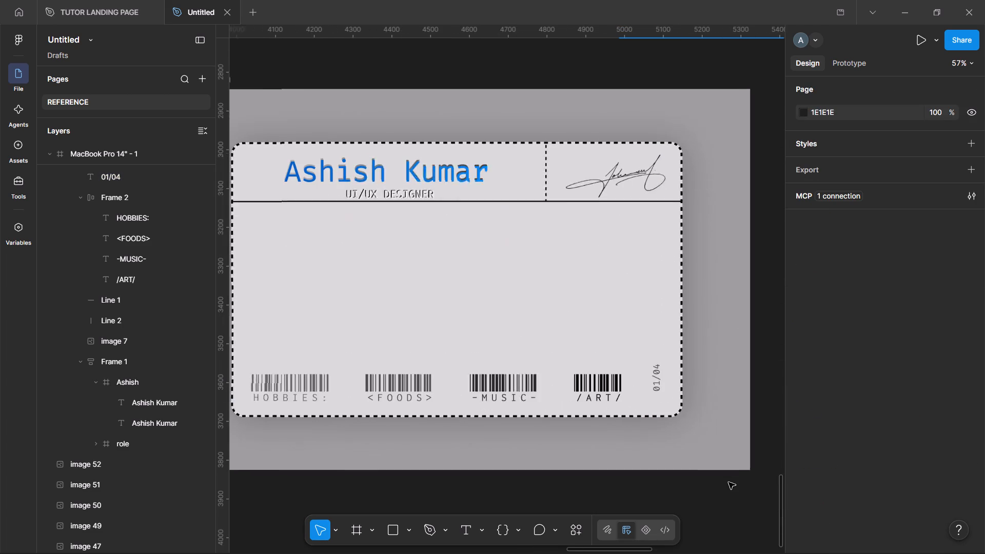
Position the copied 01/04 text at X 1080, Y 564 within the container and deselect it.
{"action": "scroll", "coordinate": [728, 482], "scroll_direction": "up", "scroll_amount": 1}
{"action": "left_click", "coordinate": [648, 430]}
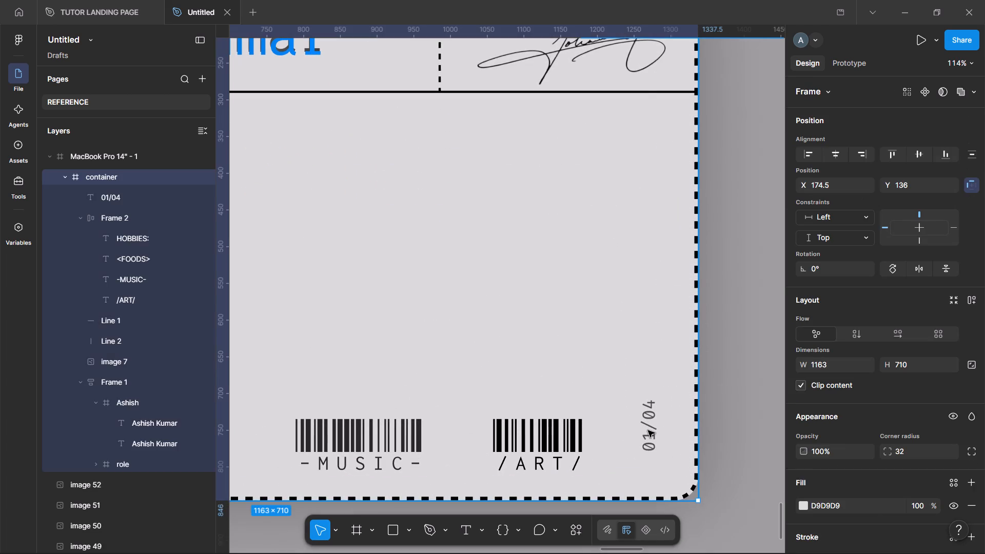
{"action": "double_click", "coordinate": [648, 430]}
{"action": "left_click", "coordinate": [648, 430]}
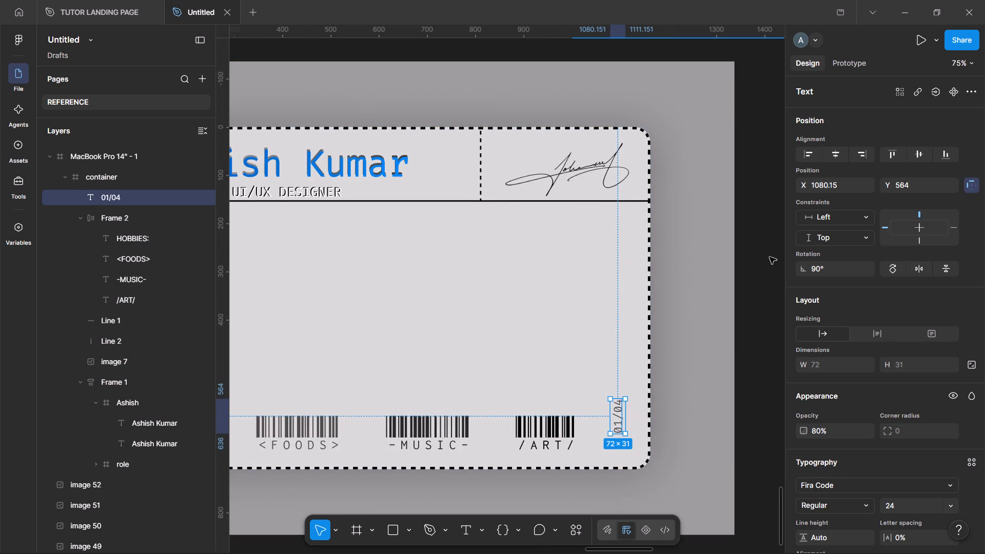
{"action": "left_click", "coordinate": [842, 190]}
{"action": "left_click", "coordinate": [844, 190]}
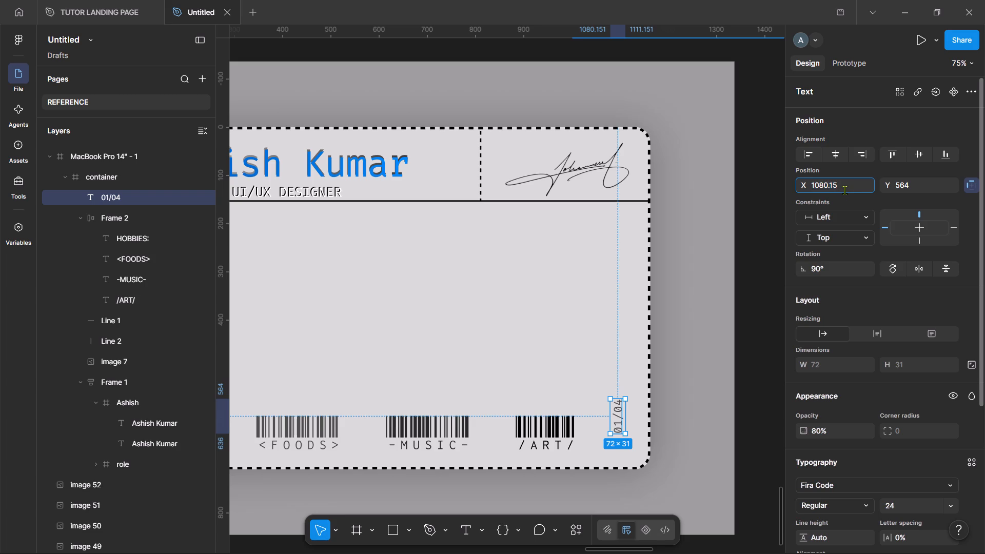
{"action": "key", "text": "BackSpace"}
{"action": "key", "text": "BackSpace"}
{"action": "key", "text": "BackSpace"}
{"action": "key", "text": "Return"}
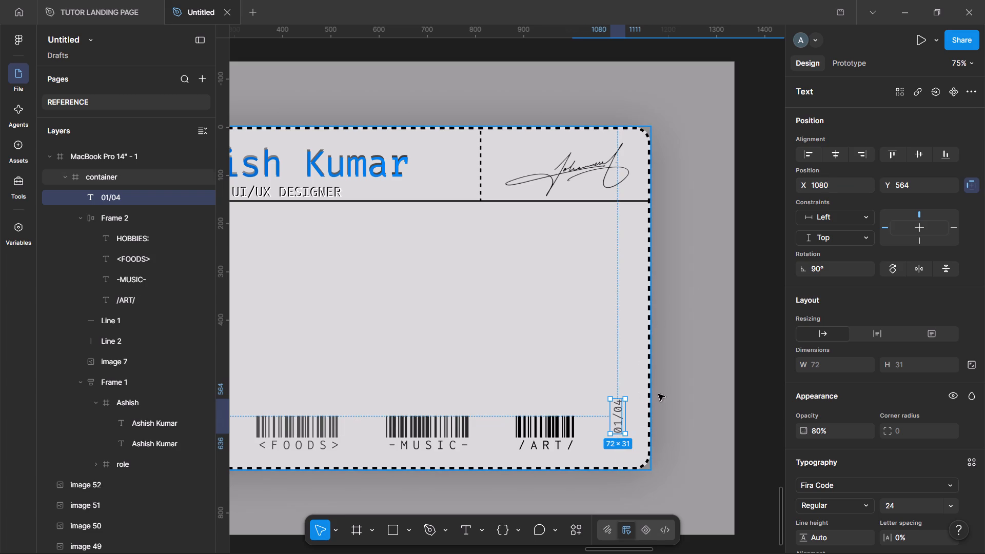
{"action": "left_click", "coordinate": [755, 374]}
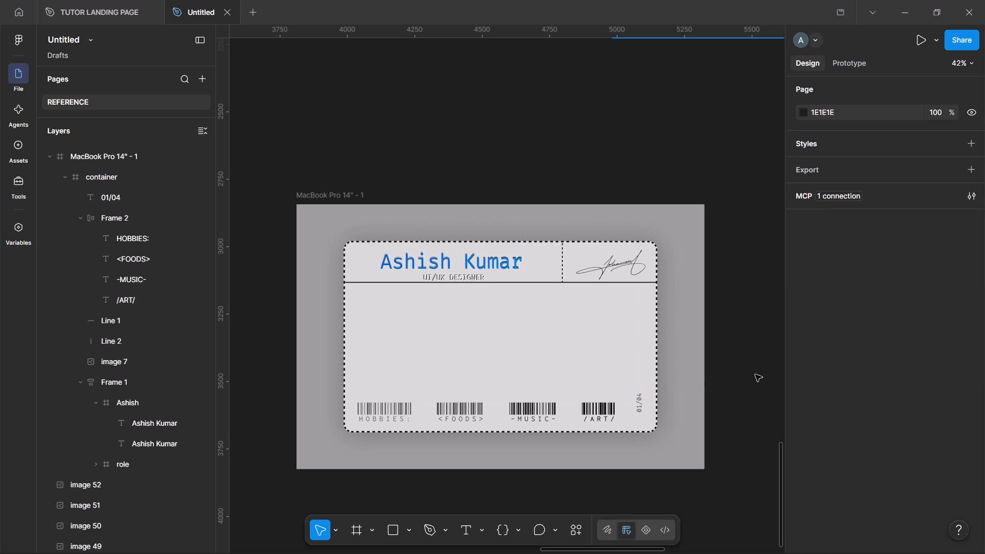
Duplicate the four circular portrait groups and their nickname and age captions from PROTOTYPE 1 into the MacBook Pro 14" container.
{"action": "scroll", "coordinate": [536, 318], "scroll_direction": "right", "scroll_amount": 3}
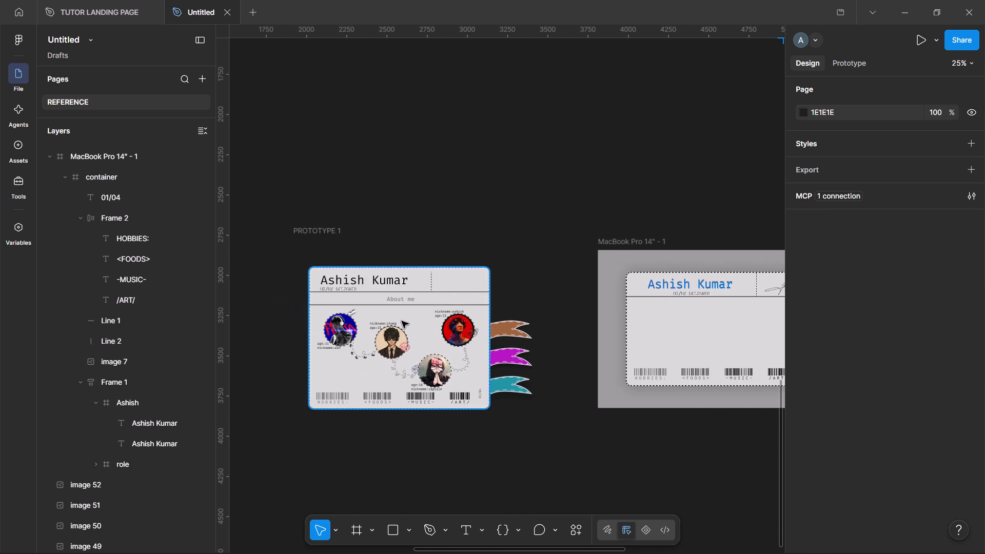
{"action": "left_click", "coordinate": [348, 322]}
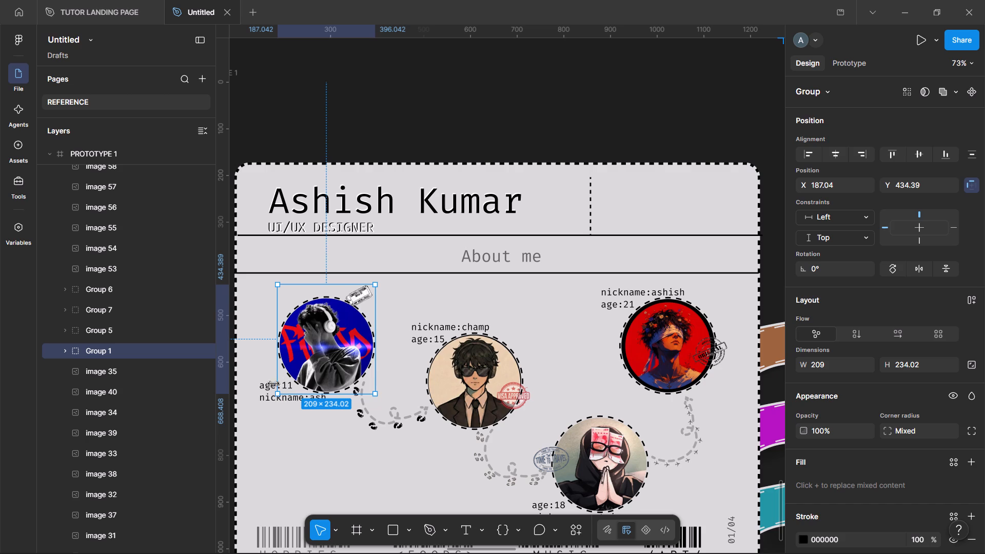
{"action": "left_click", "coordinate": [270, 388], "text": "shift"}
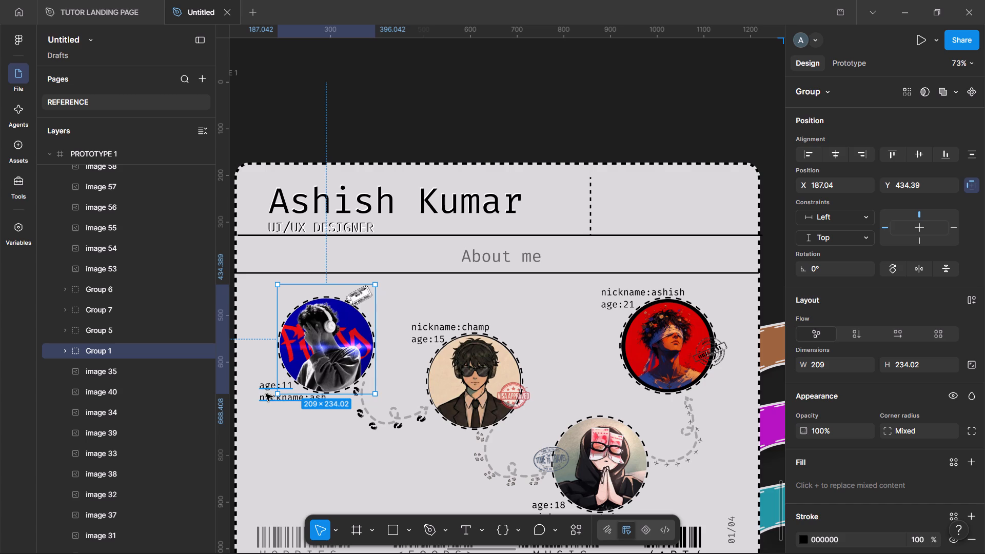
{"action": "left_click", "coordinate": [266, 394], "text": "shift"}
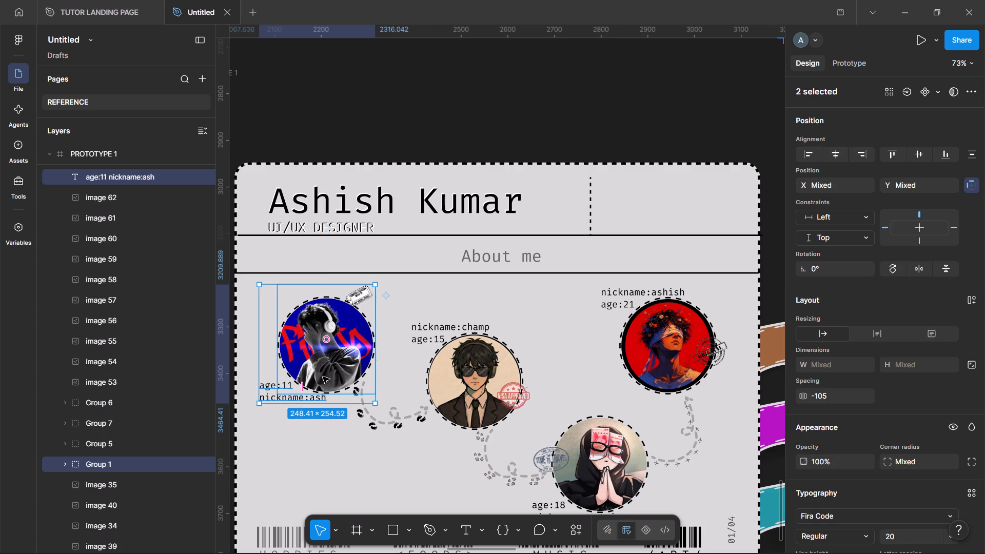
{"action": "left_click", "coordinate": [428, 341], "text": "shift"}
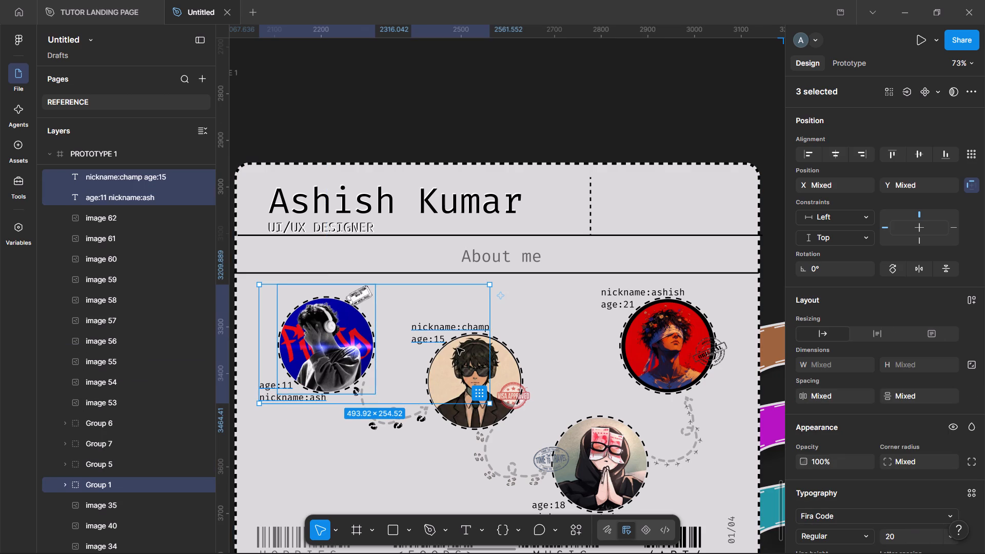
{"action": "left_click", "coordinate": [499, 360], "text": "shift"}
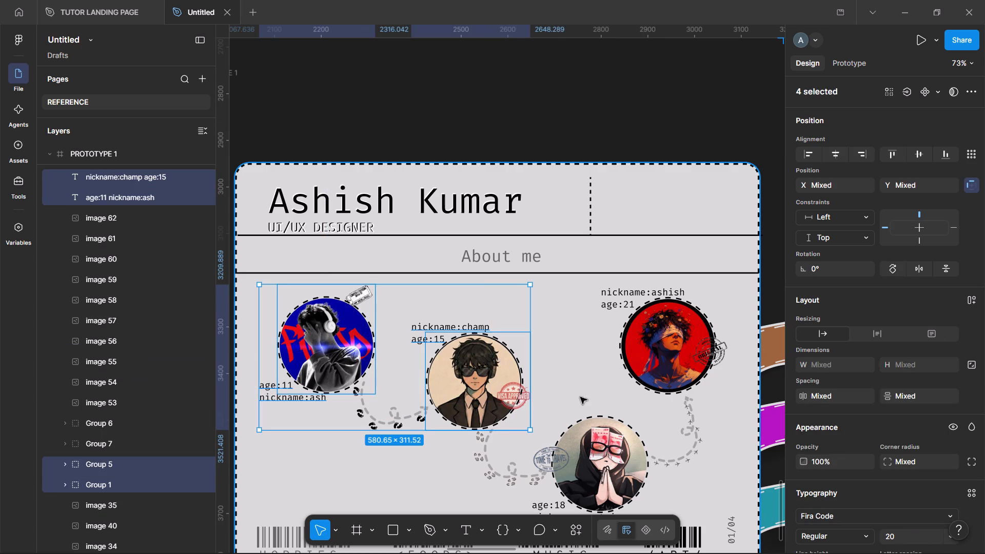
{"action": "left_click", "coordinate": [601, 442], "text": "shift"}
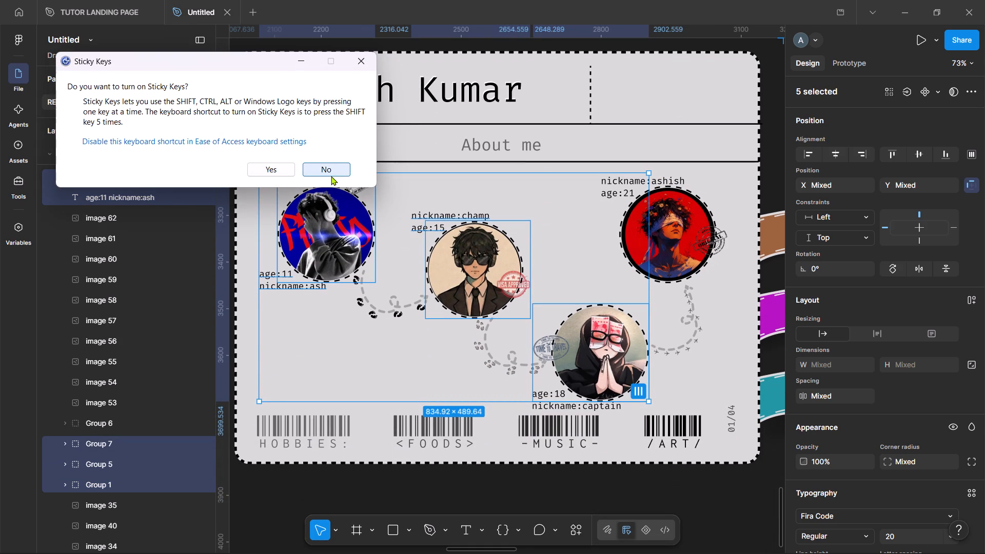
{"action": "left_click", "coordinate": [556, 406], "text": "shift"}
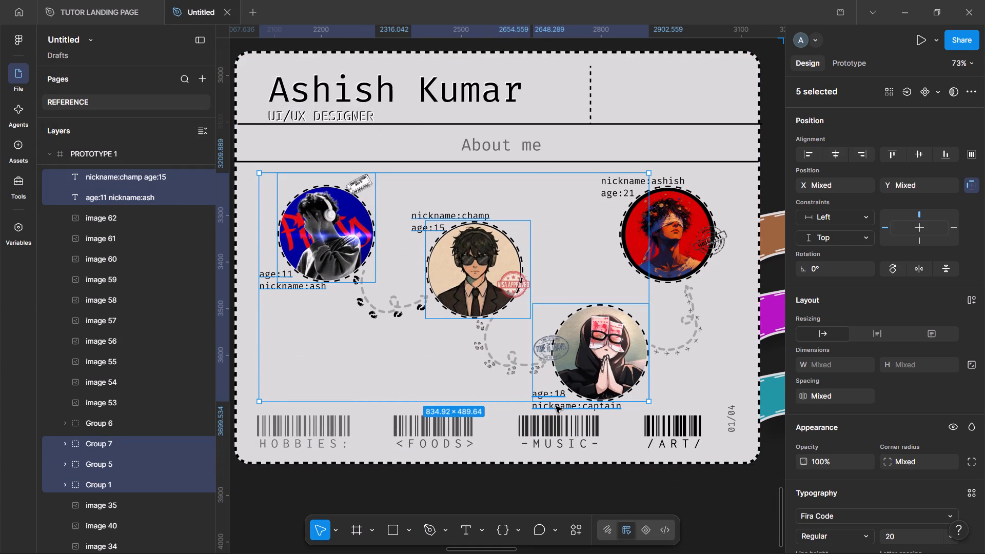
{"action": "scroll", "coordinate": [556, 406], "scroll_direction": "left", "scroll_amount": 1}
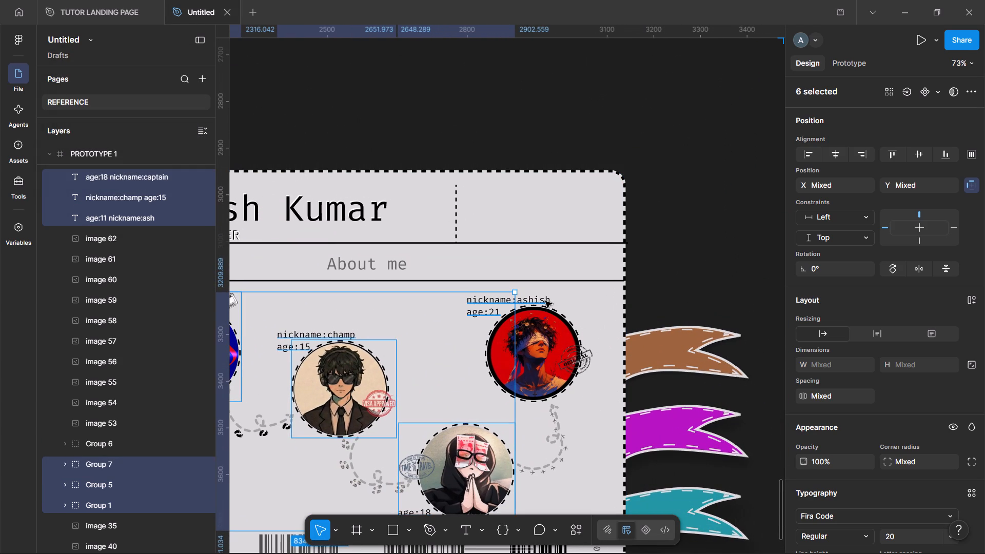
{"action": "left_click", "coordinate": [544, 301], "text": "shift"}
{"action": "left_click", "coordinate": [565, 348], "text": "shift"}
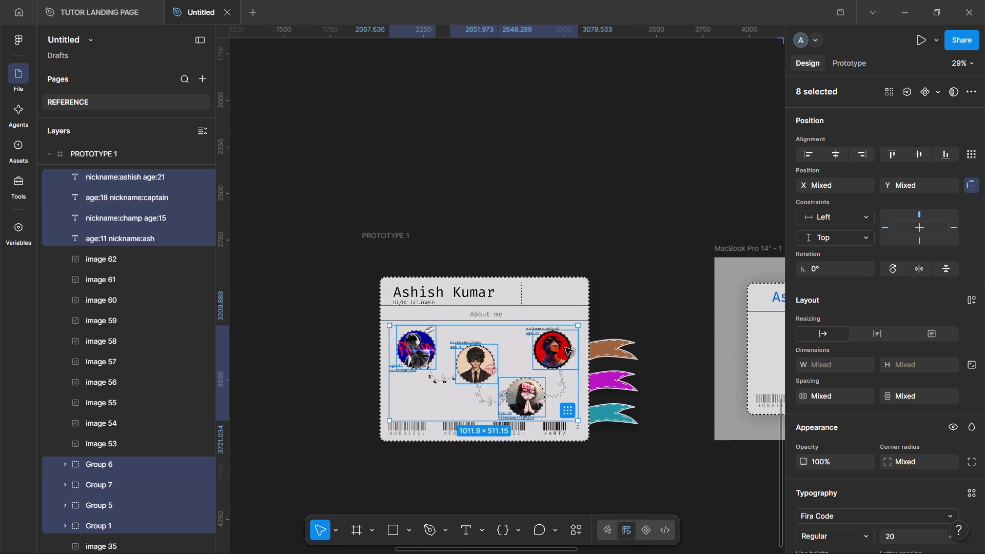
{"action": "left_click_drag", "start_coordinate": [565, 348], "coordinate": [782, 349], "text": "alt"}
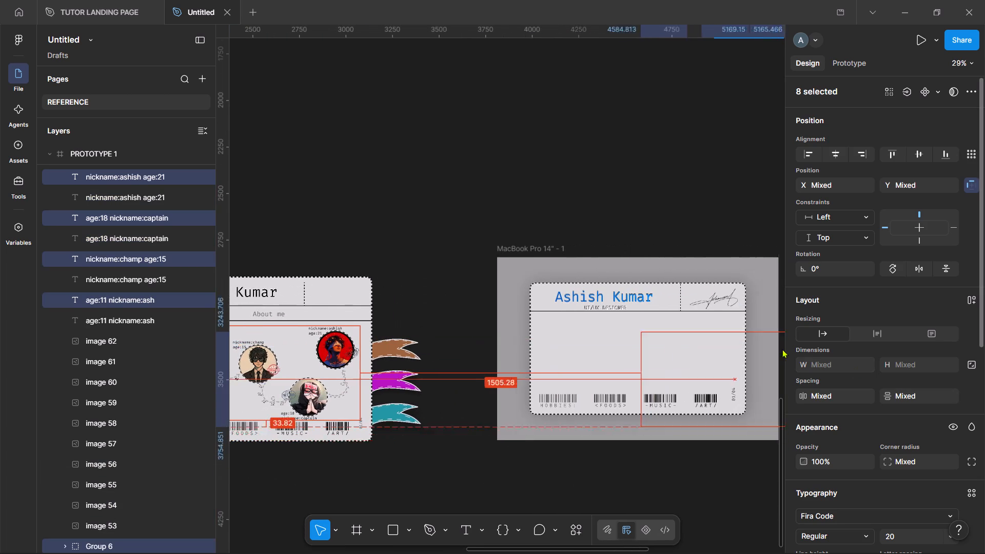
{"action": "left_click_drag", "start_coordinate": [782, 349], "coordinate": [696, 333], "text": "alt"}
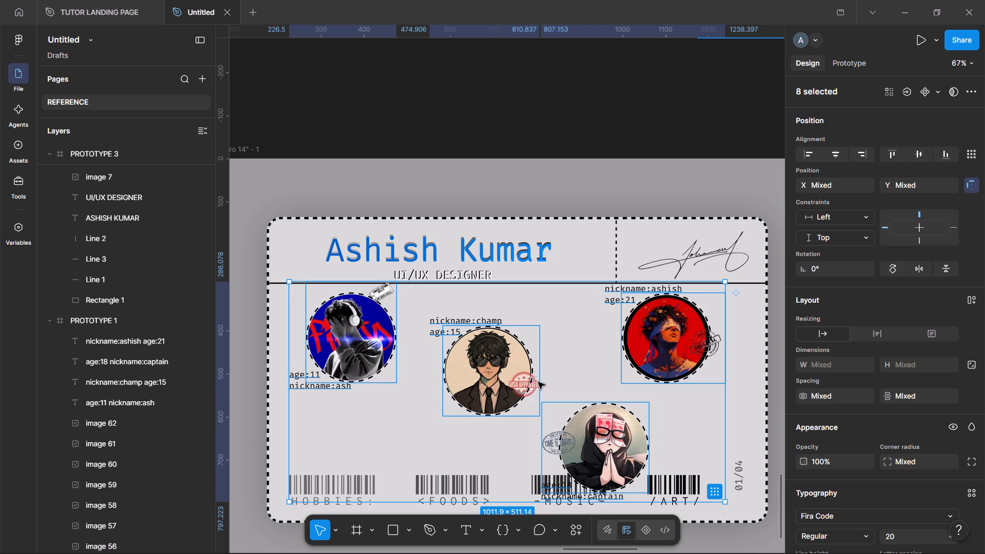
Move the copied portraits and captions out of the container to the empty canvas below the MacBook Pro 14" frame, and deselect them.
{"action": "left_click_drag", "start_coordinate": [569, 362], "coordinate": [641, 491]}
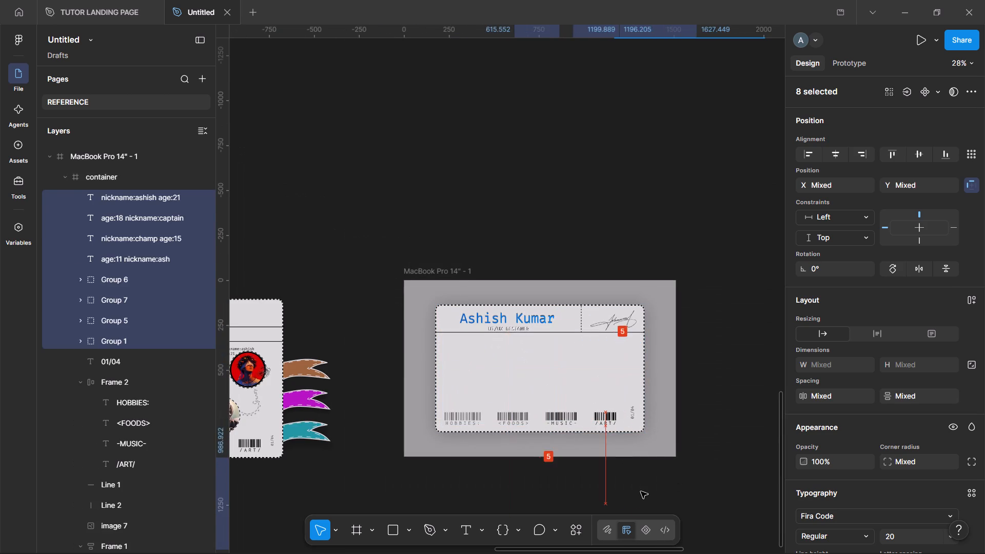
{"action": "left_click_drag", "start_coordinate": [641, 491], "coordinate": [684, 515]}
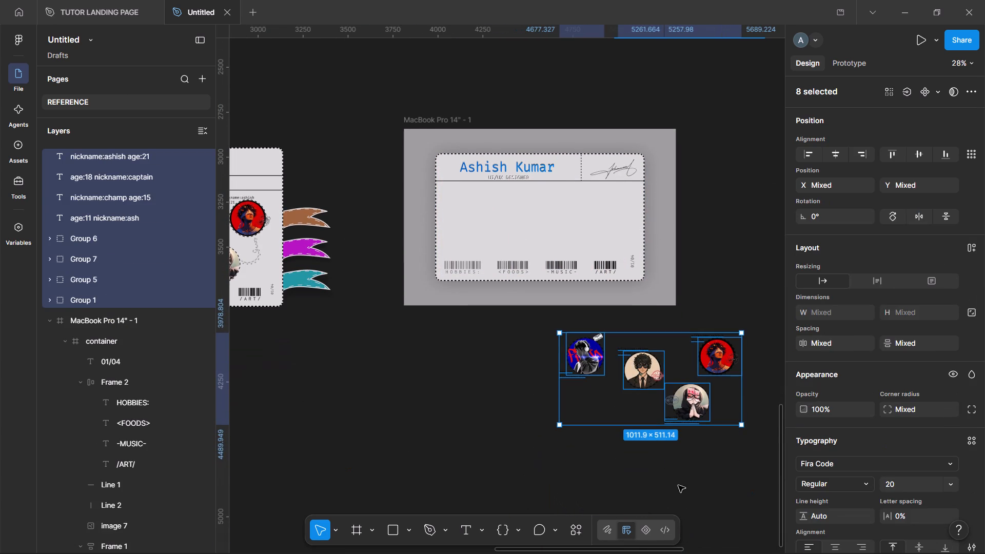
{"action": "left_click", "coordinate": [634, 462]}
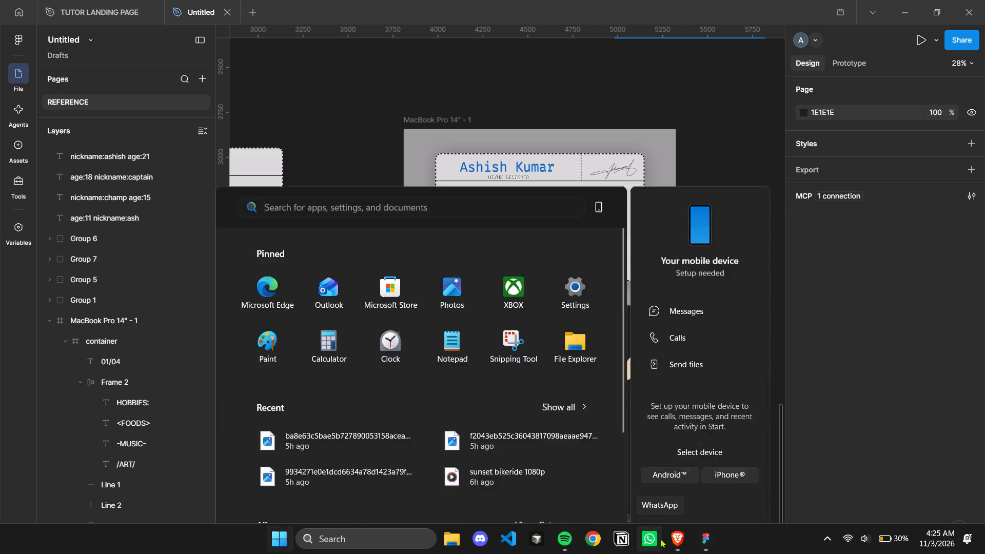
Switch to the system search, look up "kuro" and launch the matching result.
{"action": "type", "text": "kuro"}
{"action": "key", "text": "Return"}
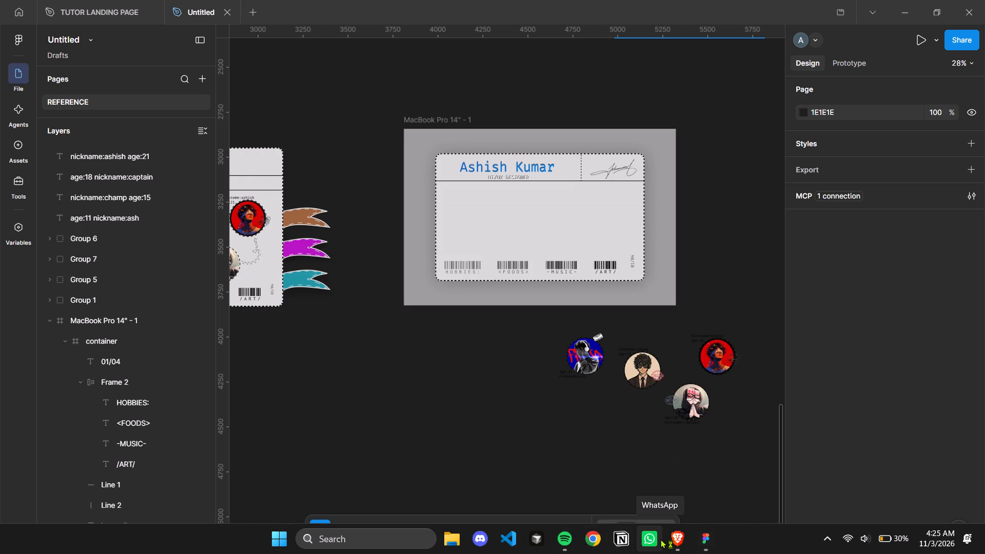
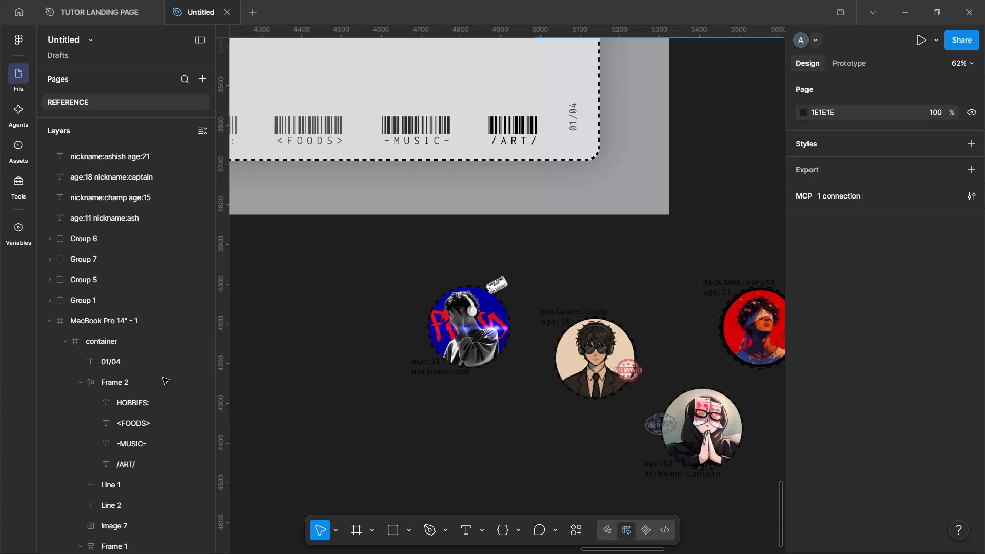
Select Frame 2, the row of hobby barcodes and labels along the bottom of the card in the MacBook Pro 14" container.
{"action": "left_click", "coordinate": [163, 378]}
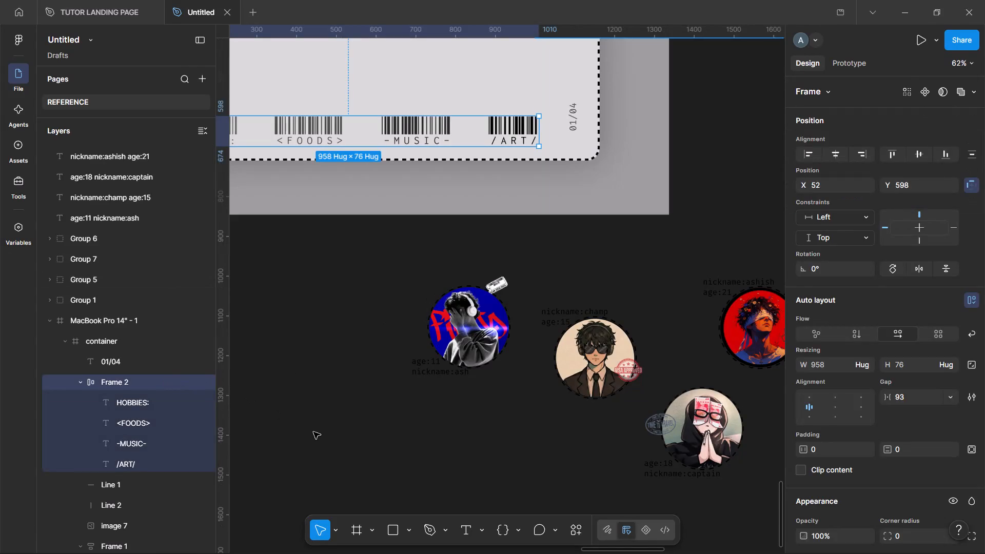
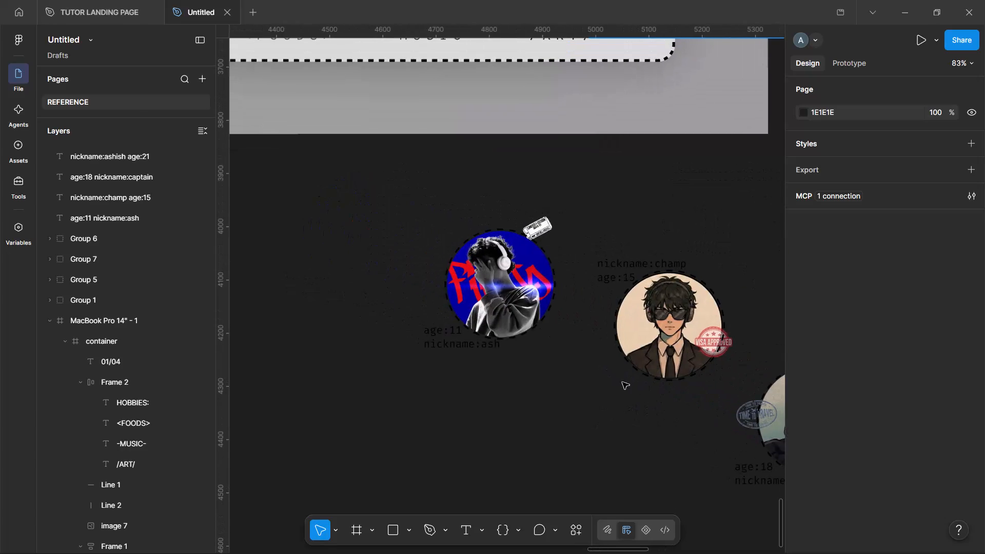
Move the "age:11 nickname:ash" caption layer into Group 1 with the blue headphones portrait.
{"action": "left_click", "coordinate": [496, 313]}
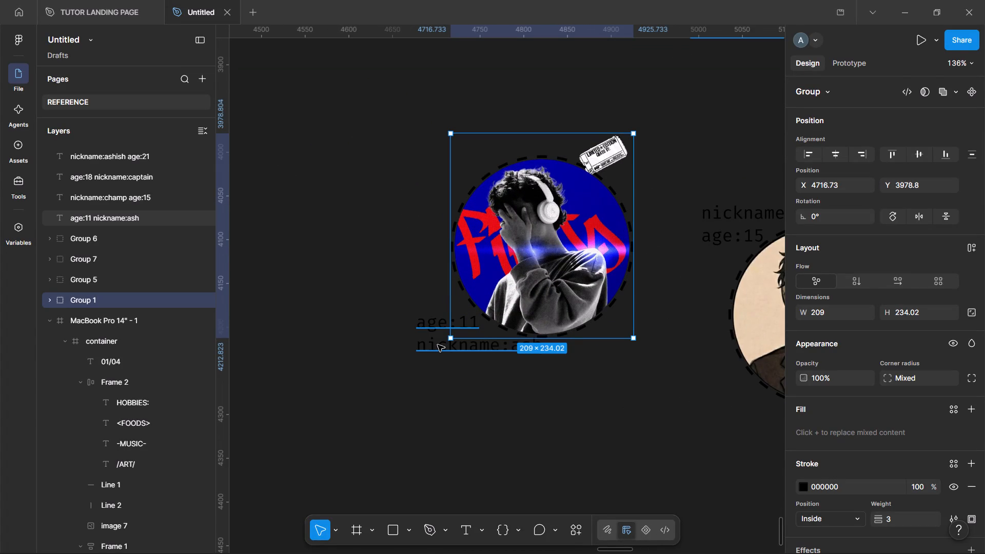
{"action": "left_click", "coordinate": [50, 300]}
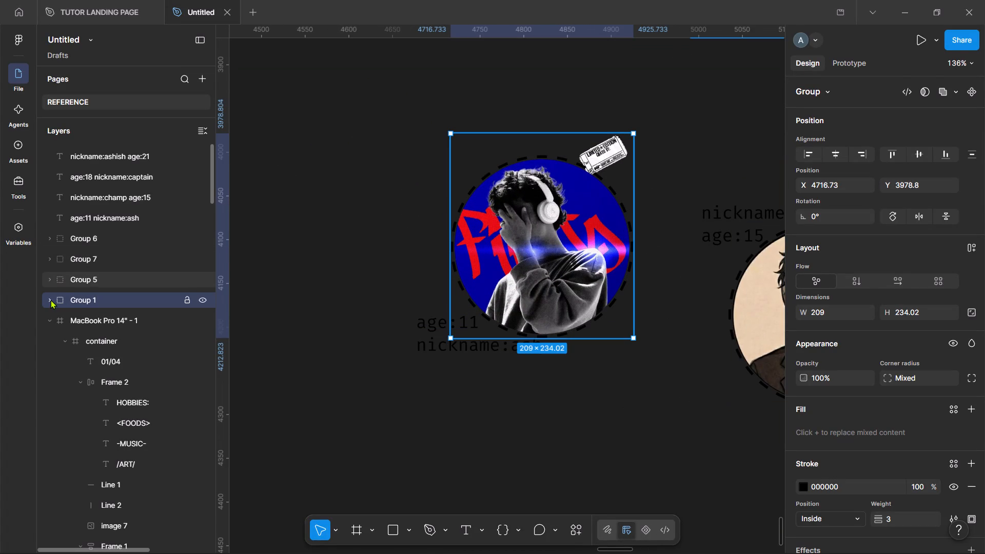
{"action": "left_click", "coordinate": [116, 216]}
{"action": "left_click_drag", "start_coordinate": [112, 217], "coordinate": [111, 232]}
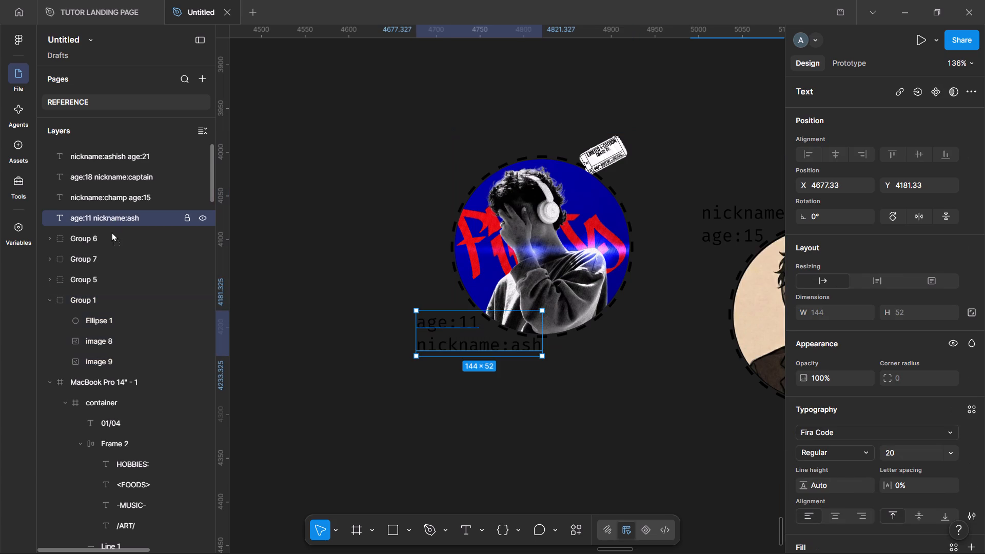
{"action": "left_click_drag", "start_coordinate": [111, 232], "coordinate": [118, 306]}
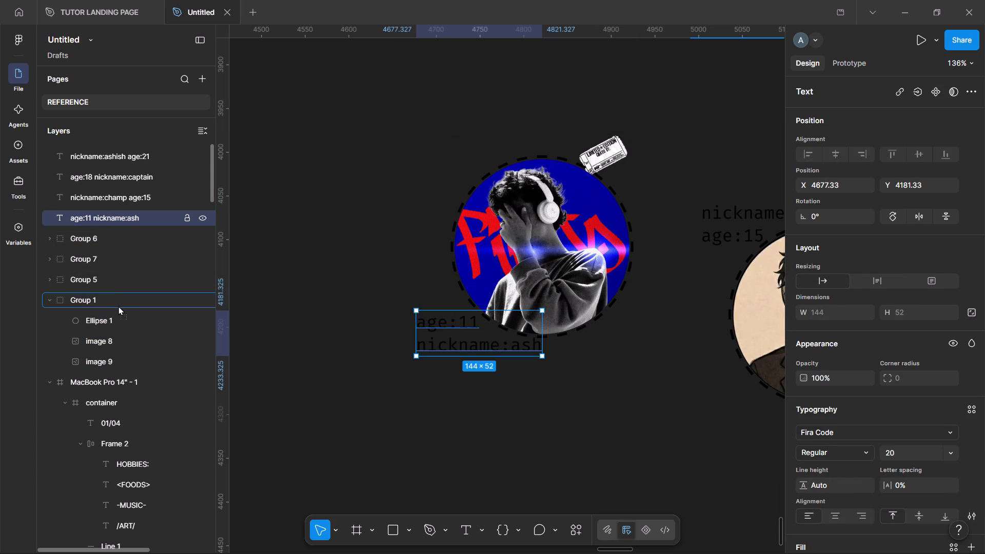
{"action": "left_click_drag", "start_coordinate": [118, 306], "coordinate": [118, 312]}
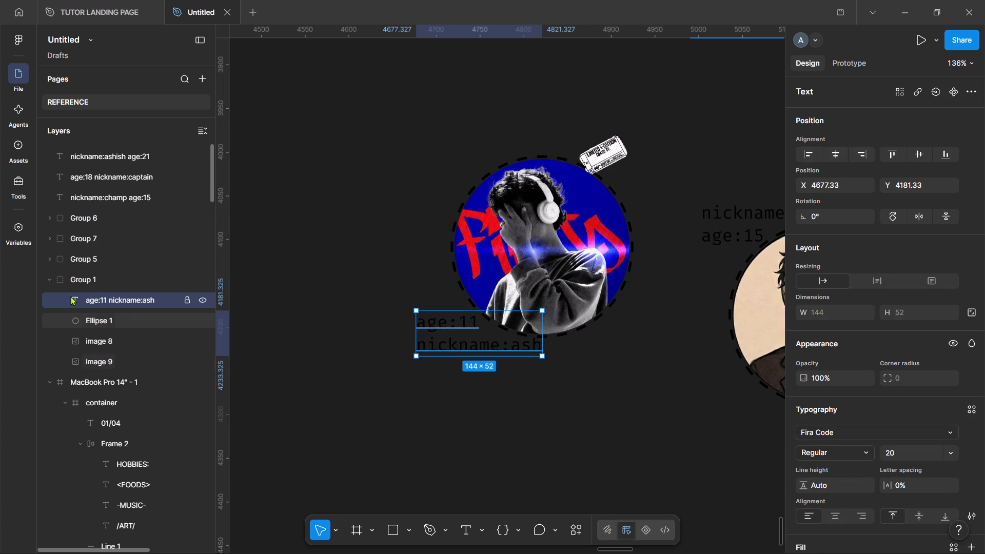
{"action": "left_click", "coordinate": [101, 278]}
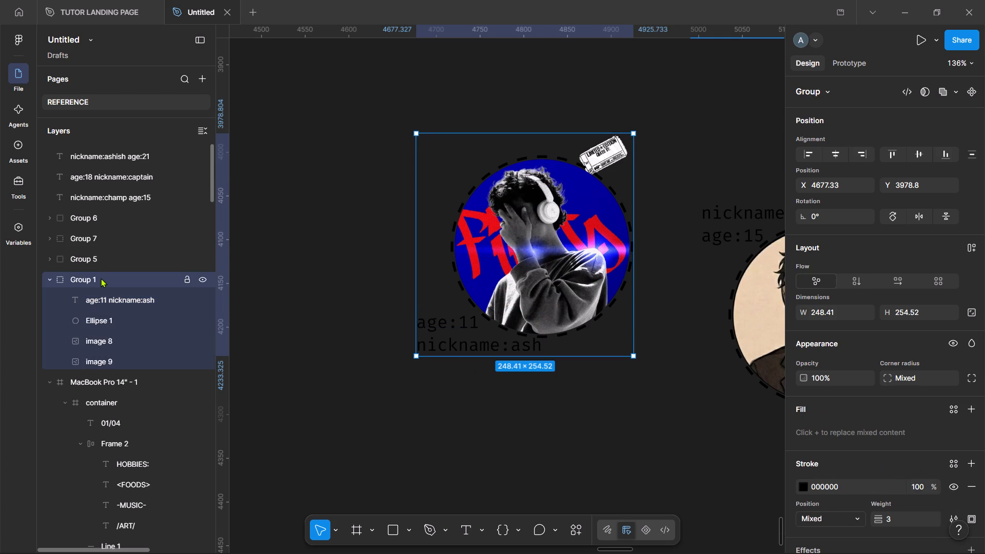
{"action": "left_click", "coordinate": [509, 467]}
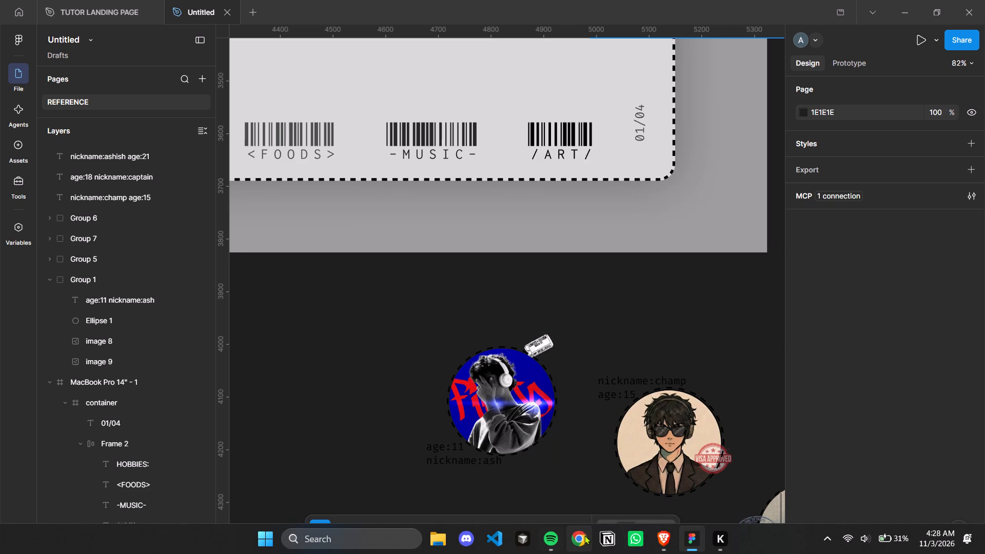
Switch to File Explorer, look through the Pictures folder, and return to the Figma design.
{"action": "left_click", "coordinate": [445, 537]}
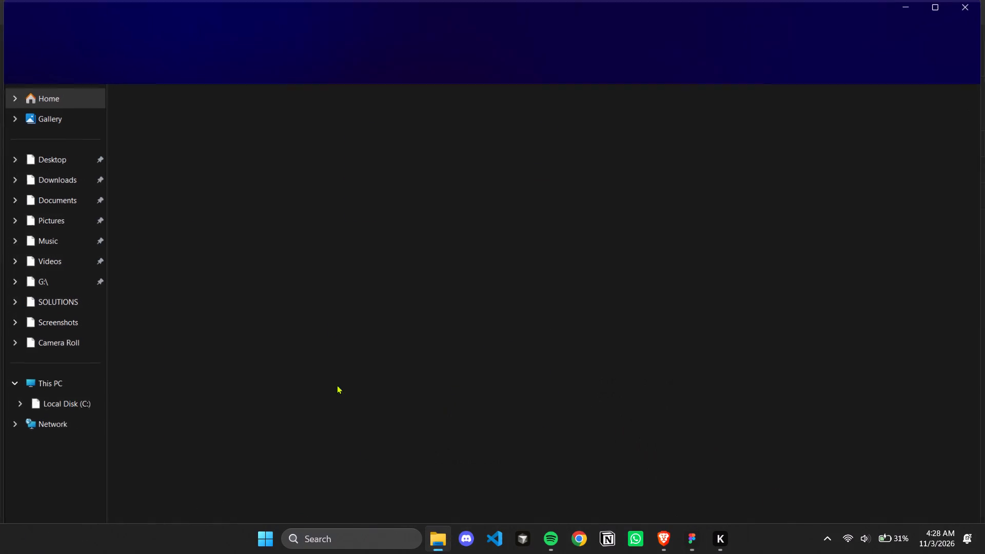
{"action": "left_click", "coordinate": [55, 221]}
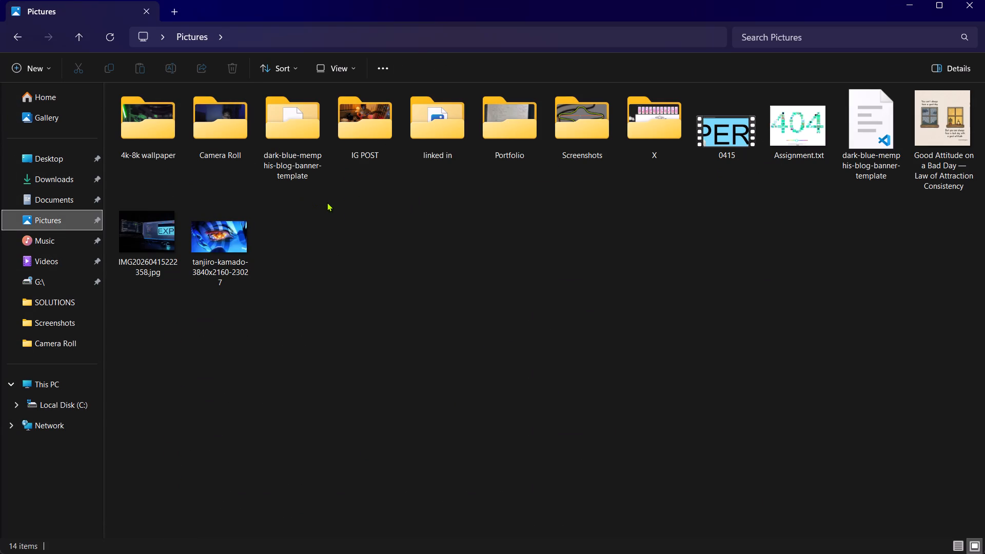
{"action": "key", "text": "alt+Tab"}
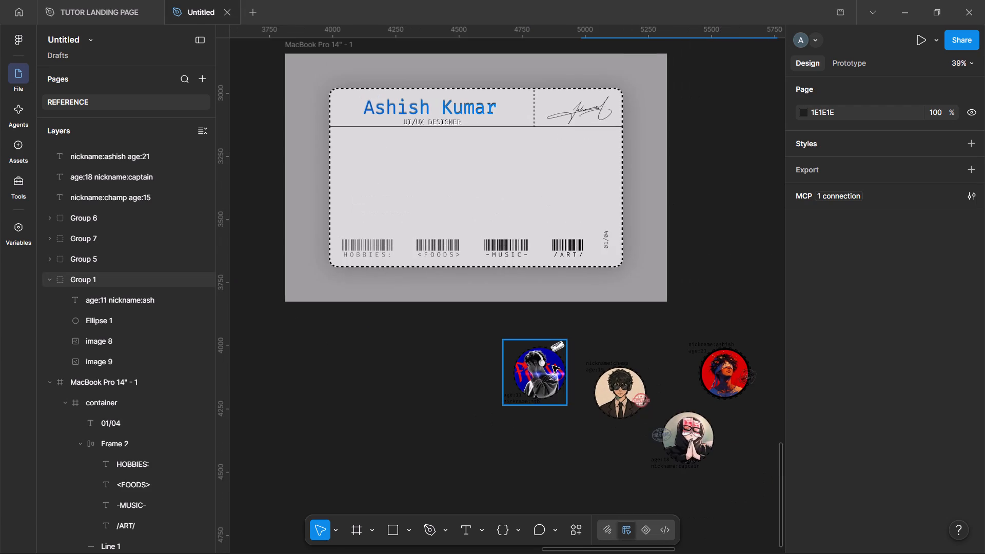
Lock the aspect ratio of Group 1, the blue headphones portrait with its caption.
{"action": "left_click", "coordinate": [539, 370]}
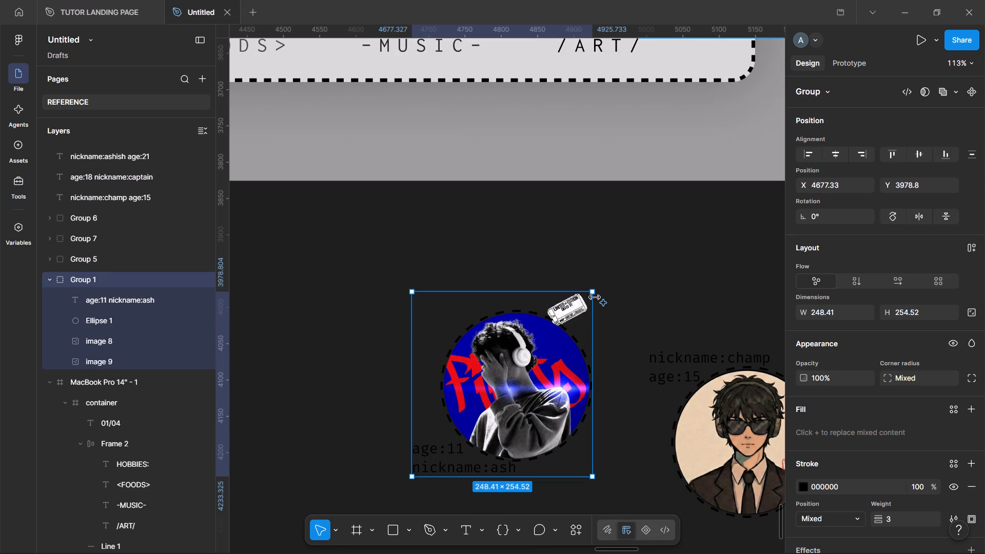
{"action": "left_click", "coordinate": [967, 313]}
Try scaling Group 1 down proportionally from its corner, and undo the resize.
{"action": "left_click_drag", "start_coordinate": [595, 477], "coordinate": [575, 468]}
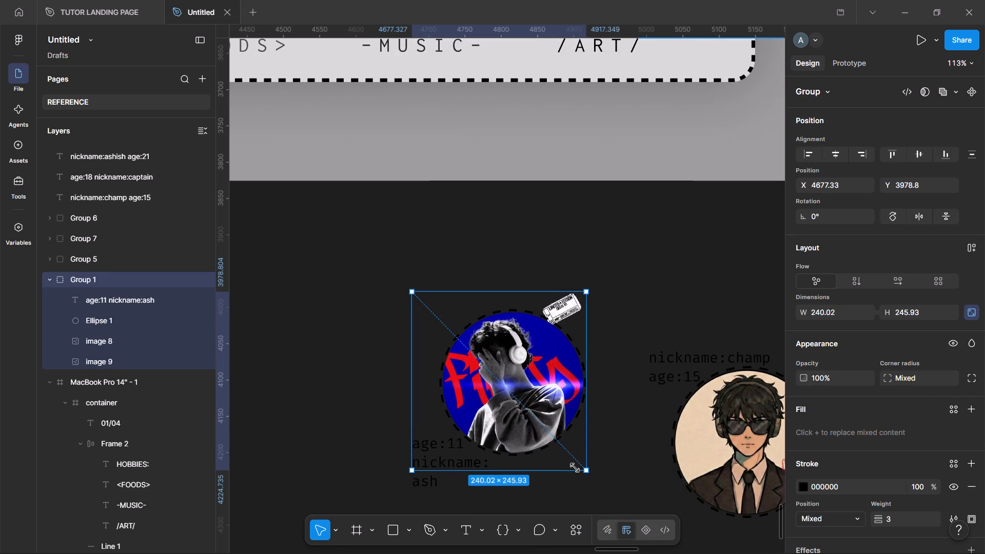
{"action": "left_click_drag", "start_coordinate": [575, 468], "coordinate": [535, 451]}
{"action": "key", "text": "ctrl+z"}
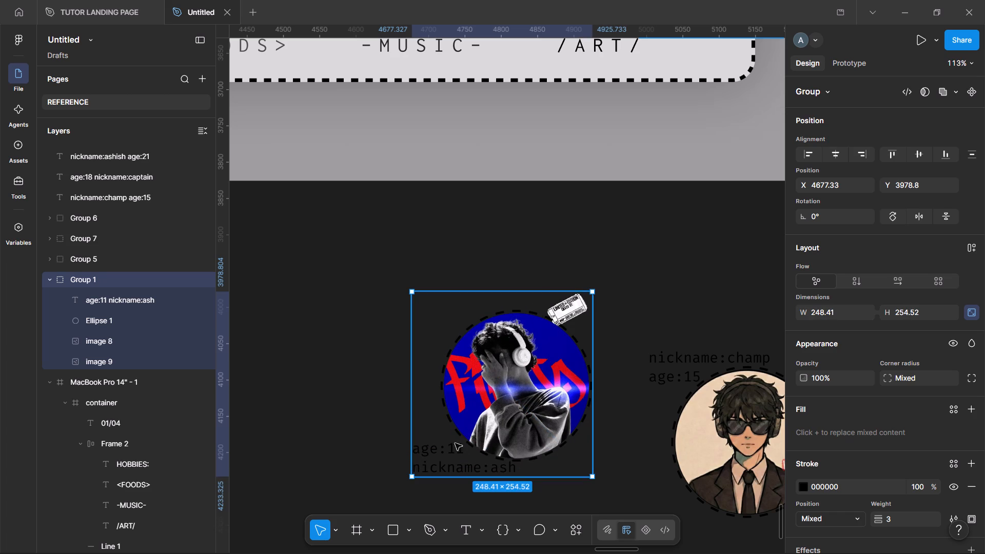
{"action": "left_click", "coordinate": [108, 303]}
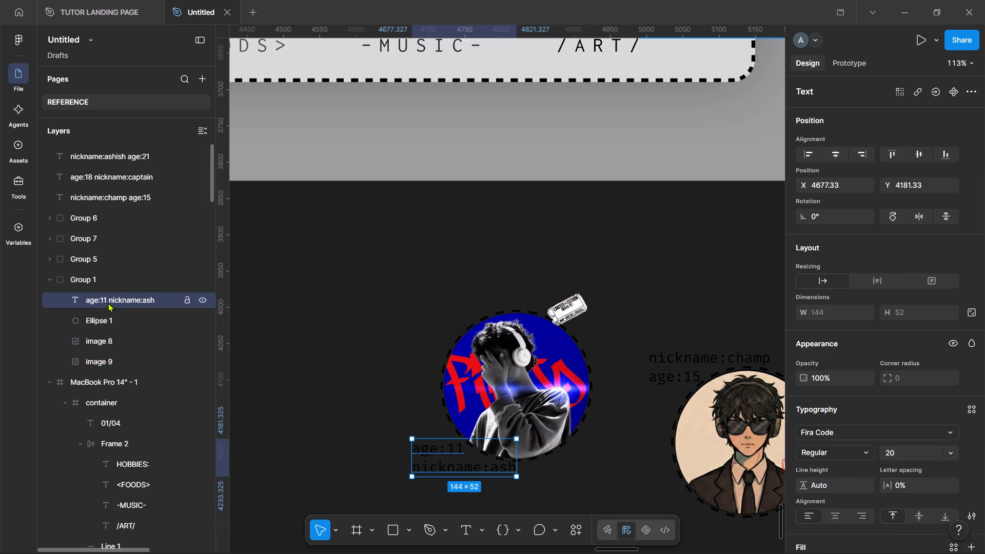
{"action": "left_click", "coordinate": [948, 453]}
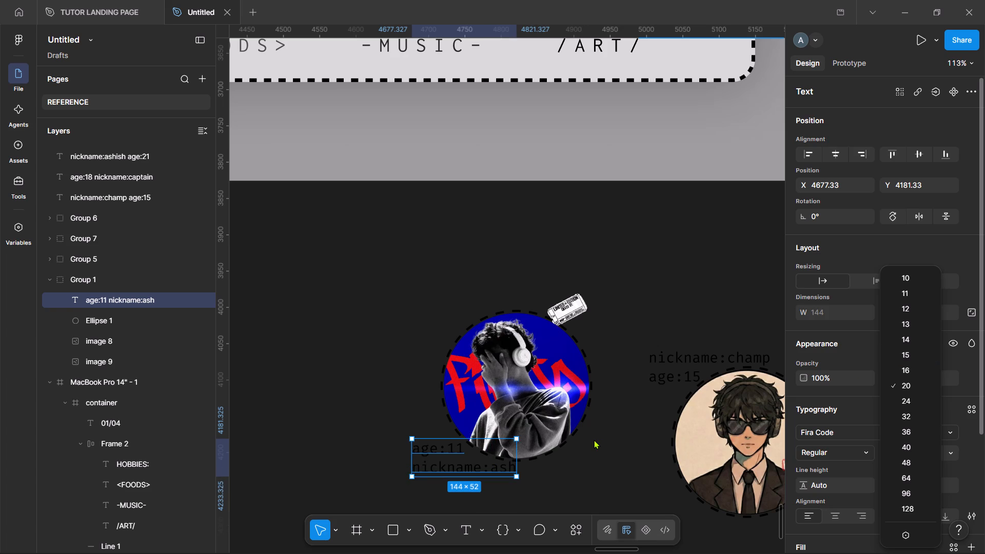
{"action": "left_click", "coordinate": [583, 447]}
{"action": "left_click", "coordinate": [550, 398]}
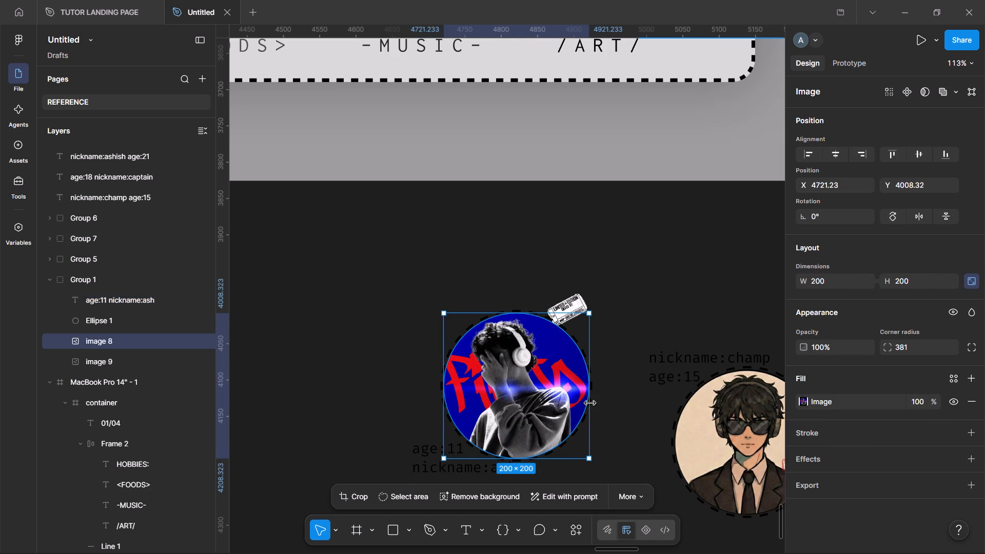
Set the width of Group 1, the blue headphones portrait with its caption, to 200.
{"action": "left_click", "coordinate": [101, 284]}
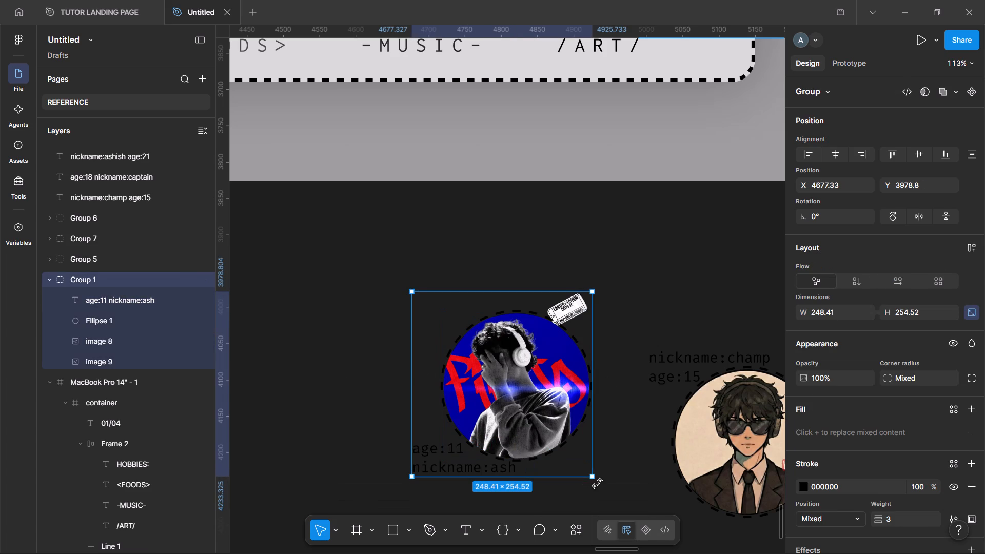
{"action": "left_click", "coordinate": [590, 480]}
{"action": "left_click", "coordinate": [829, 305]}
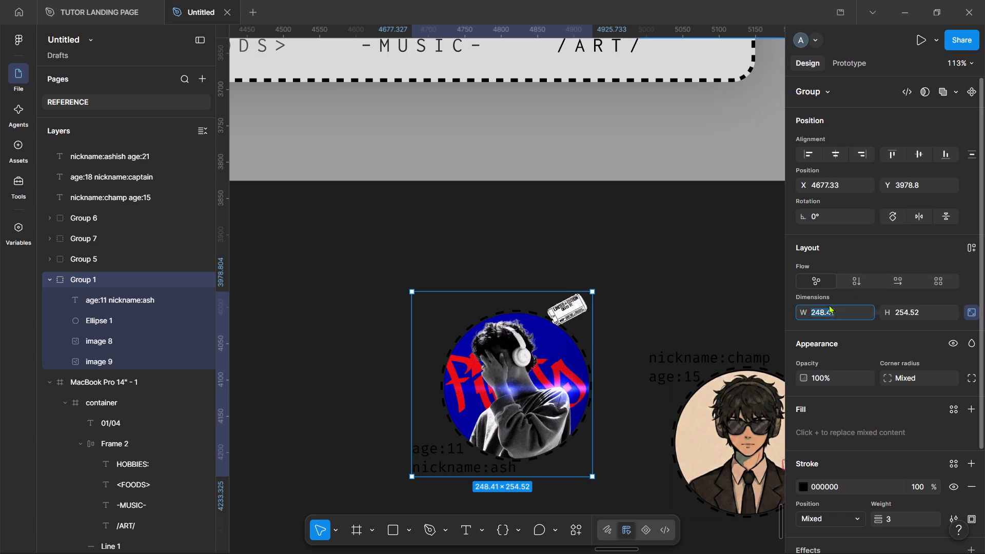
{"action": "type", "text": "200"}
{"action": "key", "text": "Return"}
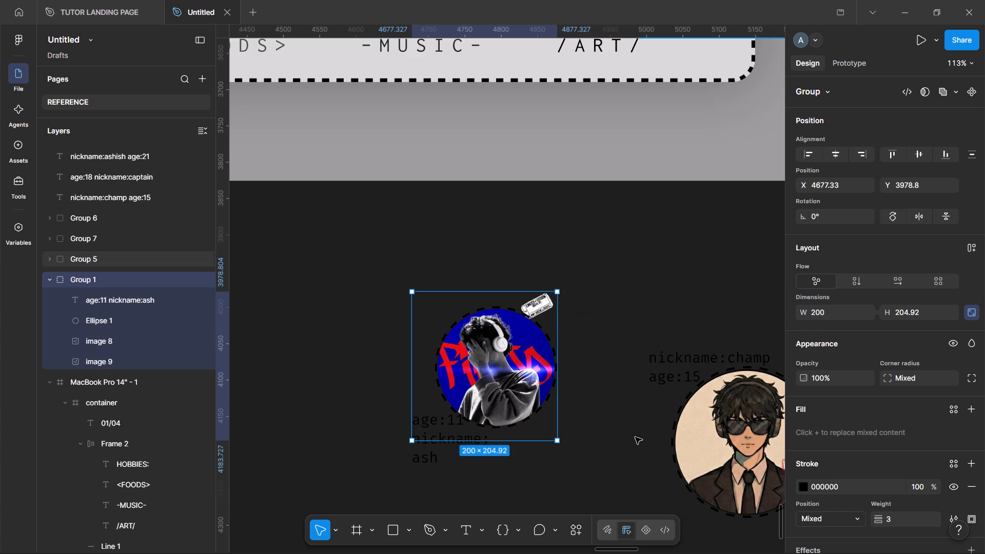
Set the font size of the "age:11 nickname:ash" caption in Group 1 to 16.
{"action": "left_click", "coordinate": [127, 302]}
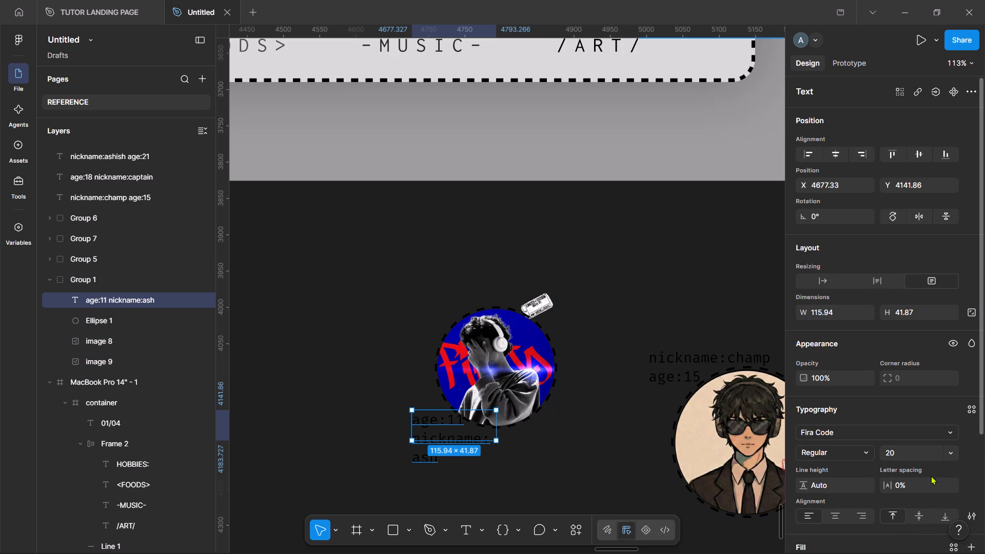
{"action": "left_click", "coordinate": [954, 456]}
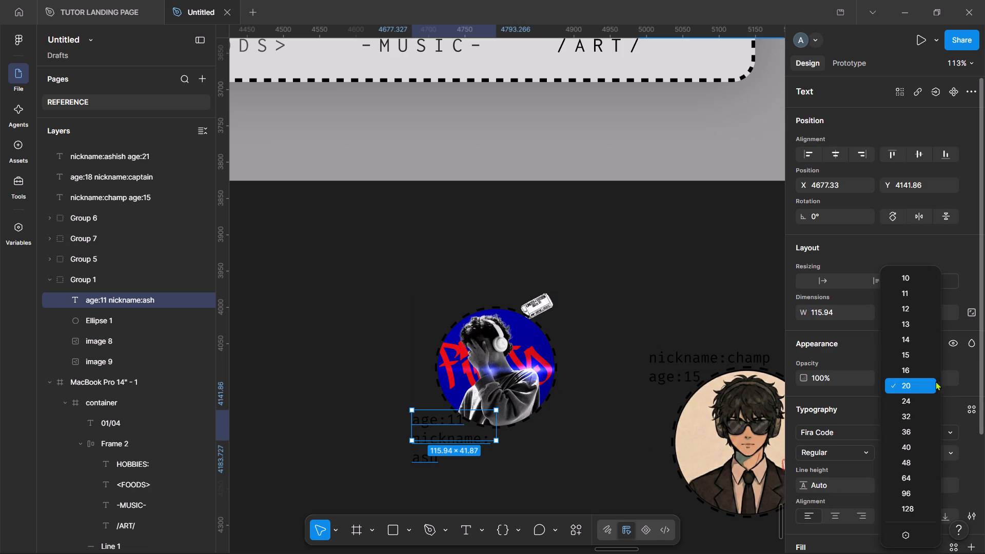
{"action": "left_click", "coordinate": [916, 369]}
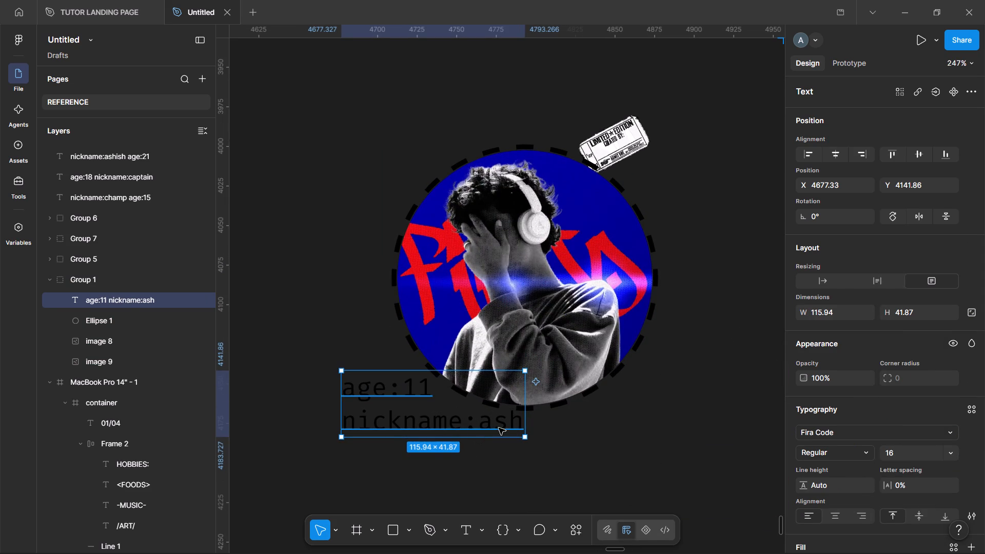
Move the "nickname:champ age:15" caption layer into Group 5 with the suited sunglasses portrait.
{"action": "scroll", "coordinate": [514, 429], "scroll_direction": "left", "scroll_amount": 2}
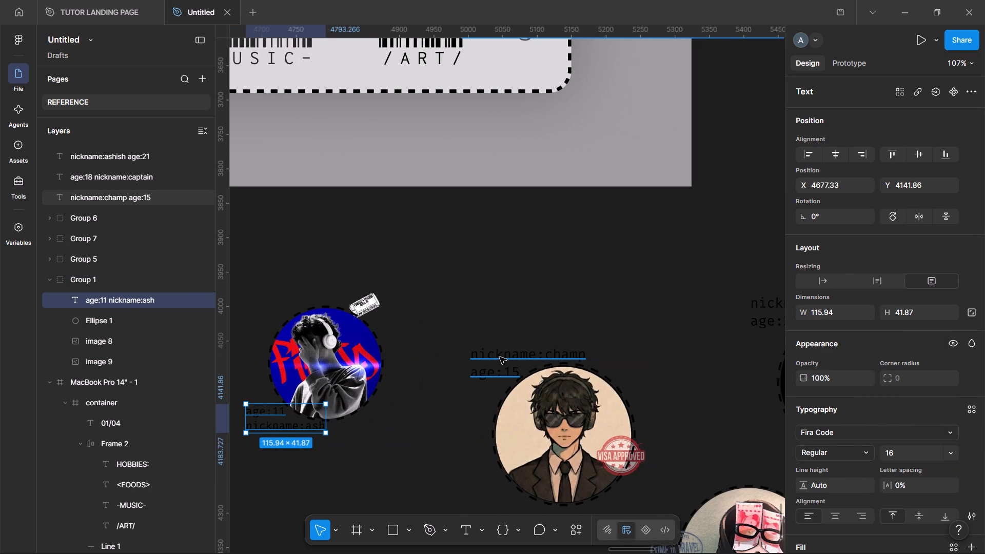
{"action": "left_click", "coordinate": [500, 357]}
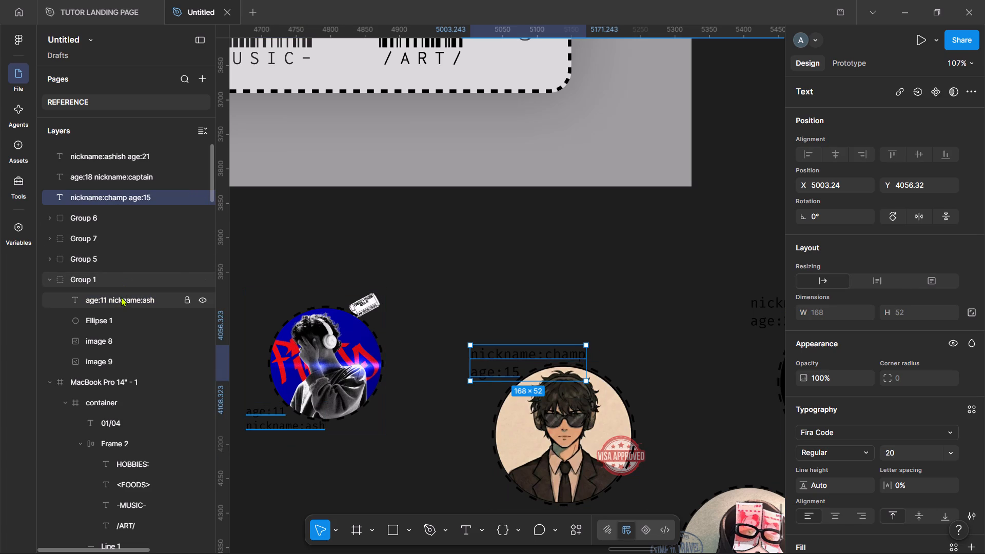
{"action": "left_click", "coordinate": [46, 278]}
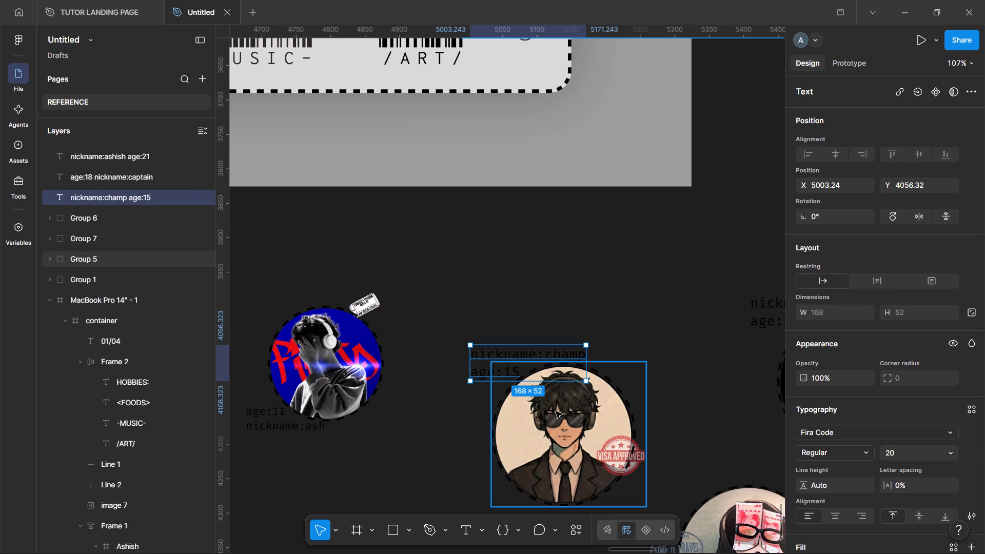
{"action": "left_click", "coordinate": [556, 411]}
{"action": "left_click", "coordinate": [50, 260]}
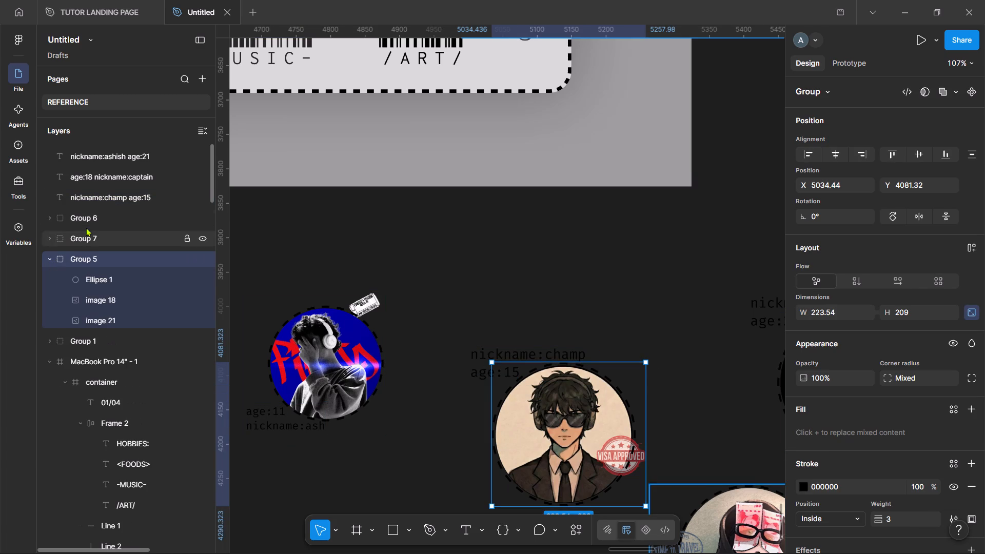
{"action": "left_click_drag", "start_coordinate": [120, 194], "coordinate": [119, 273]}
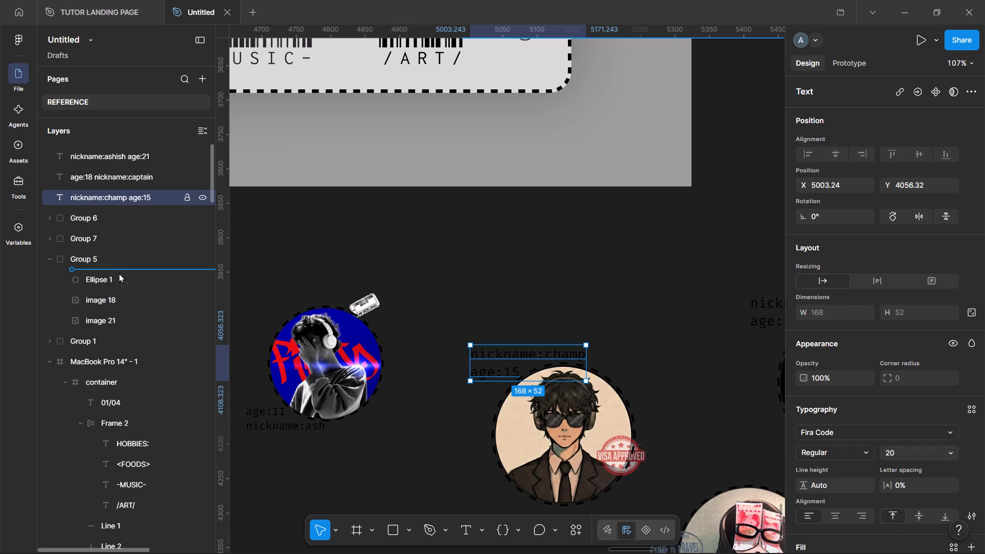
{"action": "left_click_drag", "start_coordinate": [119, 273], "coordinate": [119, 273]}
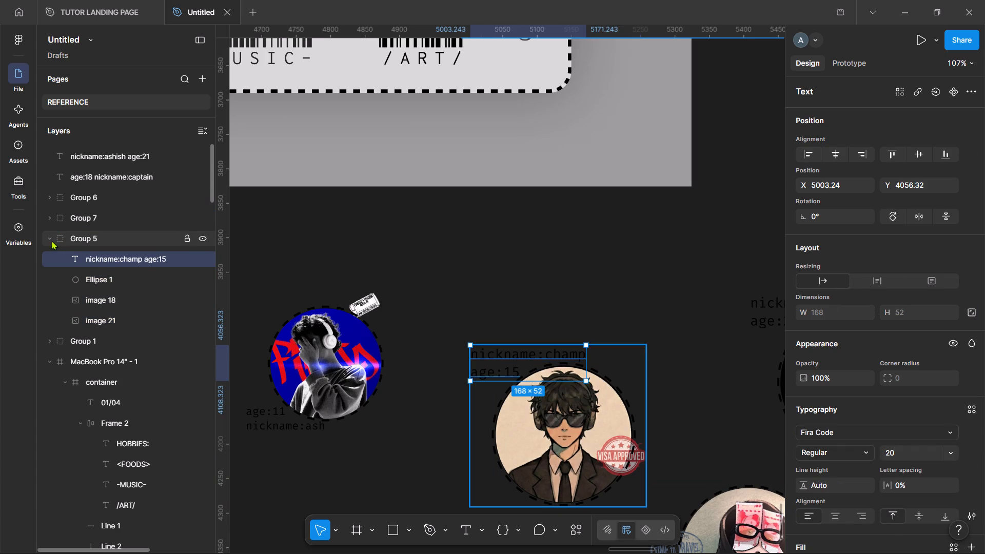
{"action": "left_click", "coordinate": [51, 241]}
Rename Group 5, the suited sunglasses portrait with its caption, as "2nd circle".
{"action": "double_click", "coordinate": [90, 241]}
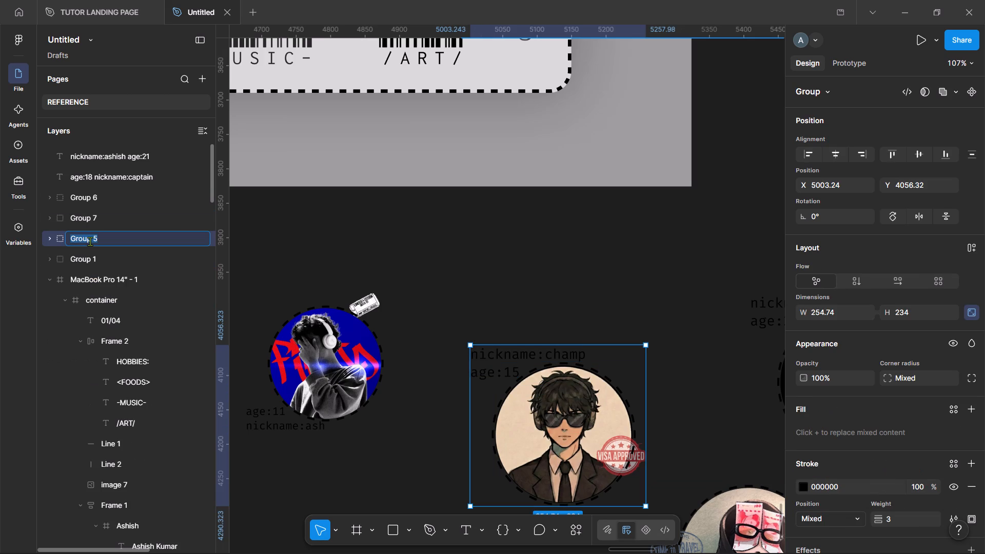
{"action": "type", "text": "2nd circle"}
{"action": "key", "text": "Return"}
Rename Group 1, the blue headphones portrait with its caption, as "first circle".
{"action": "triple_click", "coordinate": [93, 254]}
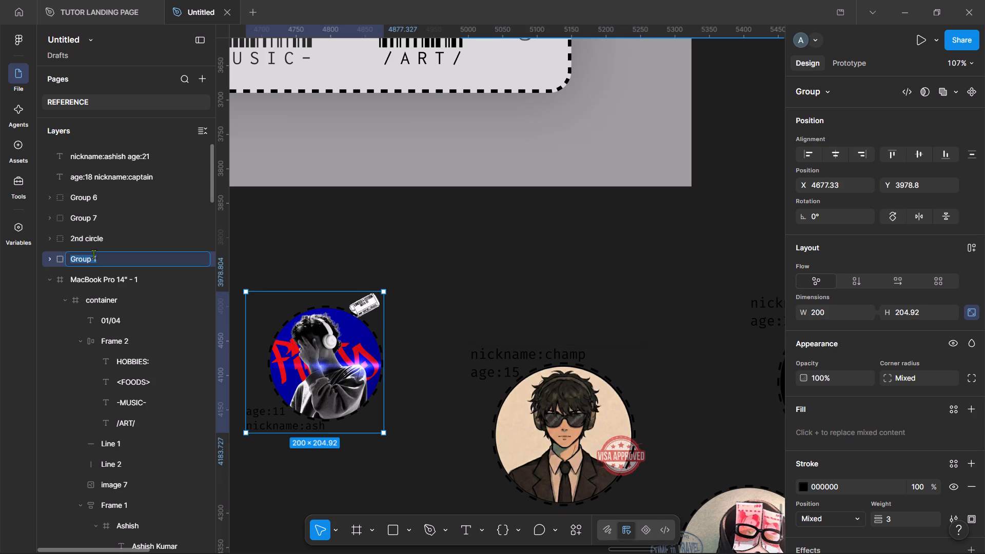
{"action": "type", "text": "fird"}
{"action": "key", "text": "BackSpace"}
{"action": "type", "text": "st circle"}
Finish renaming the blue headphones portrait group as "first circle".
{"action": "key", "text": "Return"}
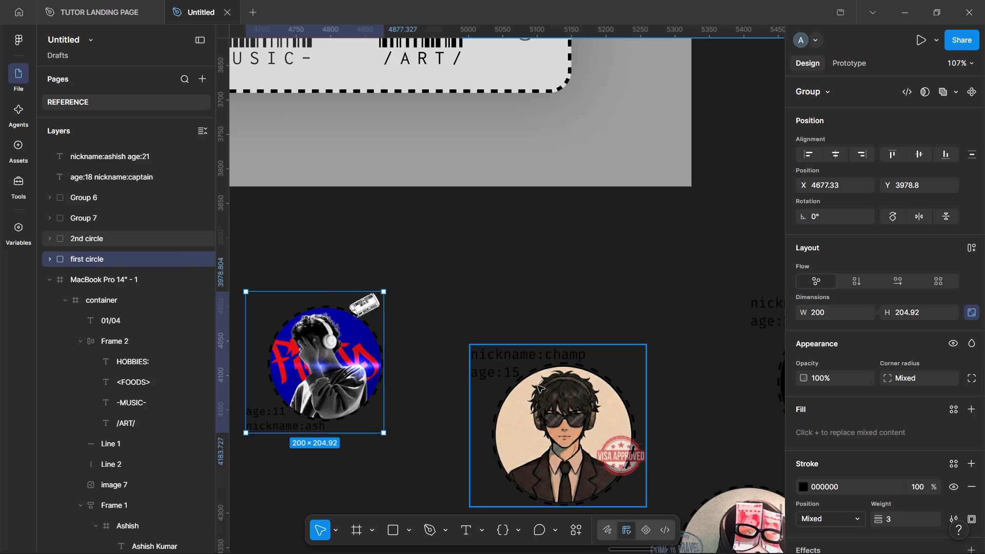
Set the width of the "2nd circle" group to 200 with its proportions locked.
{"action": "left_click", "coordinate": [563, 412]}
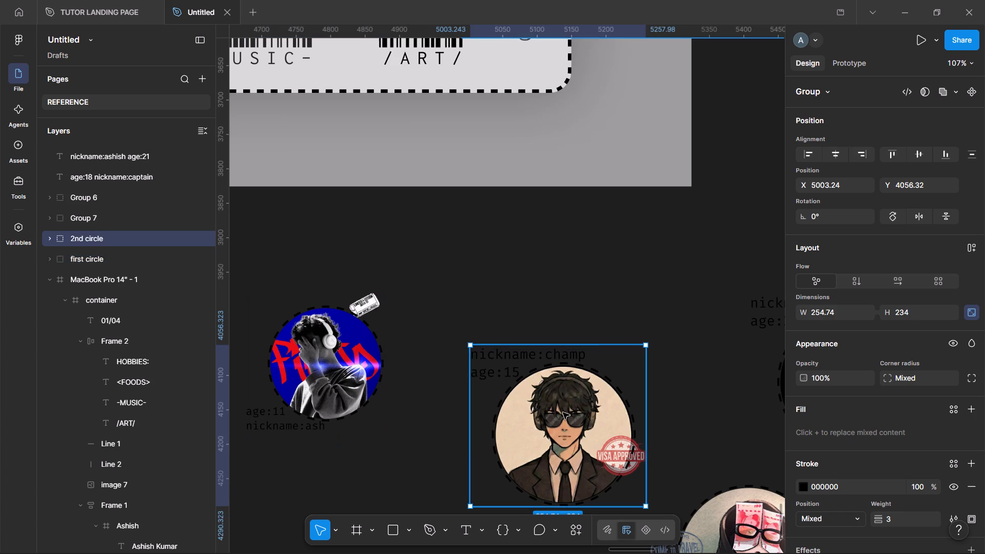
{"action": "left_click", "coordinate": [836, 307]}
{"action": "type", "text": "200"}
{"action": "key", "text": "Return"}
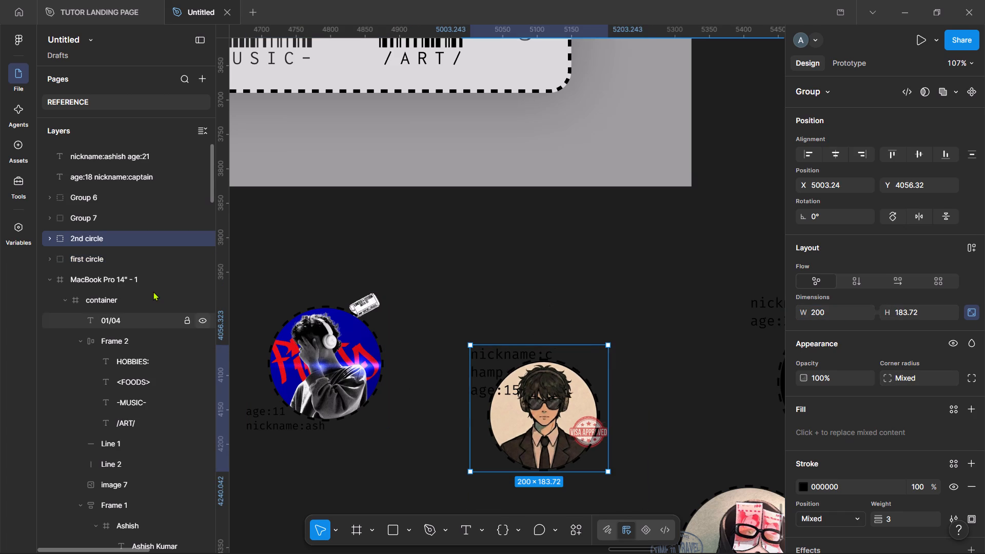
Check the caption size in "first circle" and set the "nickname:champ age:15" caption in "2nd circle" to font size 16.
{"action": "left_click", "coordinate": [51, 236]}
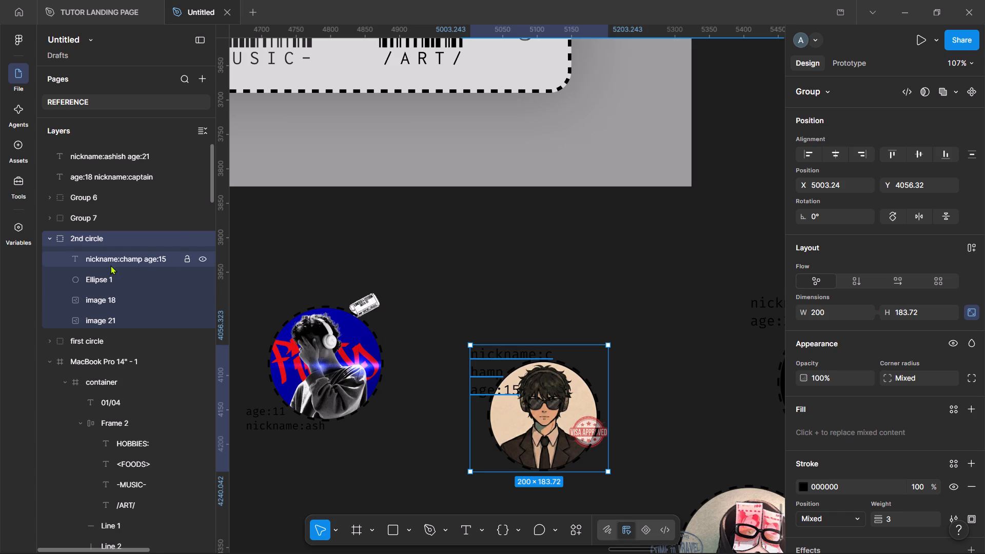
{"action": "left_click", "coordinate": [271, 417]}
{"action": "left_click", "coordinate": [45, 339]}
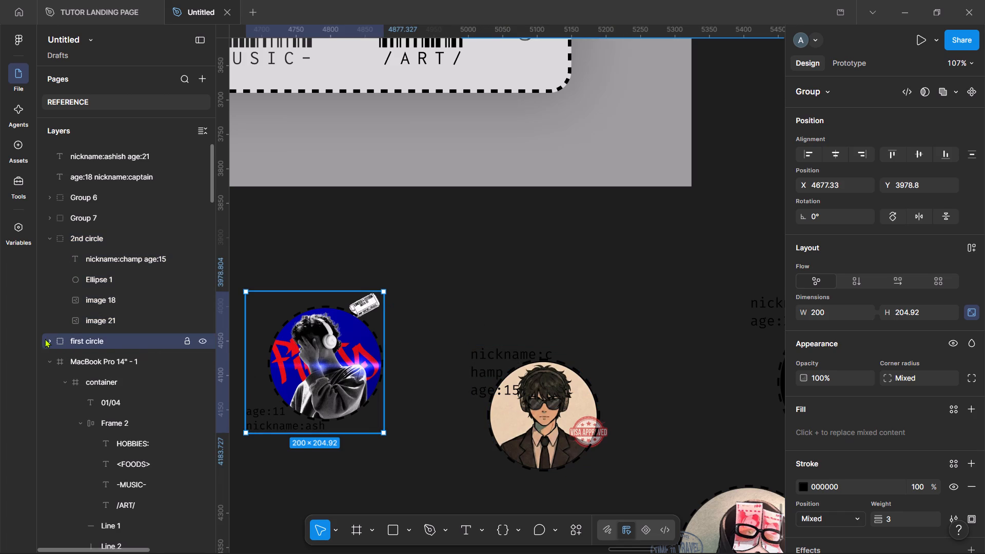
{"action": "left_click", "coordinate": [117, 363]}
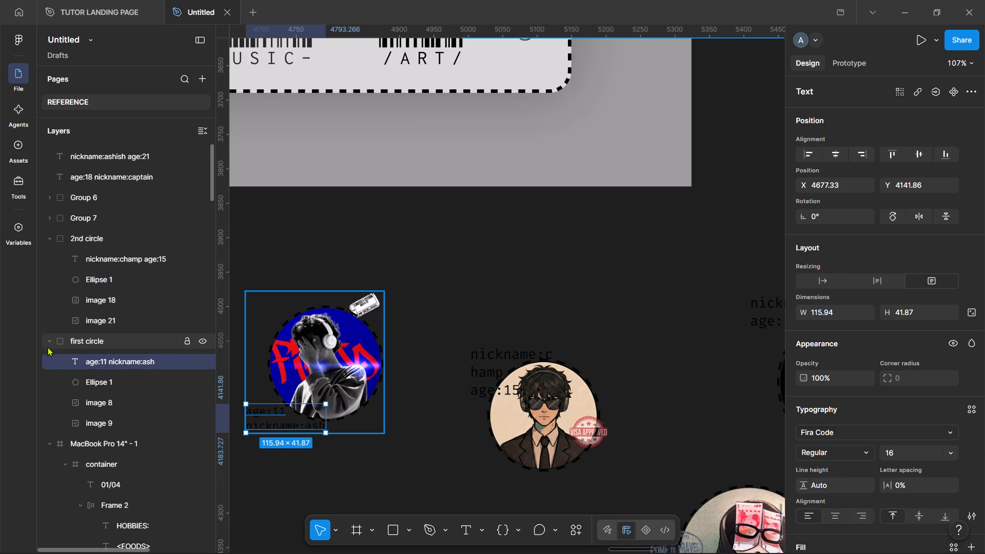
{"action": "left_click", "coordinate": [46, 345]}
{"action": "left_click", "coordinate": [150, 261]}
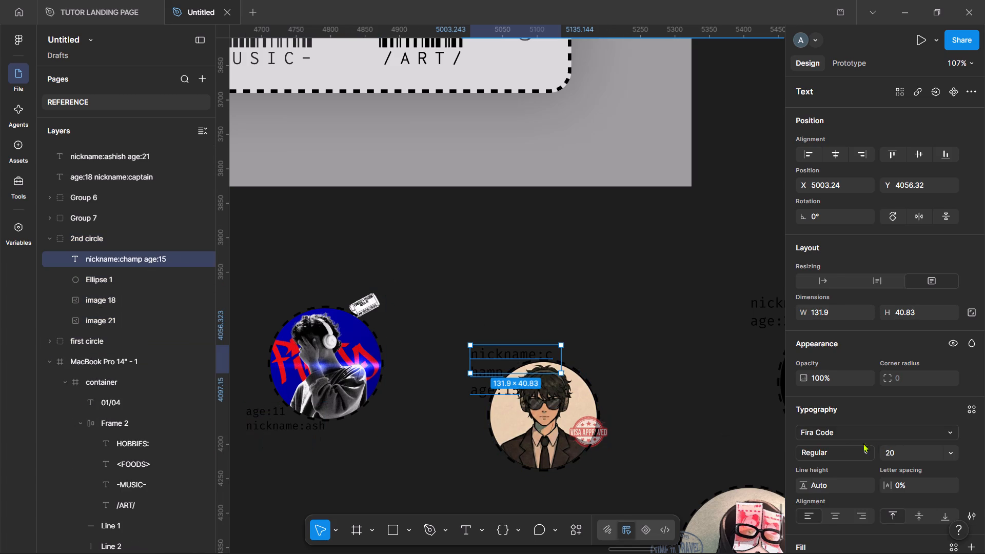
{"action": "left_click", "coordinate": [895, 452]}
{"action": "type", "text": "16"}
{"action": "key", "text": "Return"}
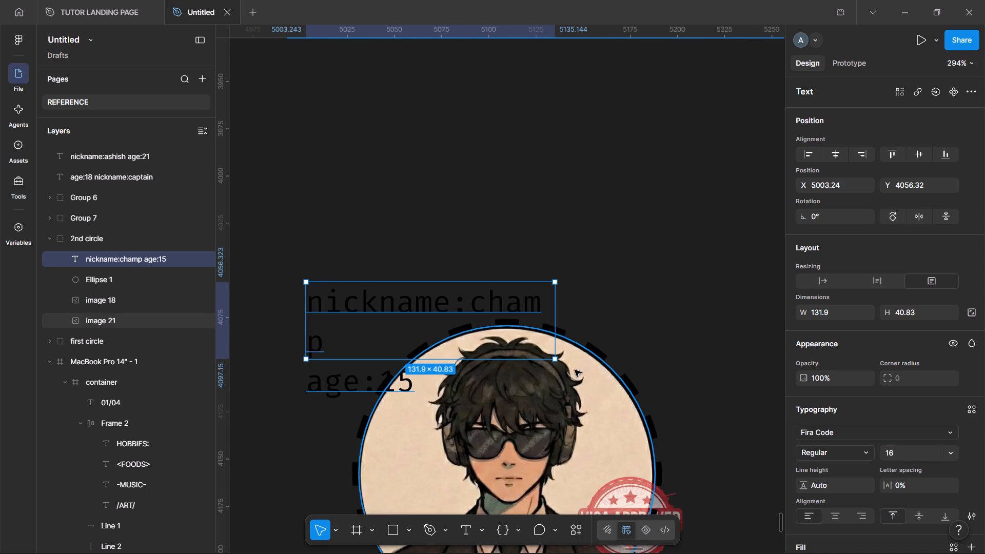
Widen the "nickname:champ age:15" text box to about 135 so the nickname fits on one line.
{"action": "left_click_drag", "start_coordinate": [555, 328], "coordinate": [564, 326]}
{"action": "scroll", "coordinate": [564, 326], "scroll_direction": "right", "scroll_amount": 1}
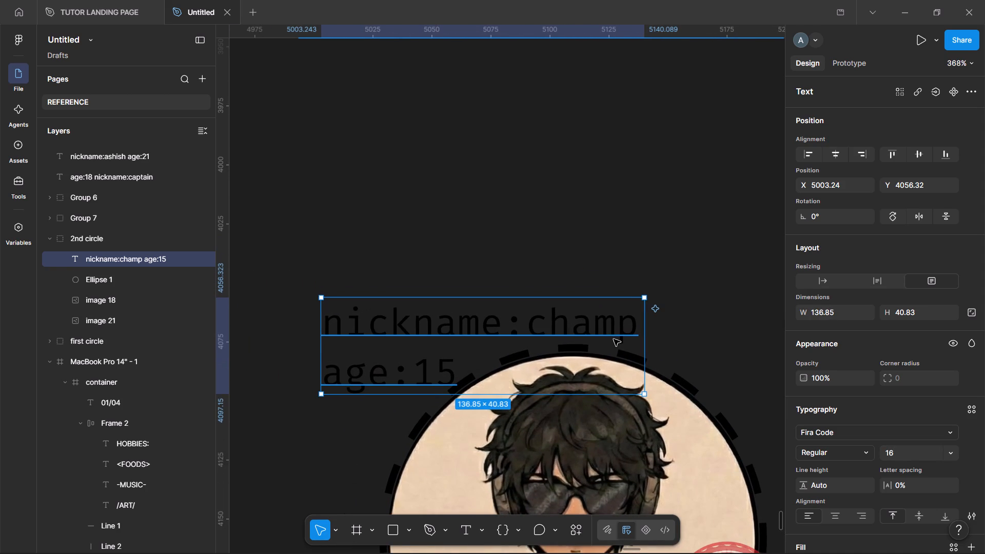
{"action": "left_click_drag", "start_coordinate": [644, 344], "coordinate": [639, 344]}
{"action": "left_click", "coordinate": [590, 226]}
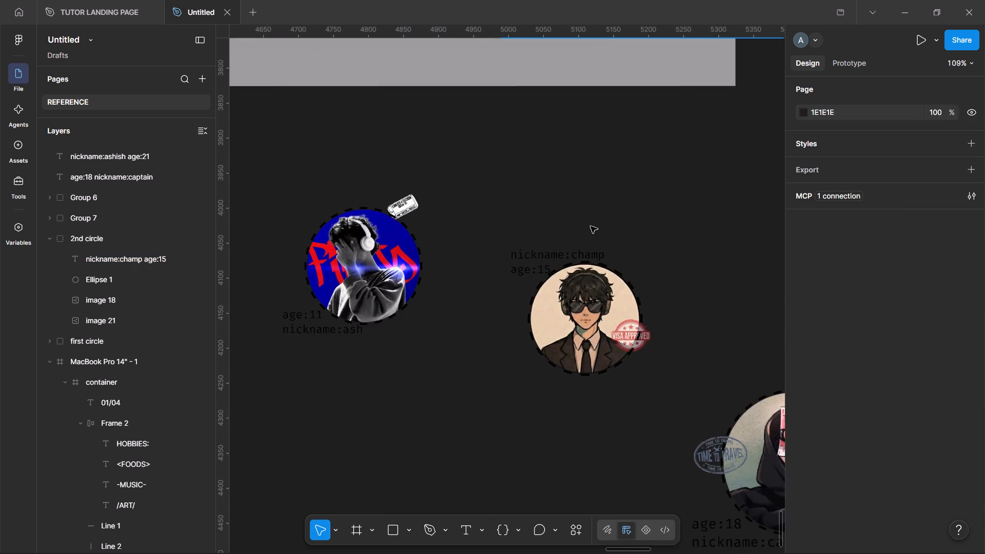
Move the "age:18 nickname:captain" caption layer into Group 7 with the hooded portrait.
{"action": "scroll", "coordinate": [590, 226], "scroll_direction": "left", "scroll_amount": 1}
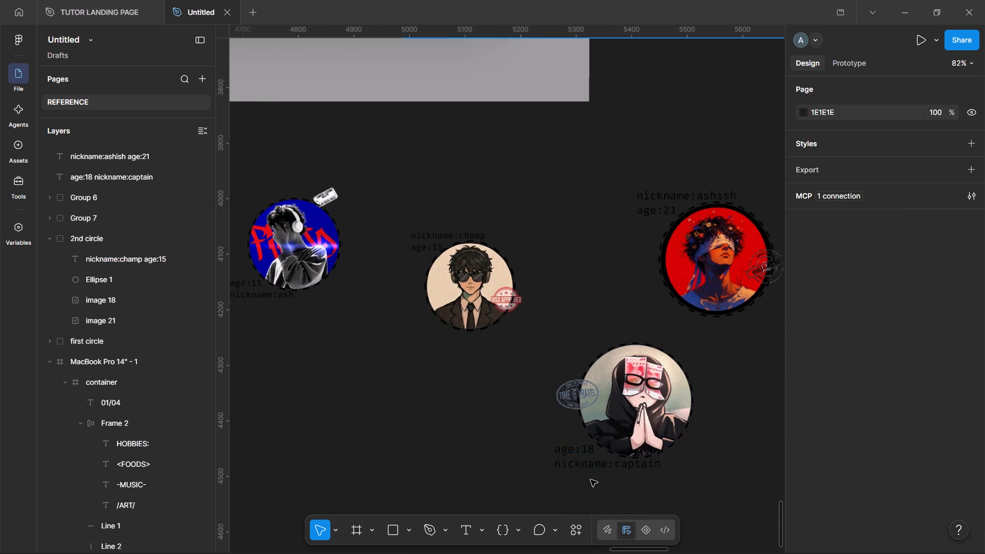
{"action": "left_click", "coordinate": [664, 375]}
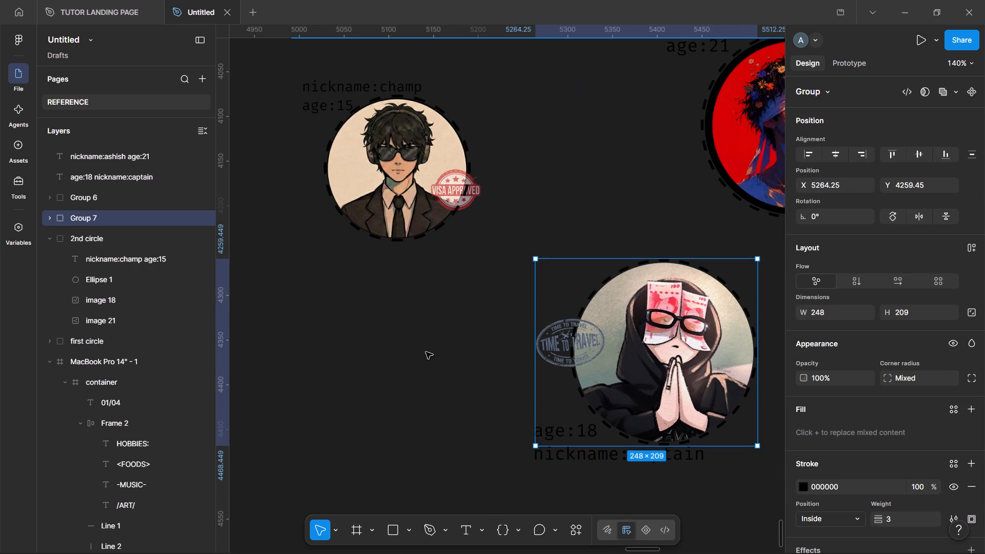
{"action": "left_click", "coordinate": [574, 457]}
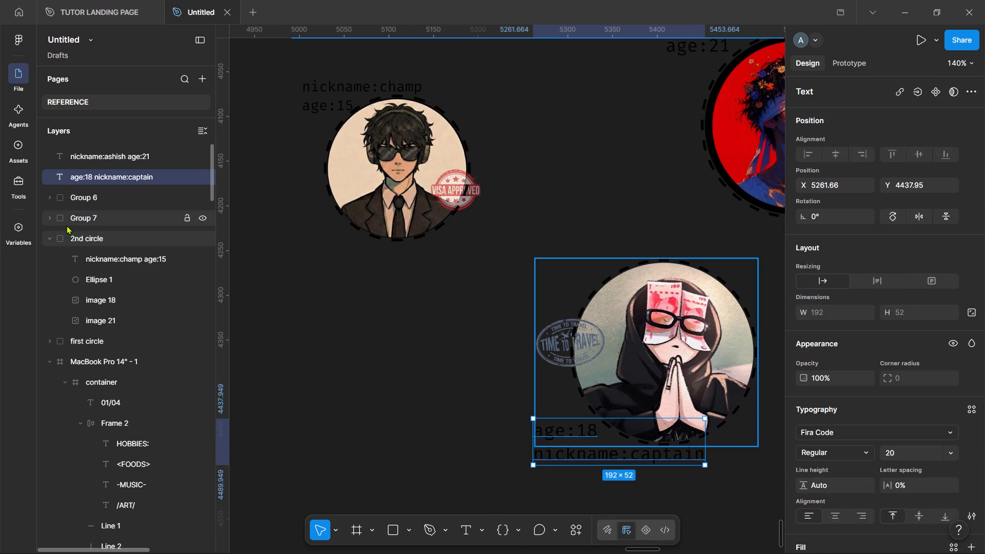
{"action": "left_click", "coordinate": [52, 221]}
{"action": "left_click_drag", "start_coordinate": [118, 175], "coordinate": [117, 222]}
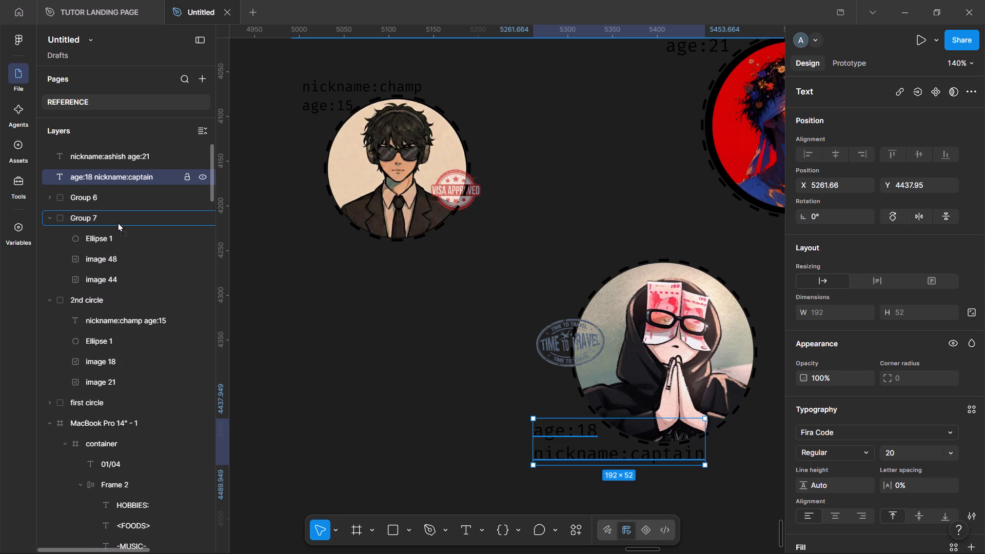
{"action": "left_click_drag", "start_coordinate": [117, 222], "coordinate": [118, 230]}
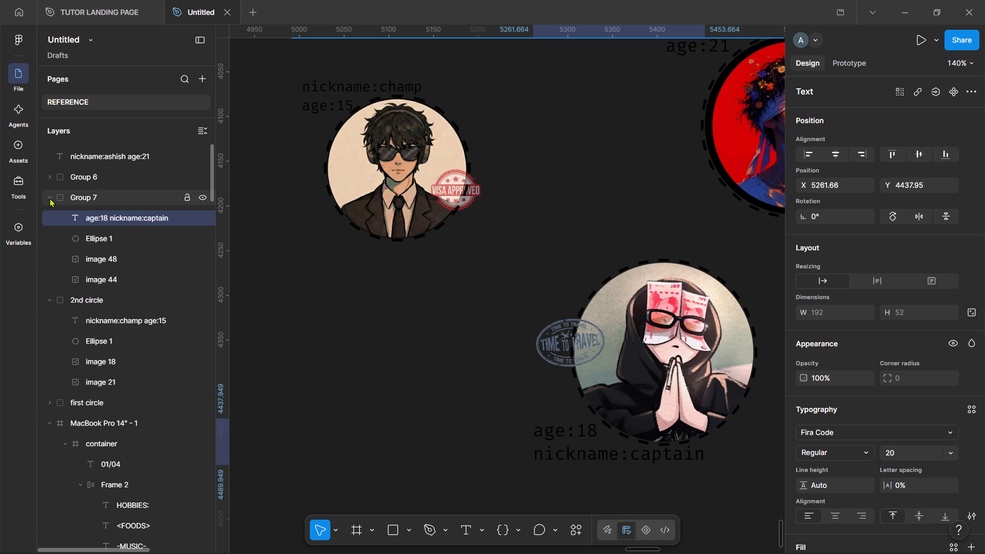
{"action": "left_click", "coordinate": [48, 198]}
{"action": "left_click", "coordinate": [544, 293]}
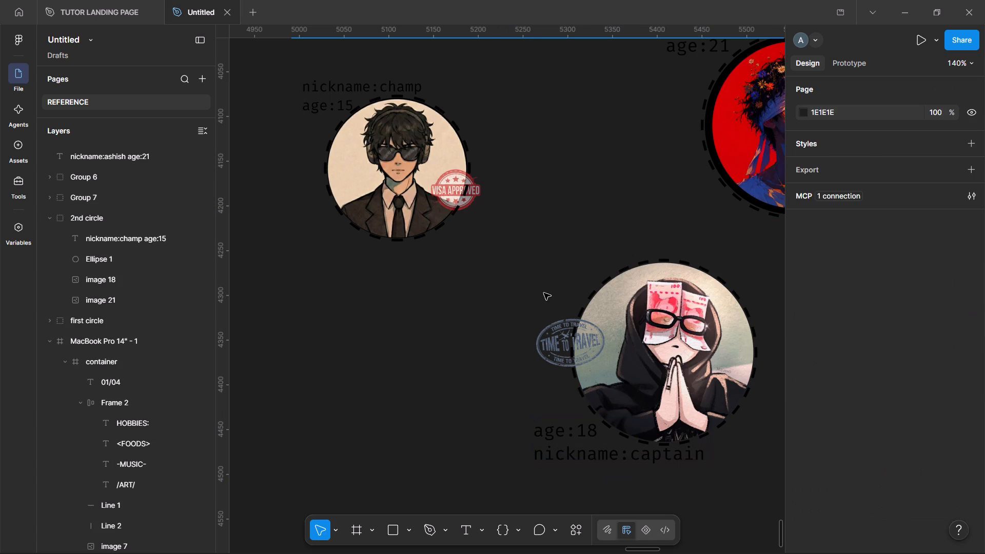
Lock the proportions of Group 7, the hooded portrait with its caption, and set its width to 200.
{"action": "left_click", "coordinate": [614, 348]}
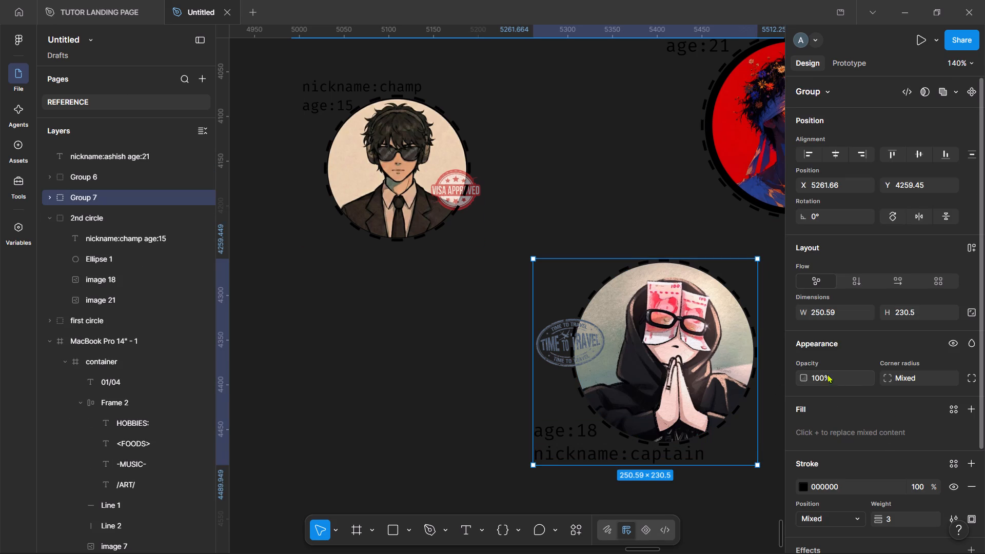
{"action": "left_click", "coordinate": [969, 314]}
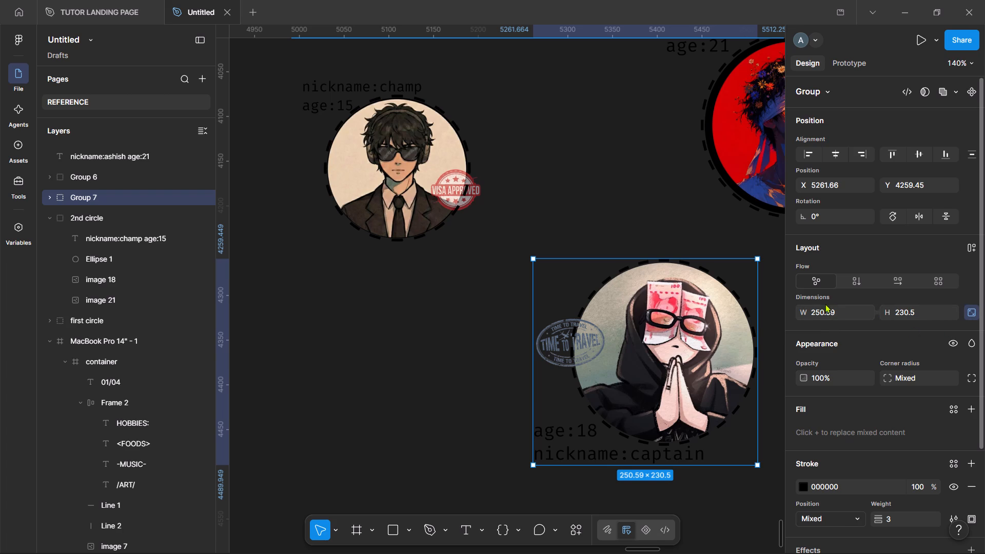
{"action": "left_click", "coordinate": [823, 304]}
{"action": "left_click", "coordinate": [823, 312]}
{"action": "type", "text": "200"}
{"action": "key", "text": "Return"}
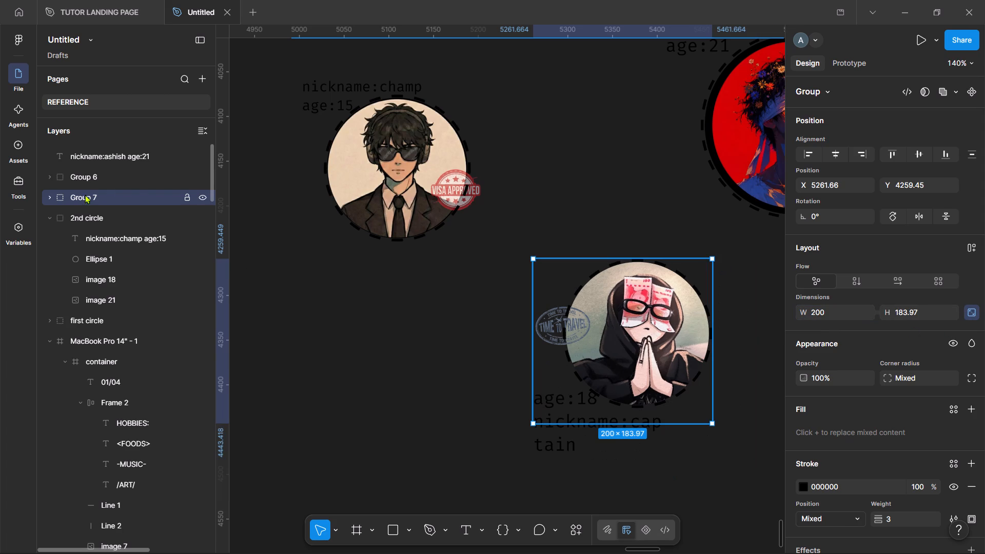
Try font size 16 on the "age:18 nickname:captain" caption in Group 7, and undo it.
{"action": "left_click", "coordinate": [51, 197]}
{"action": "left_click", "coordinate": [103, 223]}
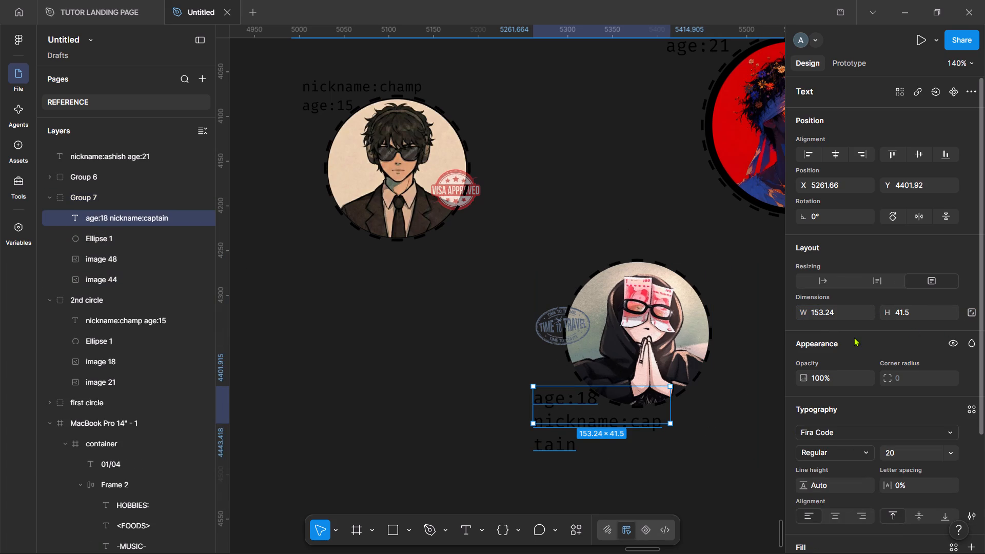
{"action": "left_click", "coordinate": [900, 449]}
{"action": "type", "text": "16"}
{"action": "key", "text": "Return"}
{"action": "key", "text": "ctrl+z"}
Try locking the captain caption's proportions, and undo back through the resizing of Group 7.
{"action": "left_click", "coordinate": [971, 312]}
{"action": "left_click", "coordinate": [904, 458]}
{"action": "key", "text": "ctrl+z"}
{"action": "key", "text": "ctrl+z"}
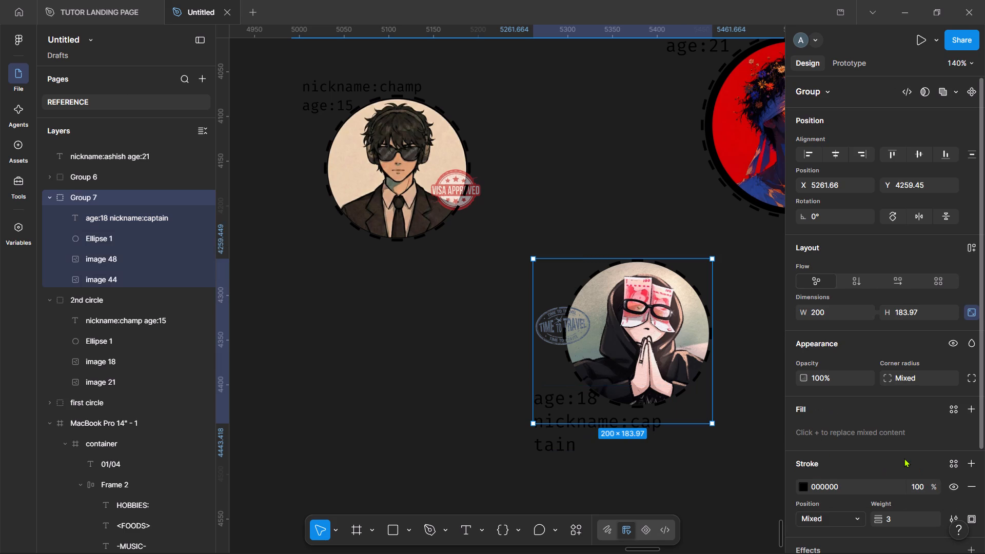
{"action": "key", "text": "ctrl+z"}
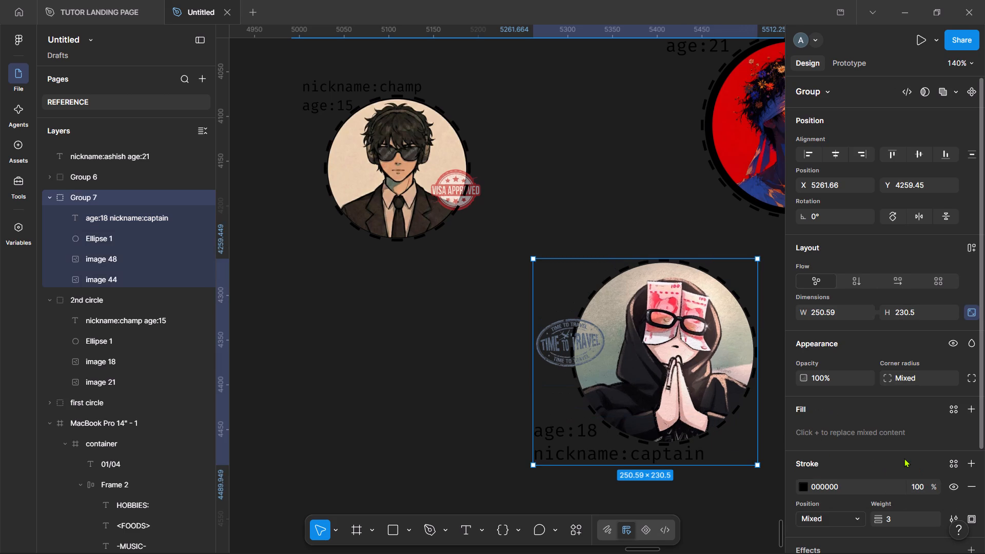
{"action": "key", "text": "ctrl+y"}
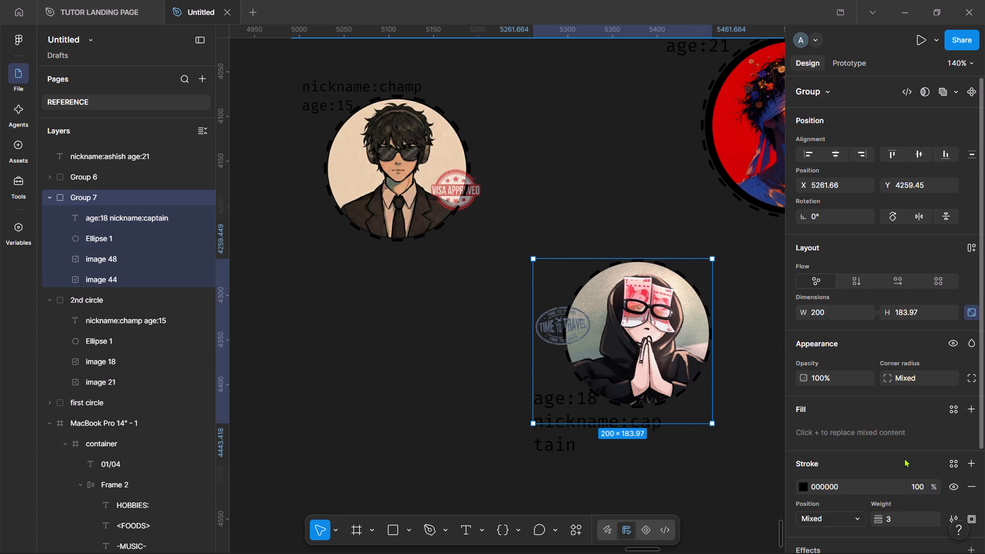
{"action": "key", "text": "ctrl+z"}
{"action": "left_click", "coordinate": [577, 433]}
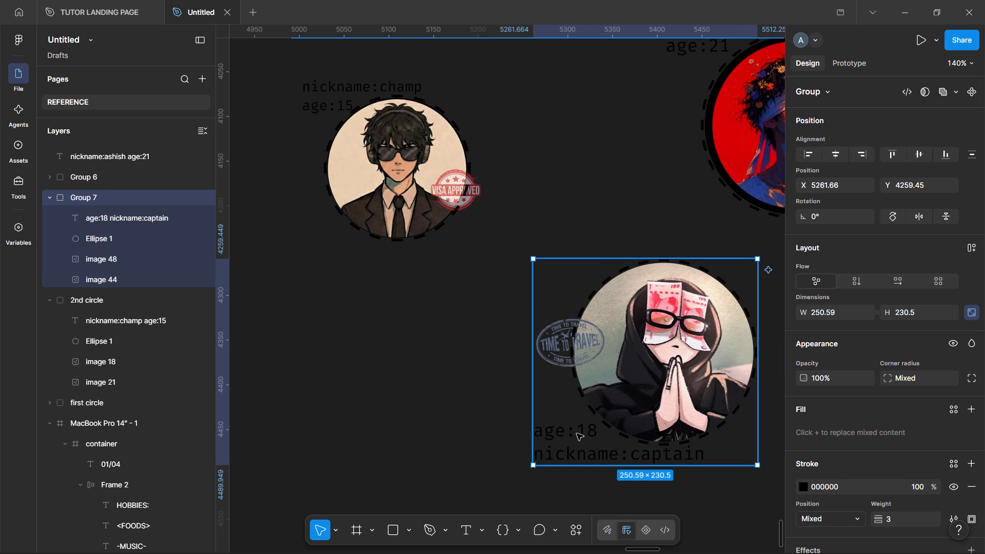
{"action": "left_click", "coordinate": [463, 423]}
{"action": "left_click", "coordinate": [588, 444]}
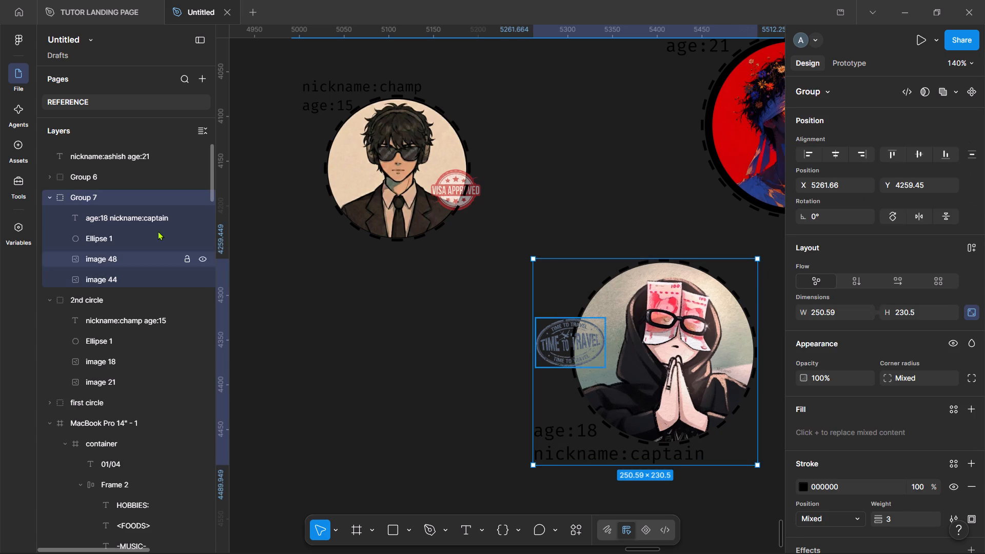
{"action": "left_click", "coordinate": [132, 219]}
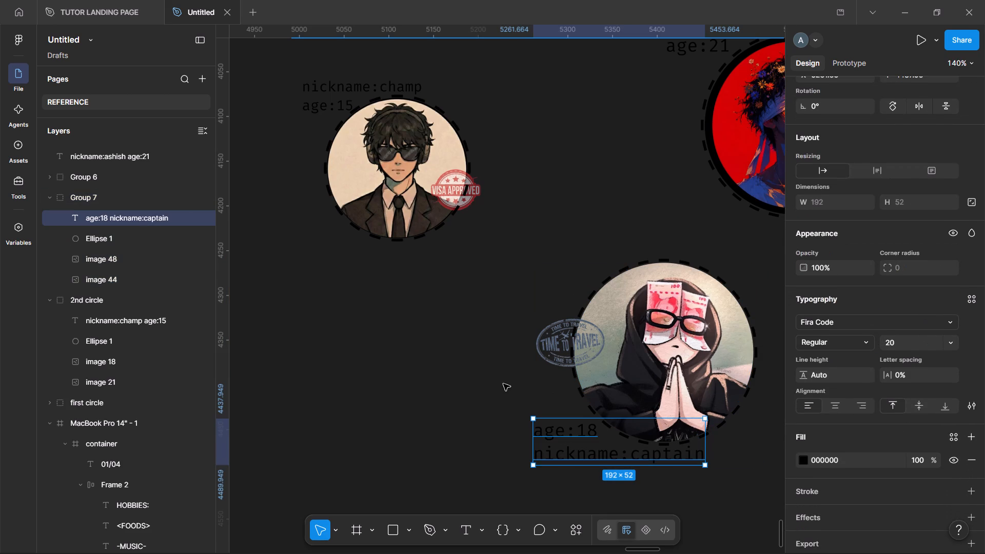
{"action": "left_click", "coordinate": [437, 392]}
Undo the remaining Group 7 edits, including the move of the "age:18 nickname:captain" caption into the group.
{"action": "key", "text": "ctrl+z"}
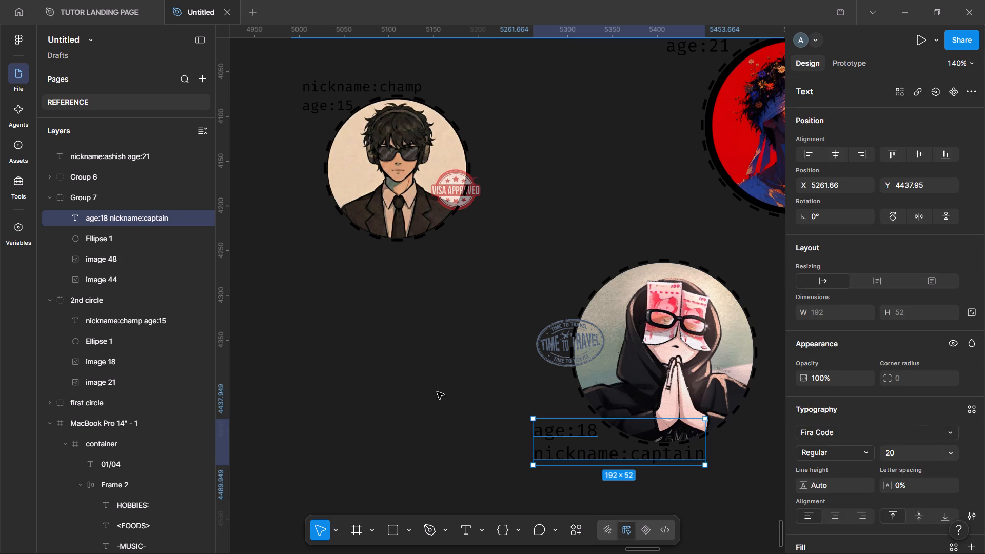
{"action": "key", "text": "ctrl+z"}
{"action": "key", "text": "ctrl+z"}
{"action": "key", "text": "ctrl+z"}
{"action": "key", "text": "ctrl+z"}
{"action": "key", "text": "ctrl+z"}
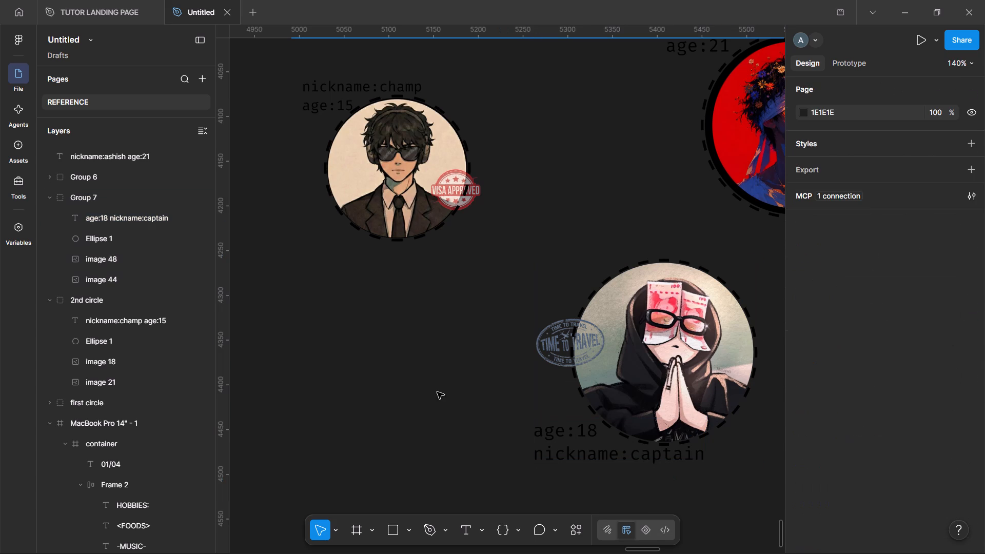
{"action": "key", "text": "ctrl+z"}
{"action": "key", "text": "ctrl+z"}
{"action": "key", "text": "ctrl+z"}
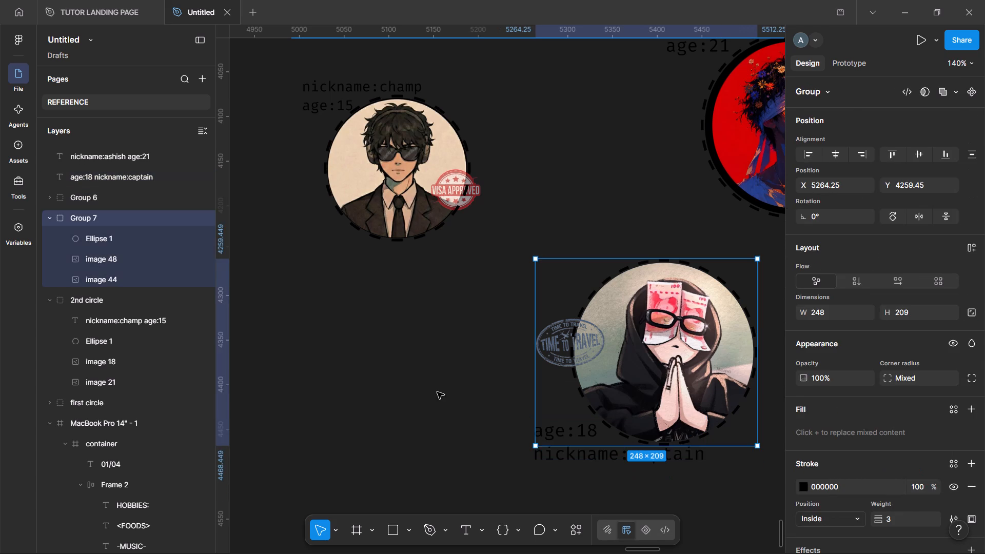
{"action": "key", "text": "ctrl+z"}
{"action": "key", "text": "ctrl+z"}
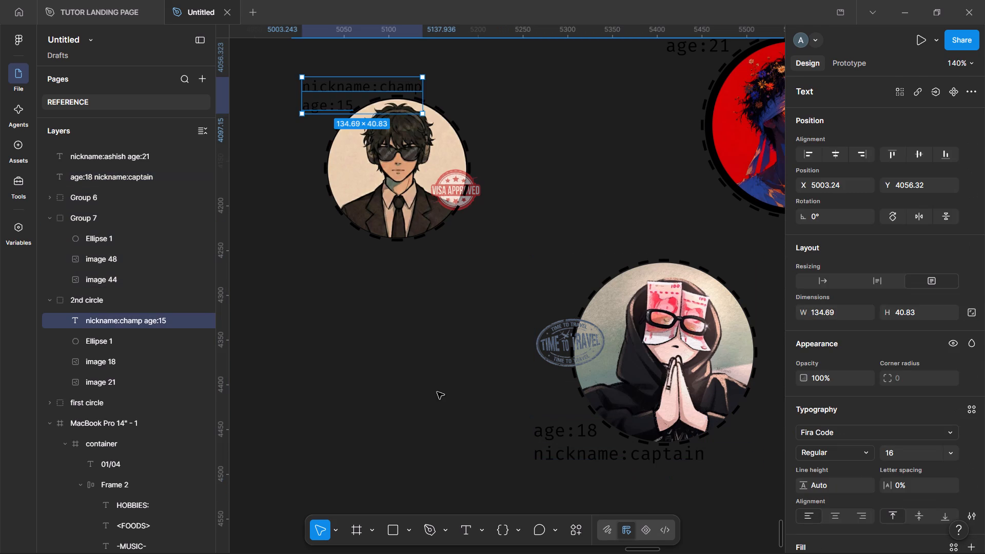
Move the "age:18 nickname:captain" caption into Group 7 with the hooded portrait.
{"action": "left_click", "coordinate": [725, 376]}
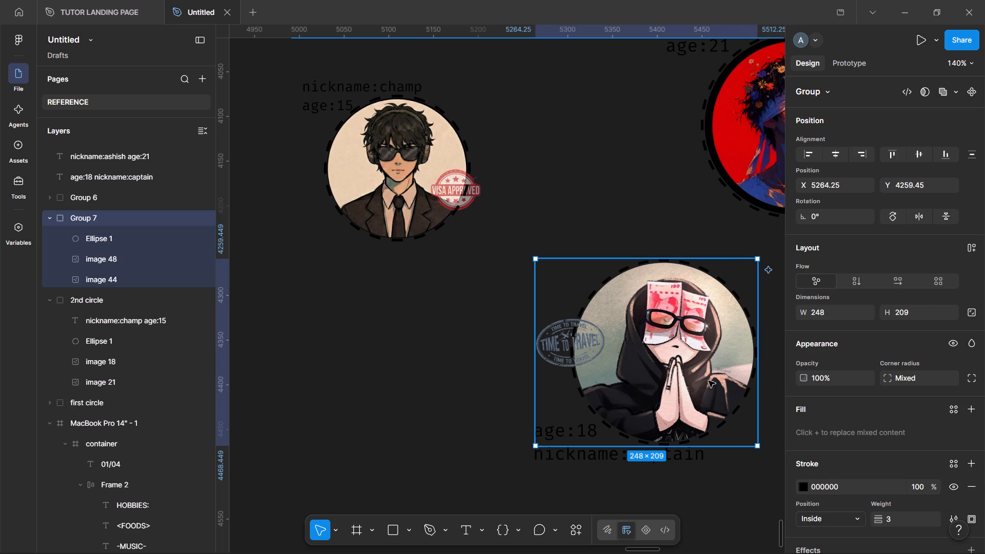
{"action": "left_click", "coordinate": [561, 462]}
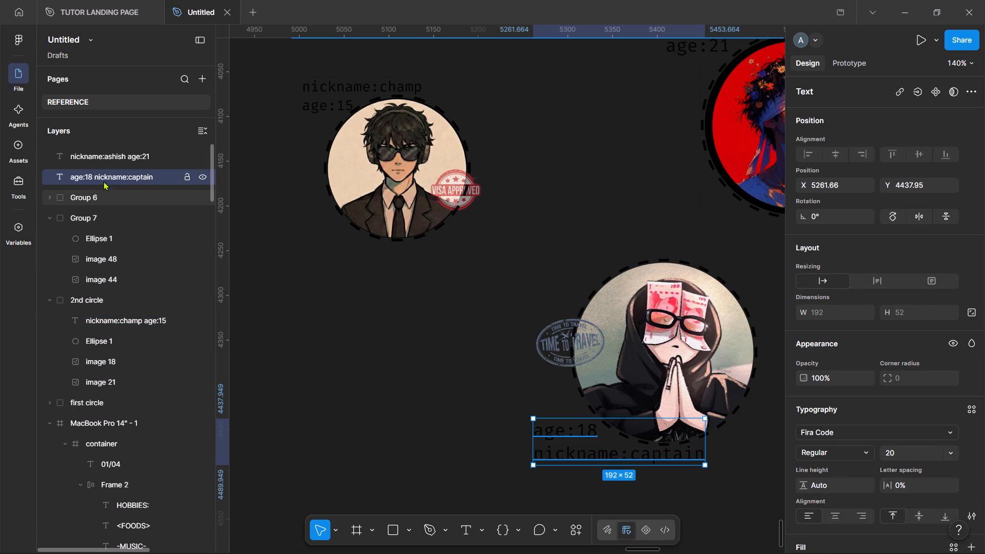
{"action": "left_click_drag", "start_coordinate": [100, 177], "coordinate": [107, 229]}
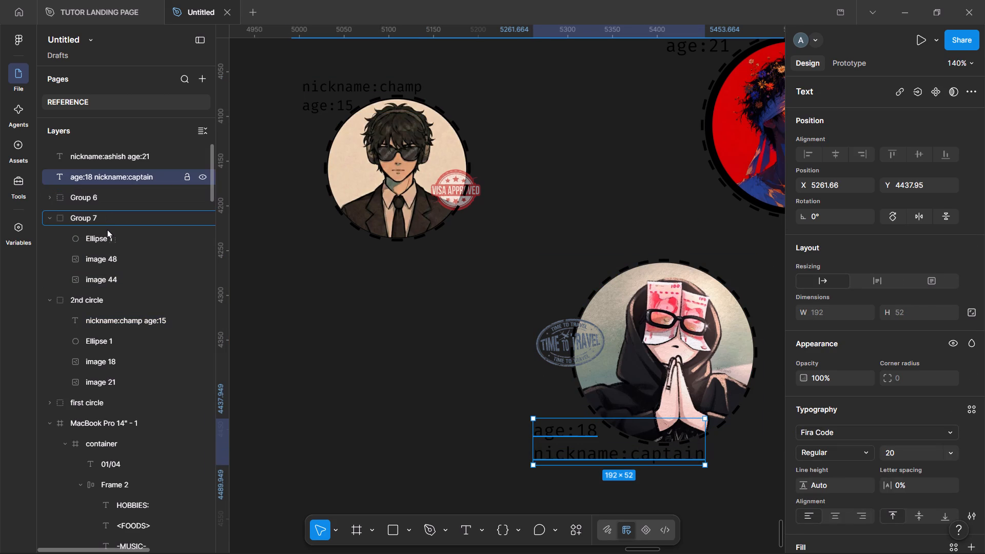
{"action": "left_click_drag", "start_coordinate": [107, 229], "coordinate": [107, 229]}
Lock the proportions of Group 7 and set its width to 200.
{"action": "left_click", "coordinate": [687, 342]}
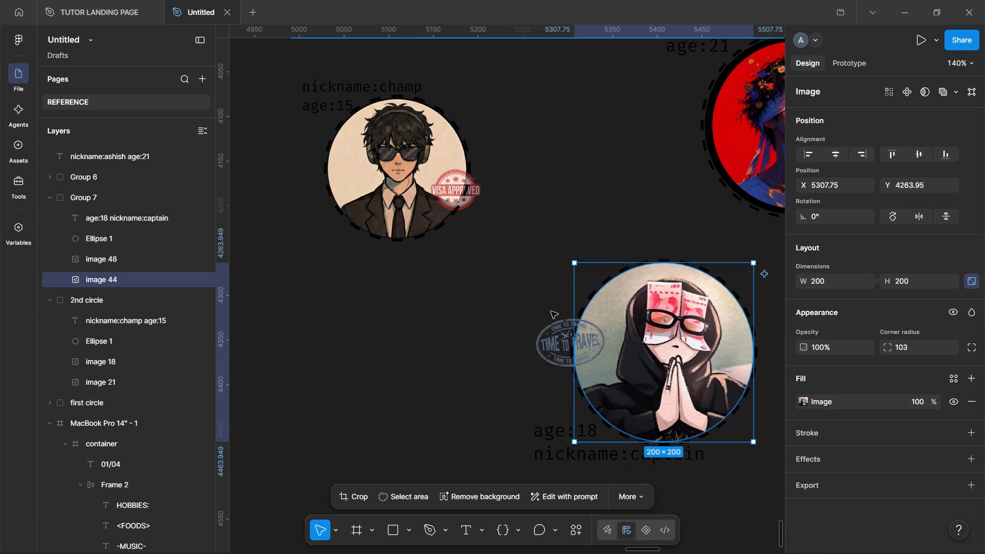
{"action": "left_click", "coordinate": [537, 313]}
{"action": "left_click", "coordinate": [561, 317]}
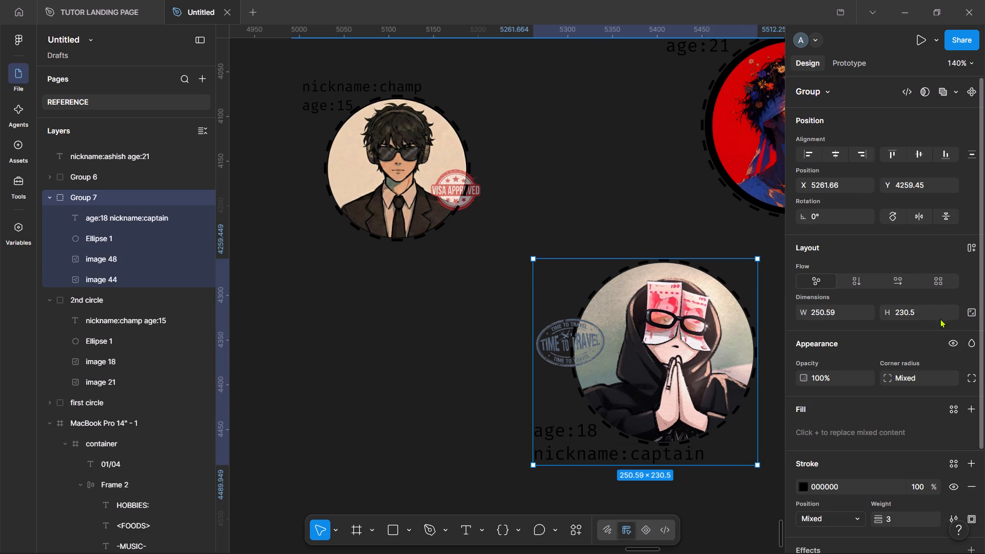
{"action": "left_click", "coordinate": [975, 309]}
{"action": "left_click", "coordinate": [841, 310]}
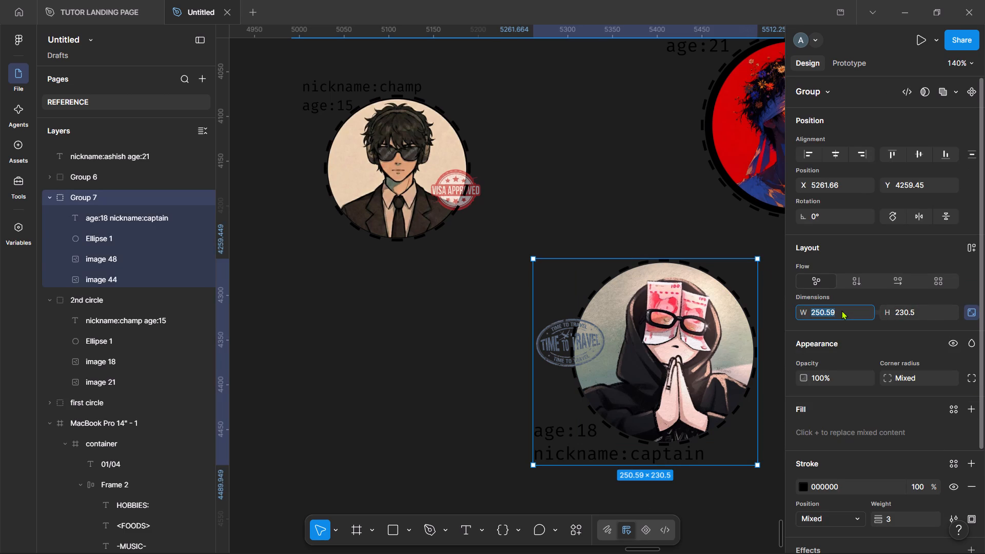
{"action": "type", "text": "20"}
{"action": "key", "text": "0"}
{"action": "key", "text": "Return"}
Set the captain caption's font size to 16 and widen its text box to about 153.6 so the nickname fits one line.
{"action": "left_click", "coordinate": [84, 222]}
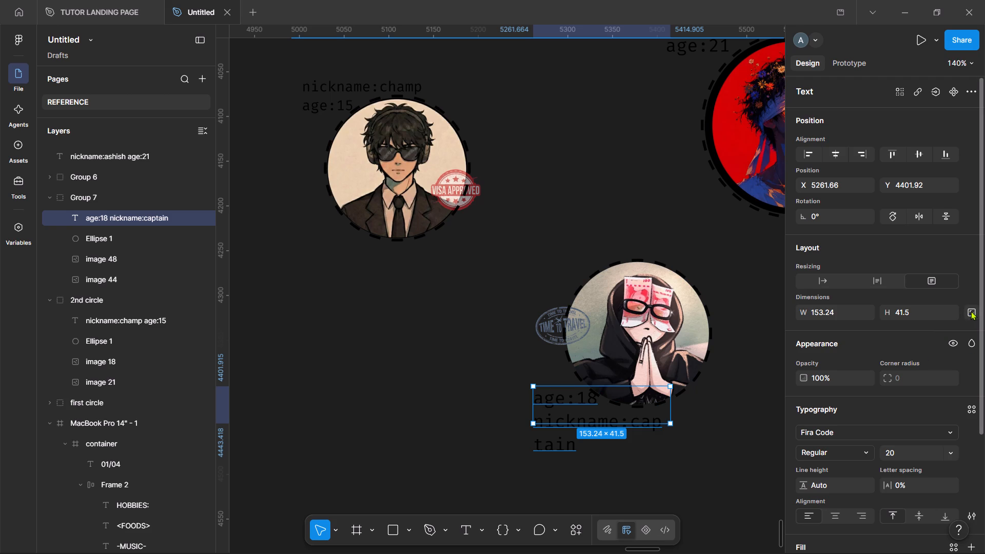
{"action": "left_click", "coordinate": [948, 450]}
{"action": "left_click", "coordinate": [907, 364]}
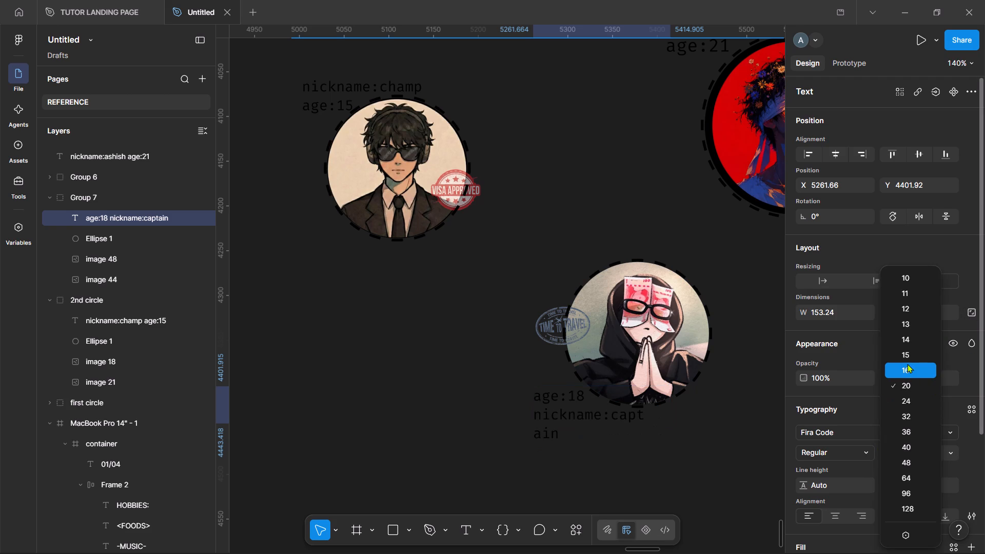
{"action": "left_click_drag", "start_coordinate": [672, 412], "coordinate": [678, 411]}
{"action": "left_click_drag", "start_coordinate": [678, 411], "coordinate": [650, 411]}
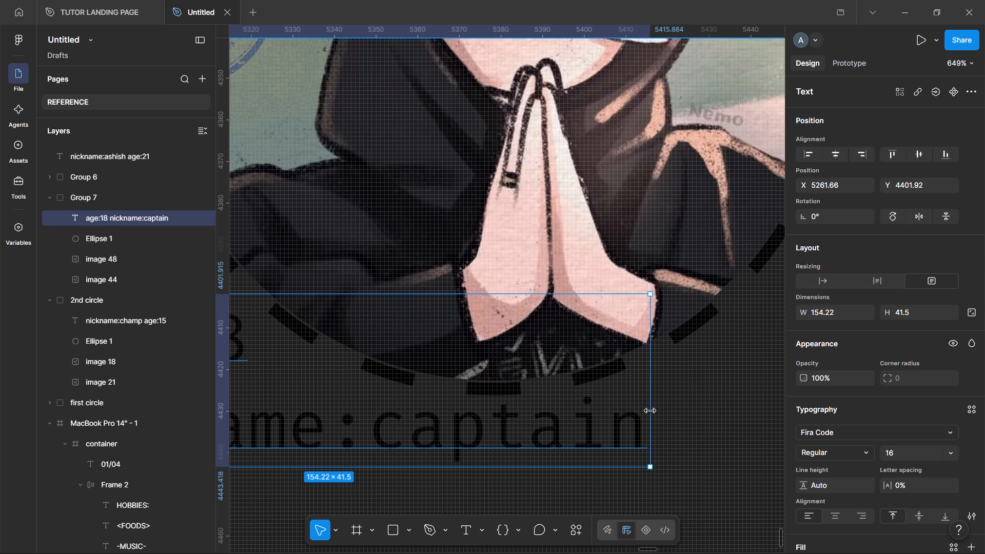
{"action": "left_click_drag", "start_coordinate": [650, 411], "coordinate": [648, 411]}
{"action": "left_click", "coordinate": [736, 431]}
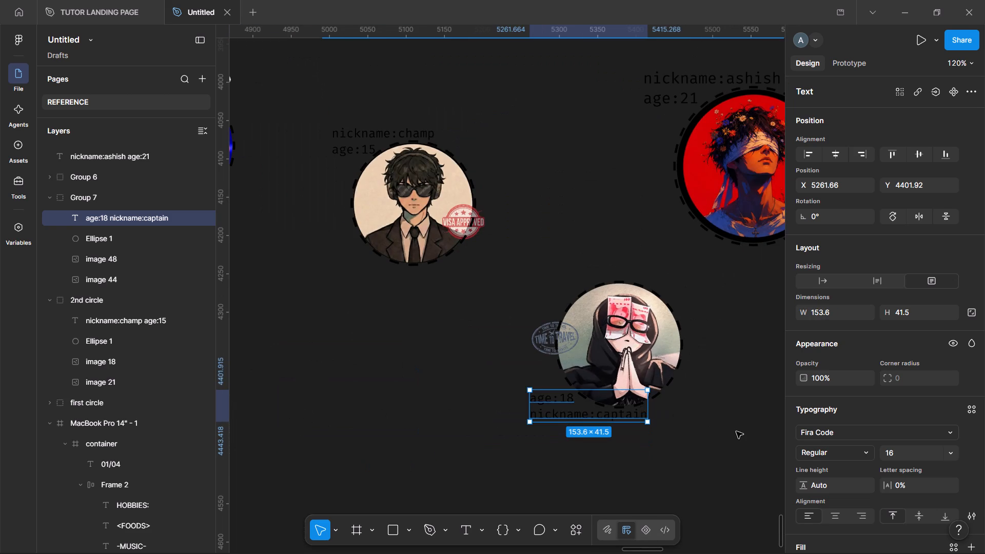
Move the "nickname:ashish age:21" caption into Group 6 with the red blindfolded portrait.
{"action": "scroll", "coordinate": [736, 431], "scroll_direction": "up", "scroll_amount": 2}
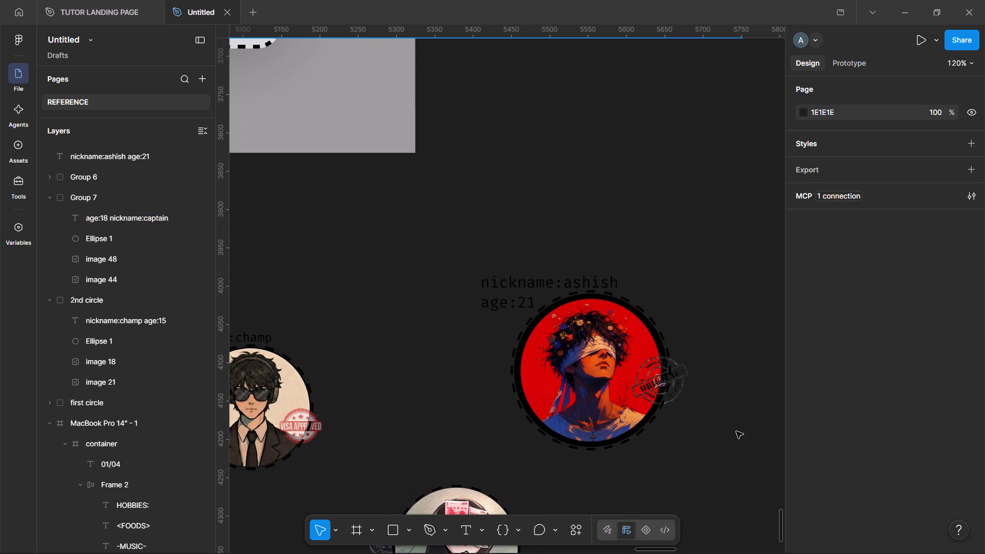
{"action": "left_click", "coordinate": [626, 402]}
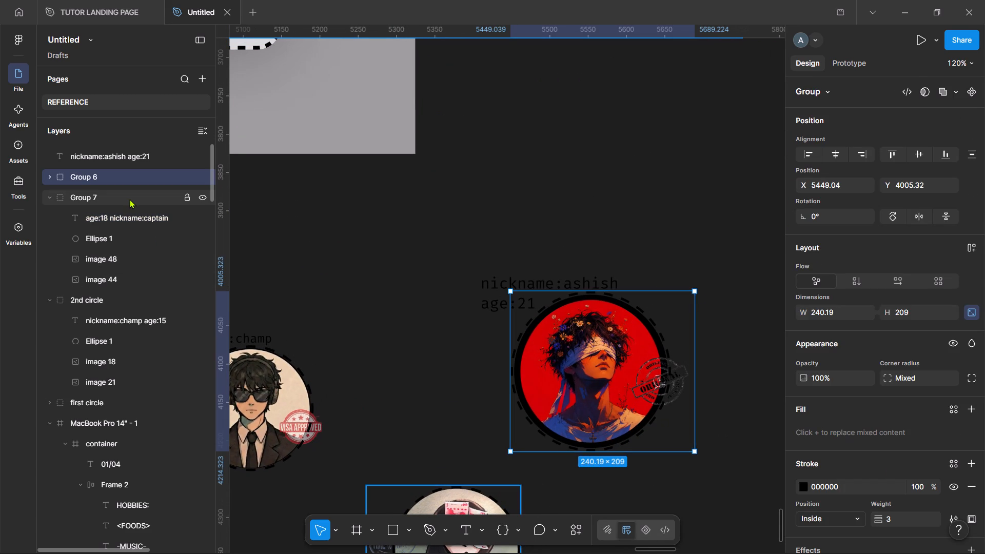
{"action": "left_click", "coordinate": [47, 183]}
{"action": "left_click_drag", "start_coordinate": [120, 150], "coordinate": [109, 163]}
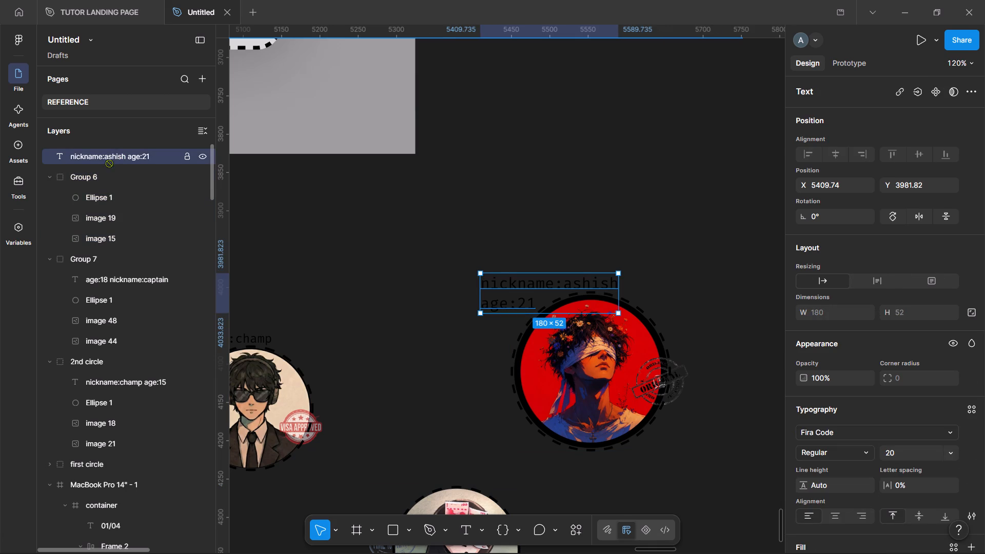
{"action": "left_click_drag", "start_coordinate": [109, 163], "coordinate": [105, 188]}
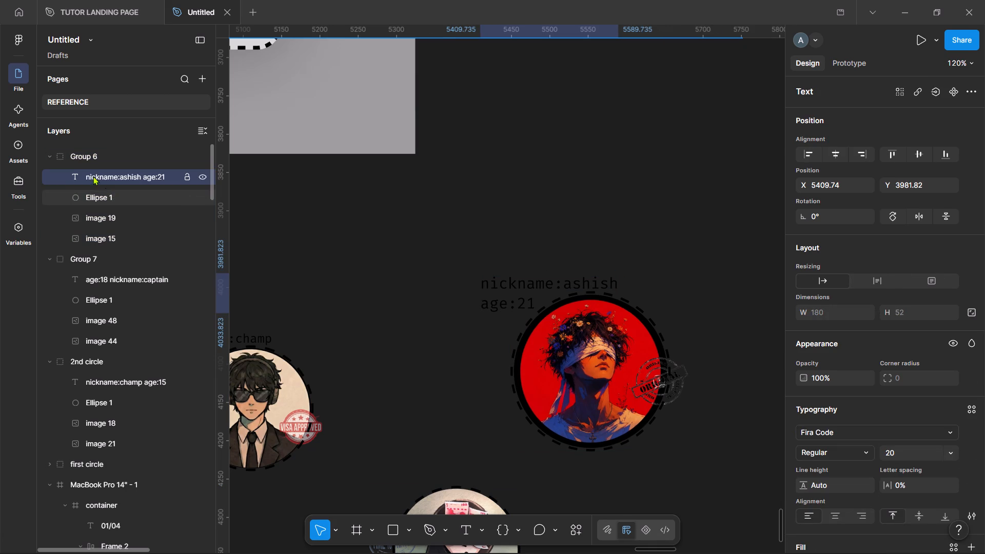
Set the width of Group 6 to 200 with its proportions locked.
{"action": "left_click", "coordinate": [83, 159]}
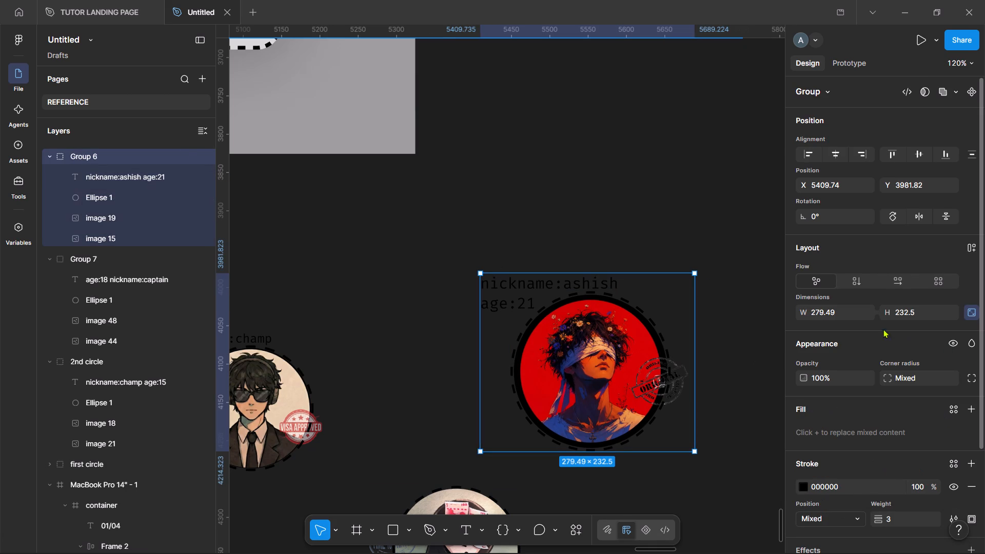
{"action": "left_click", "coordinate": [835, 311]}
{"action": "type", "text": "200"}
{"action": "key", "text": "Return"}
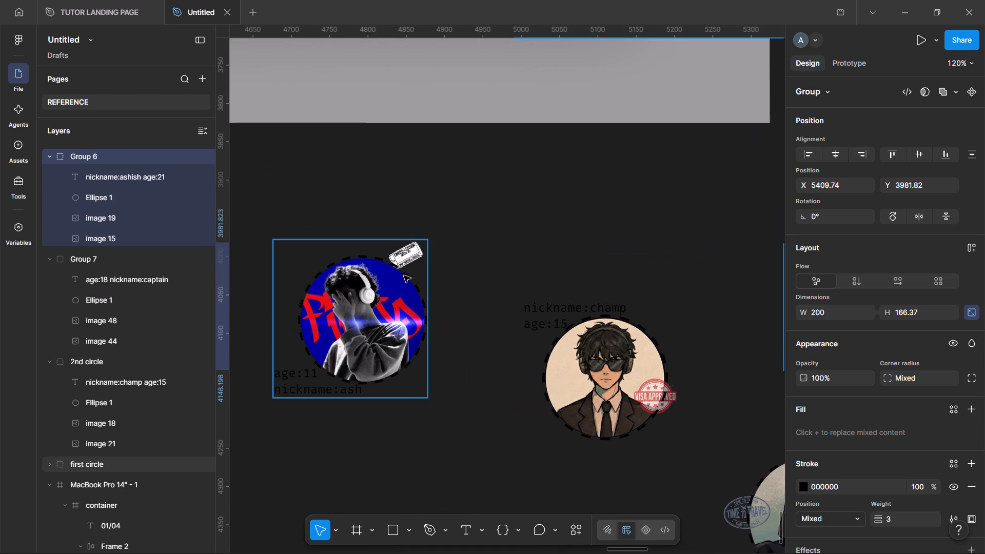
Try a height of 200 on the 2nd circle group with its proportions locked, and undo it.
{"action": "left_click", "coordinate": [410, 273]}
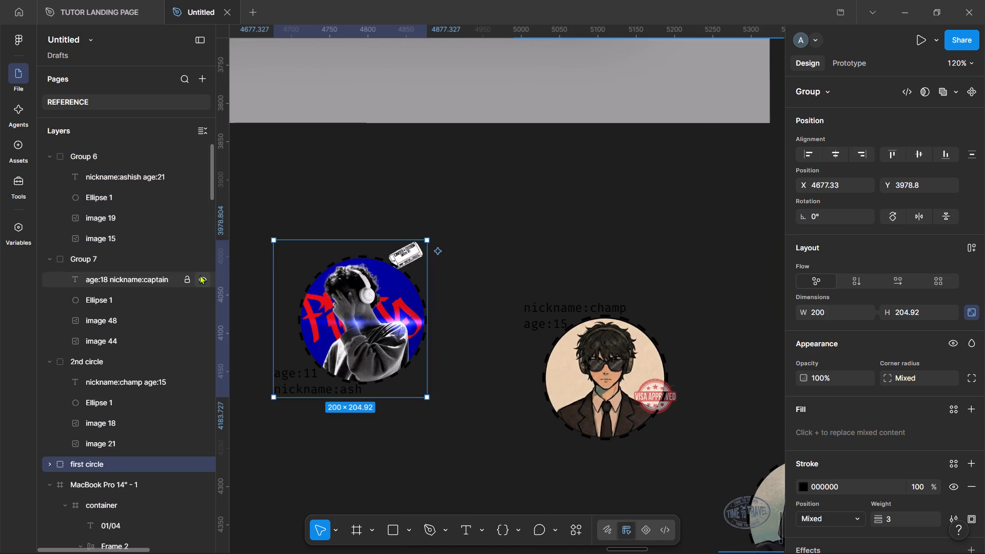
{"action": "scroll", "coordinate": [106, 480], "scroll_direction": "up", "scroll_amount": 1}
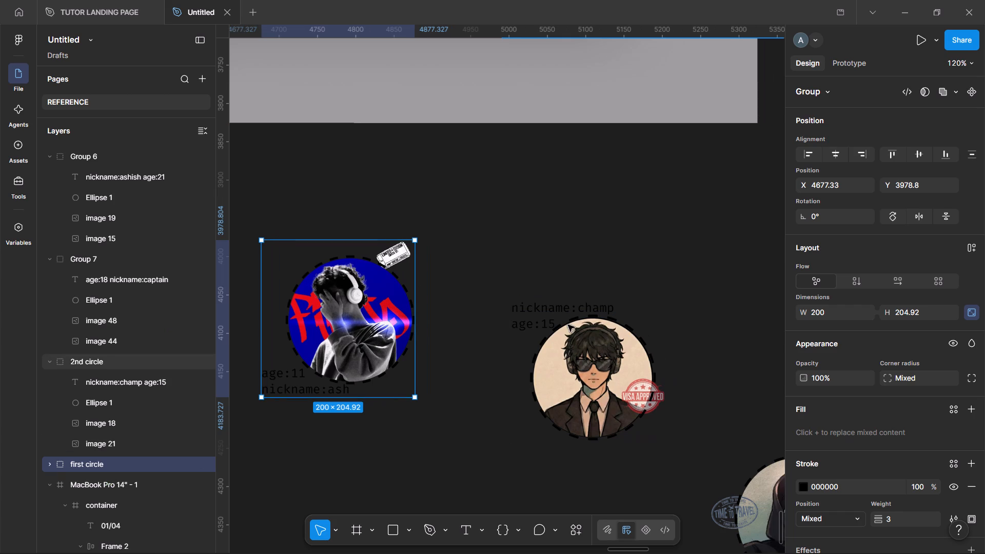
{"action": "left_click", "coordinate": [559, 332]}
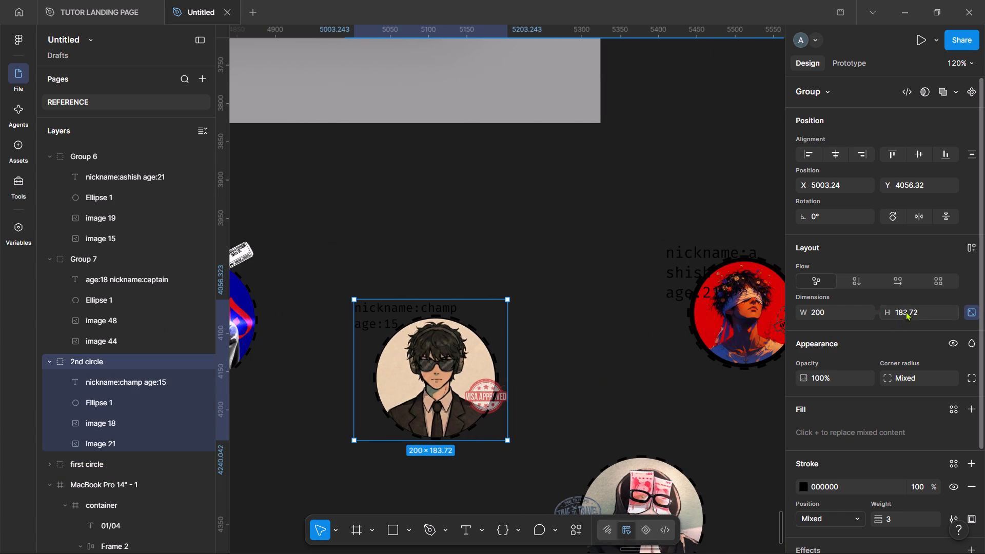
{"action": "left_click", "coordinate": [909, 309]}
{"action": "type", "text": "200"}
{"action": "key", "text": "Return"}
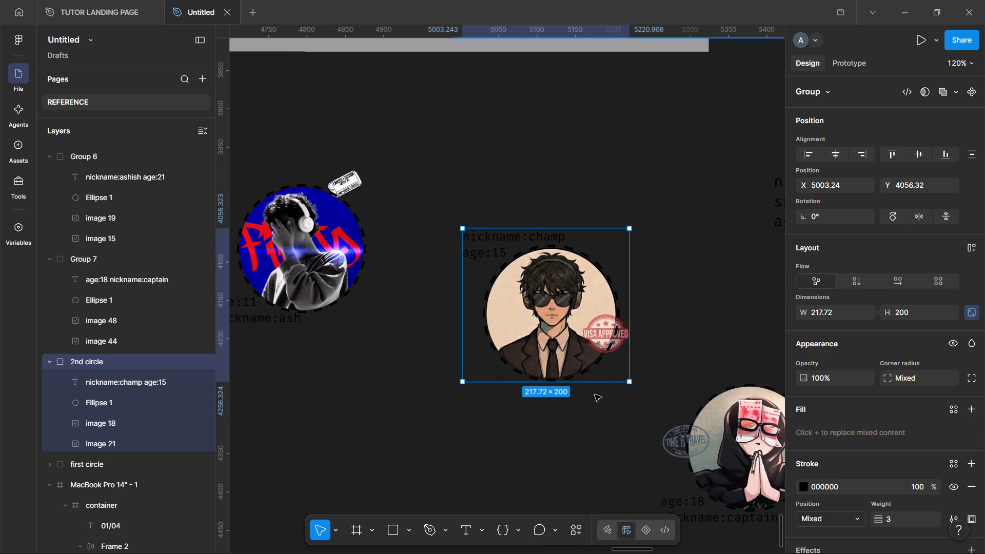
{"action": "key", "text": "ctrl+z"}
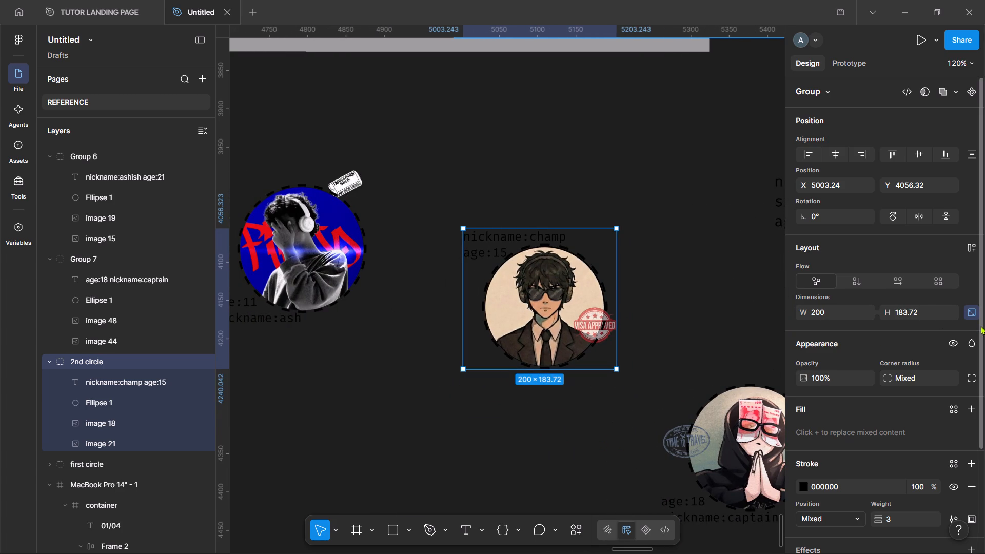
Unlock the proportions of the 2nd circle group and set its height to 200.
{"action": "left_click", "coordinate": [971, 311]}
{"action": "left_click_drag", "start_coordinate": [894, 306], "coordinate": [493, 288]}
{"action": "type", "text": "200"}
{"action": "key", "text": "Return"}
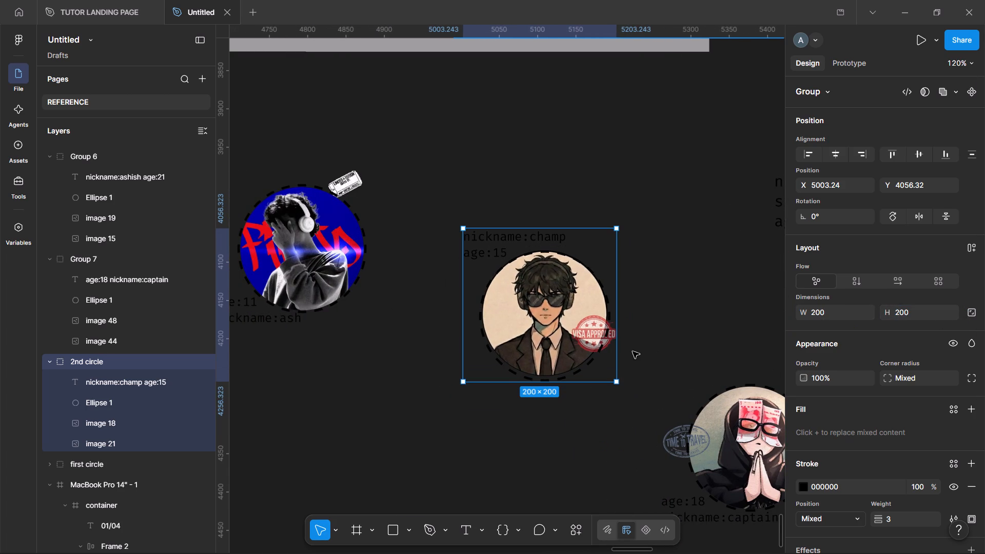
Unlock the proportions of Group 7, the hooded portrait with its caption, and set its height to 200.
{"action": "left_click", "coordinate": [689, 382]}
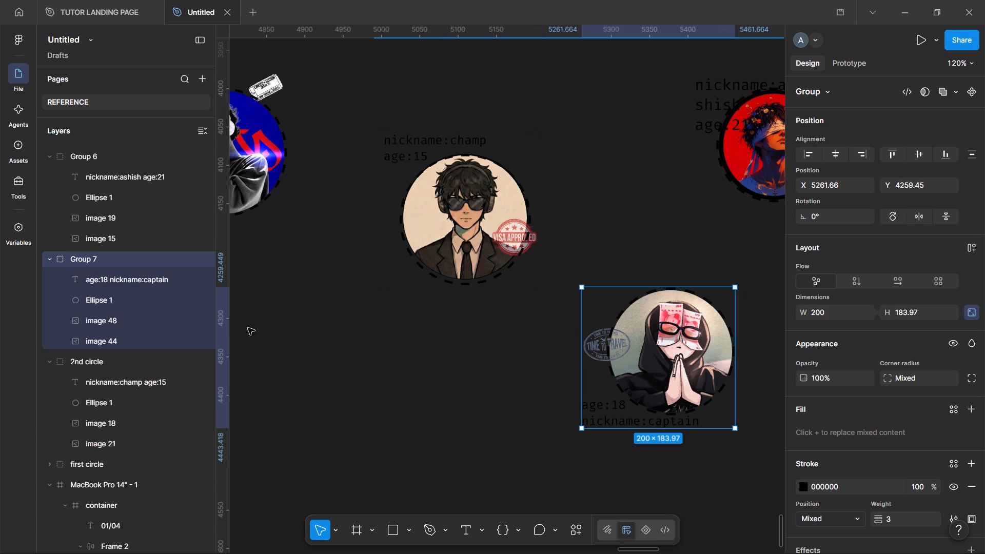
{"action": "left_click", "coordinate": [116, 314]}
{"action": "left_click", "coordinate": [106, 325]}
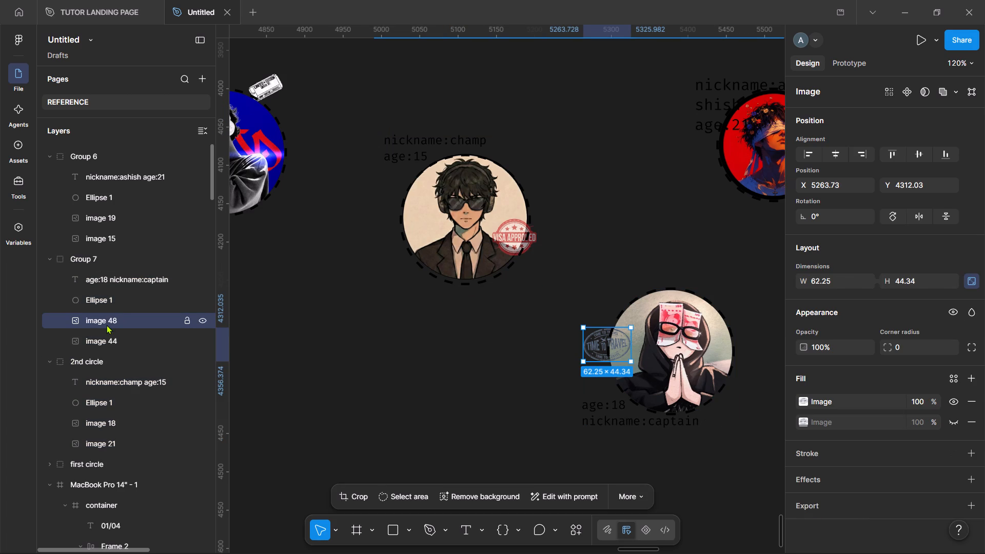
{"action": "left_click", "coordinate": [115, 338]}
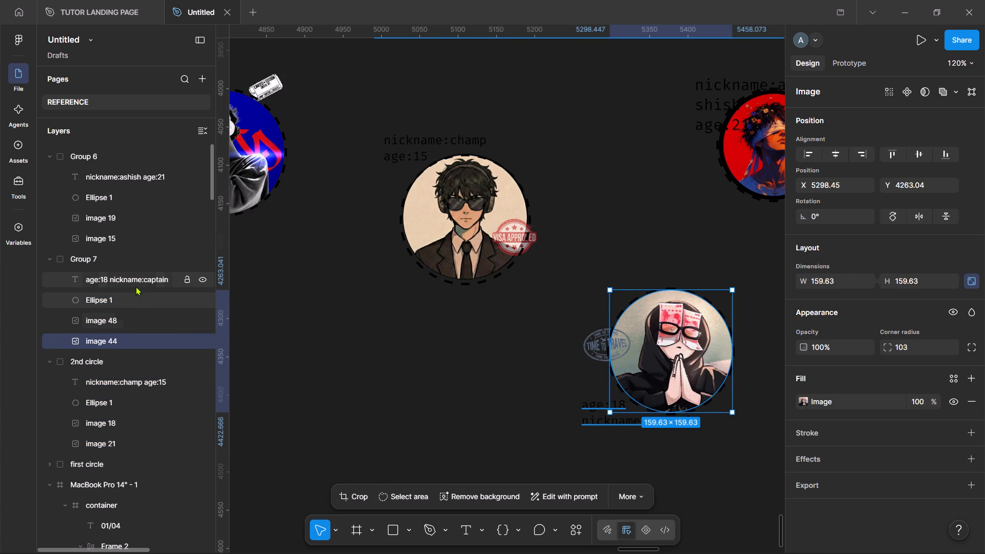
{"action": "left_click", "coordinate": [126, 279]}
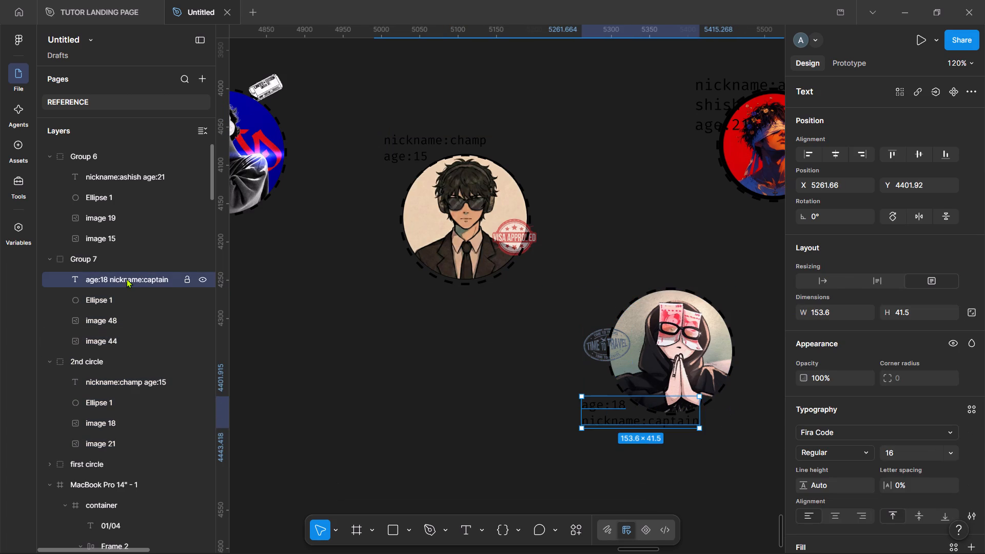
{"action": "left_click", "coordinate": [92, 253]}
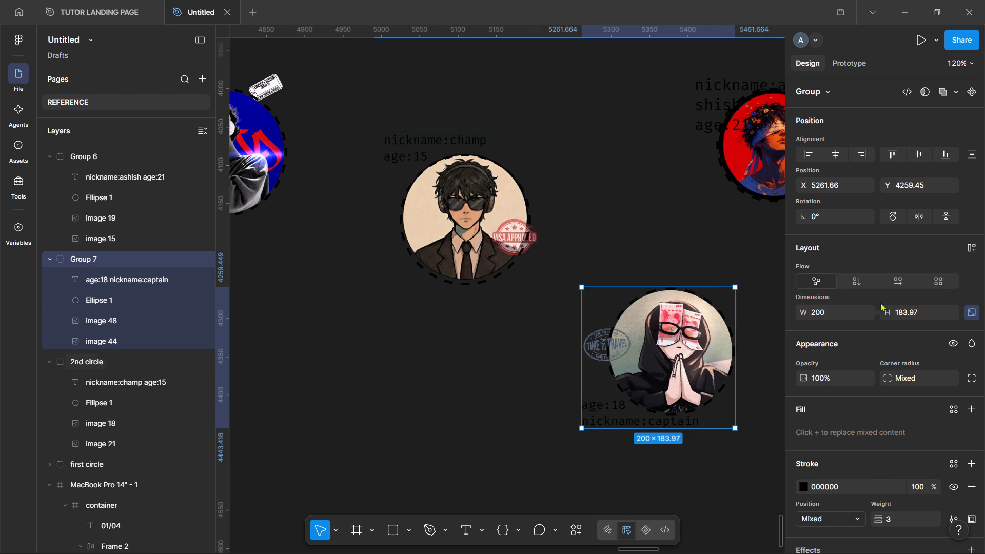
{"action": "left_click", "coordinate": [973, 311]}
{"action": "left_click", "coordinate": [912, 306]}
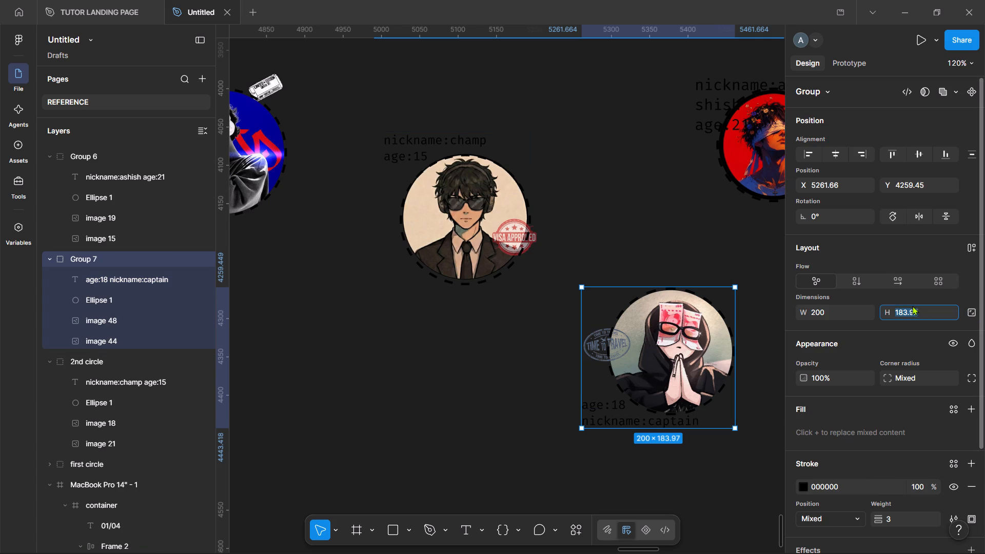
{"action": "type", "text": "200"}
{"action": "key", "text": "Return"}
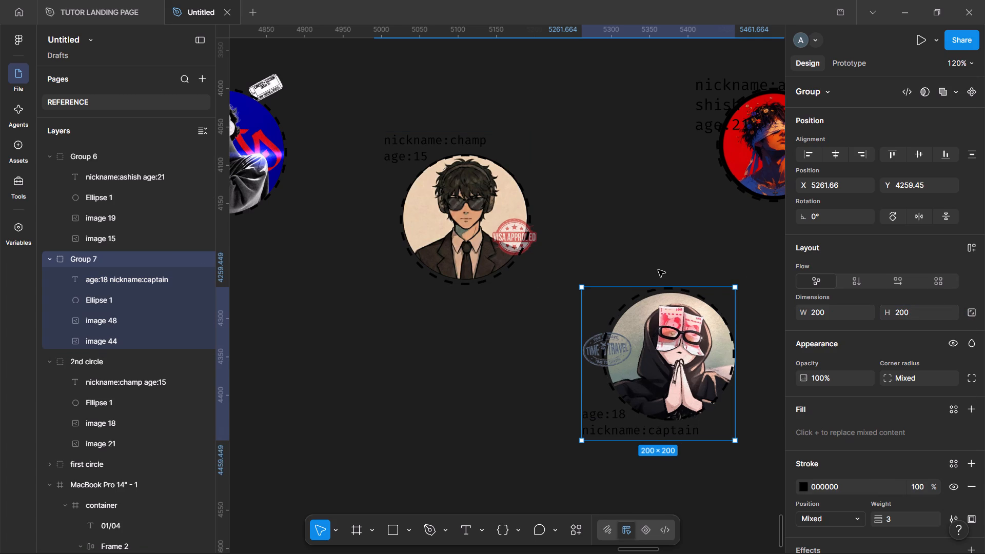
Unlock the proportions of Group 6, the red blindfolded portrait with its caption, and set its height to 200.
{"action": "left_click", "coordinate": [592, 236]}
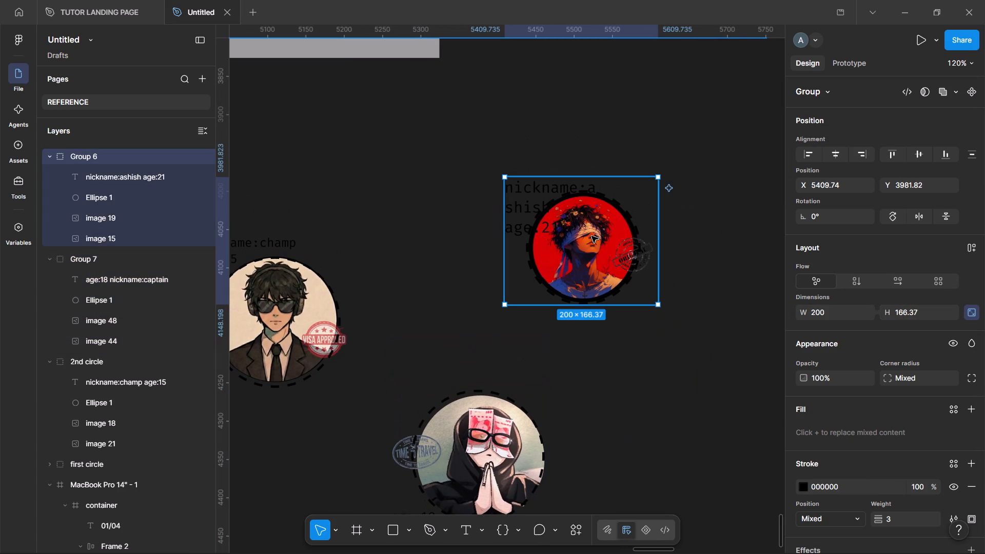
{"action": "left_click", "coordinate": [973, 308]}
{"action": "left_click", "coordinate": [918, 308]}
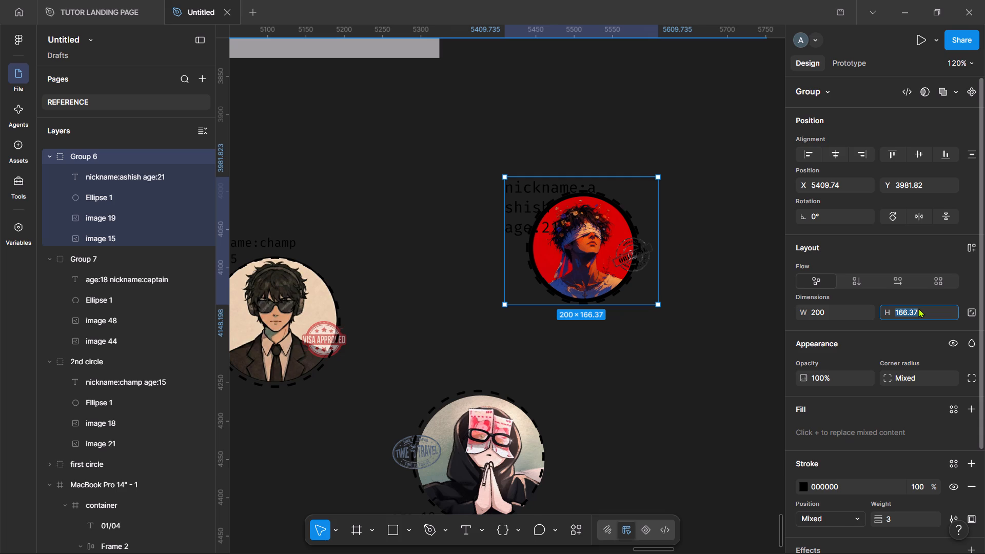
{"action": "type", "text": "200"}
{"action": "key", "text": "Return"}
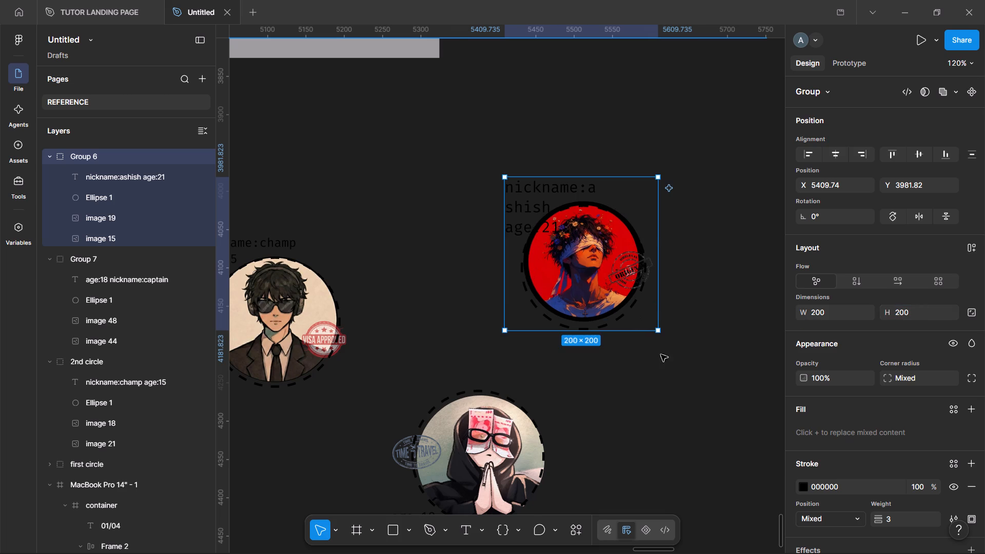
{"action": "left_click", "coordinate": [683, 383]}
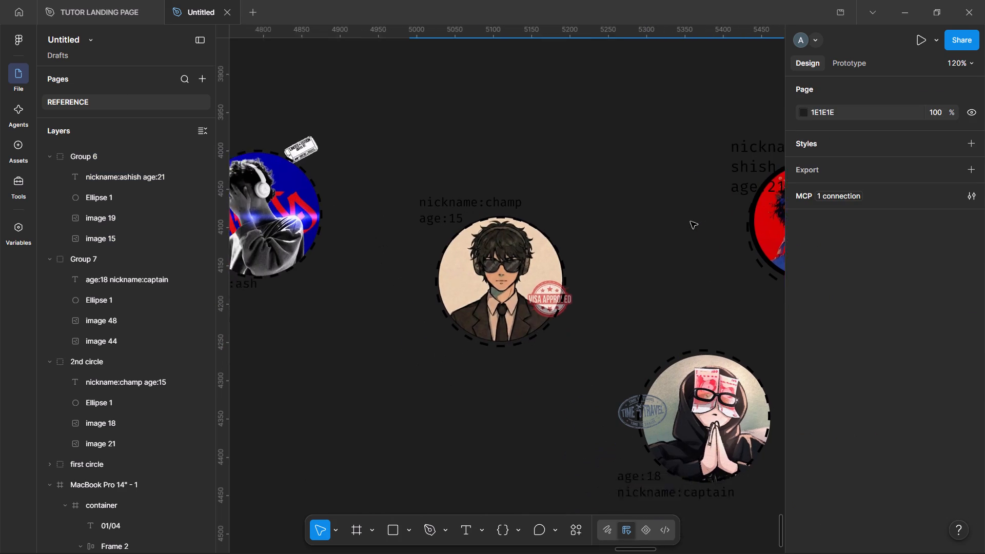
Set the font size of the caption in Group 6, above the red blindfolded portrait, to 16.
{"action": "left_click", "coordinate": [641, 209]}
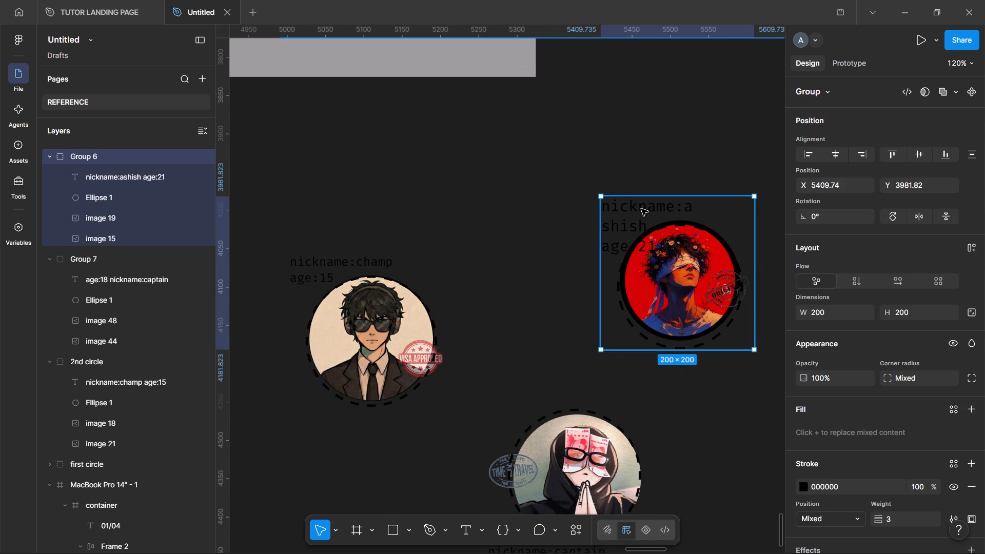
{"action": "left_click", "coordinate": [123, 179]}
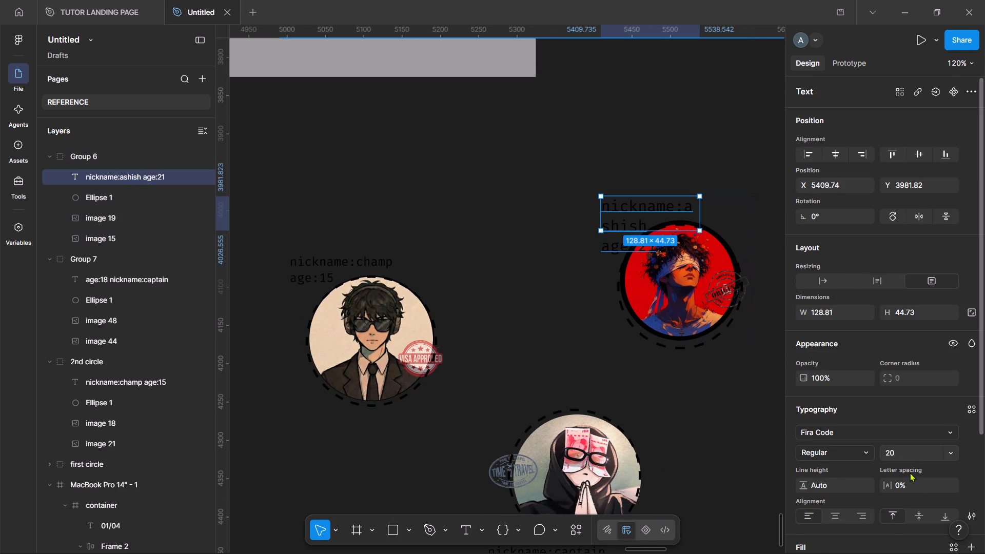
{"action": "left_click", "coordinate": [907, 456]}
{"action": "type", "text": "16"}
{"action": "key", "text": "Return"}
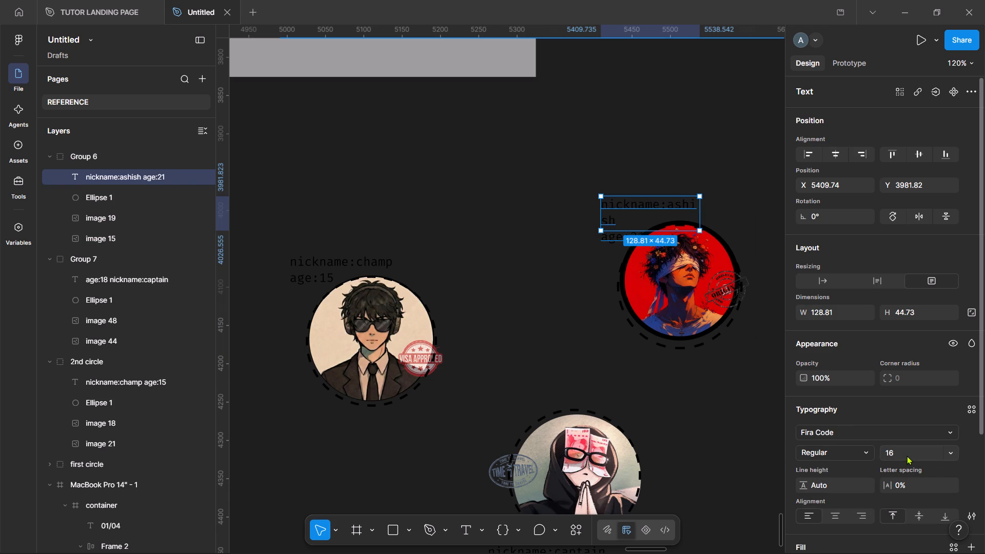
Widen the Group 6 caption box to about 148 so the nickname fits on one line, and move it slightly down toward the portrait.
{"action": "left_click_drag", "start_coordinate": [699, 222], "coordinate": [734, 222]}
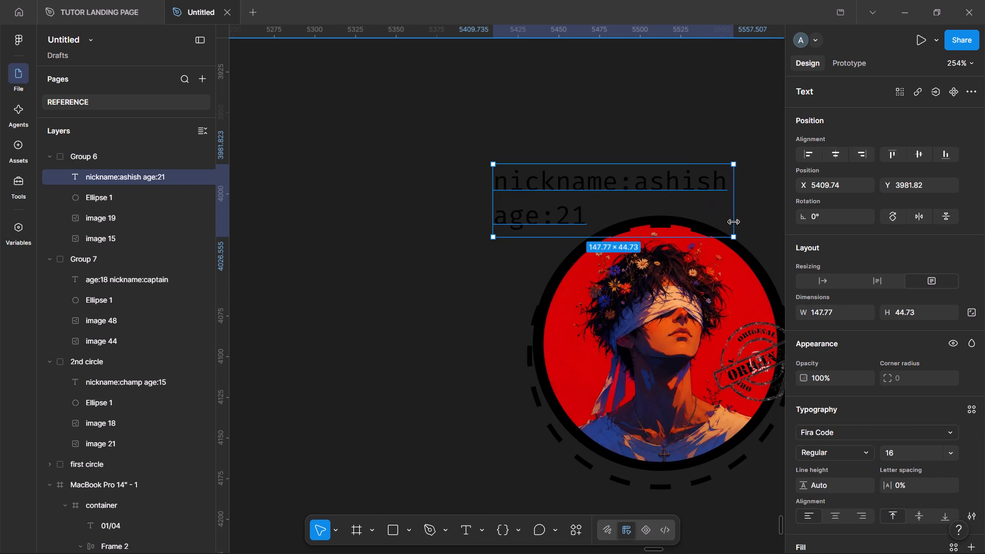
{"action": "left_click_drag", "start_coordinate": [673, 199], "coordinate": [673, 211]}
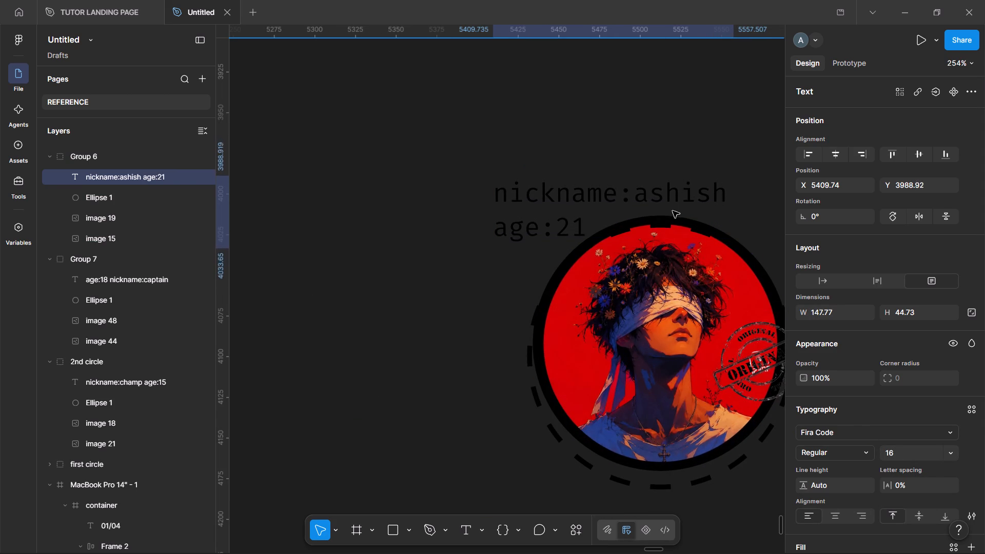
{"action": "left_click_drag", "start_coordinate": [673, 211], "coordinate": [673, 211]}
Nudge image 15, the red blindfolded portrait in Group 6, down to Y 4021.47 to centre it within its dashed ring.
{"action": "left_click", "coordinate": [691, 335]}
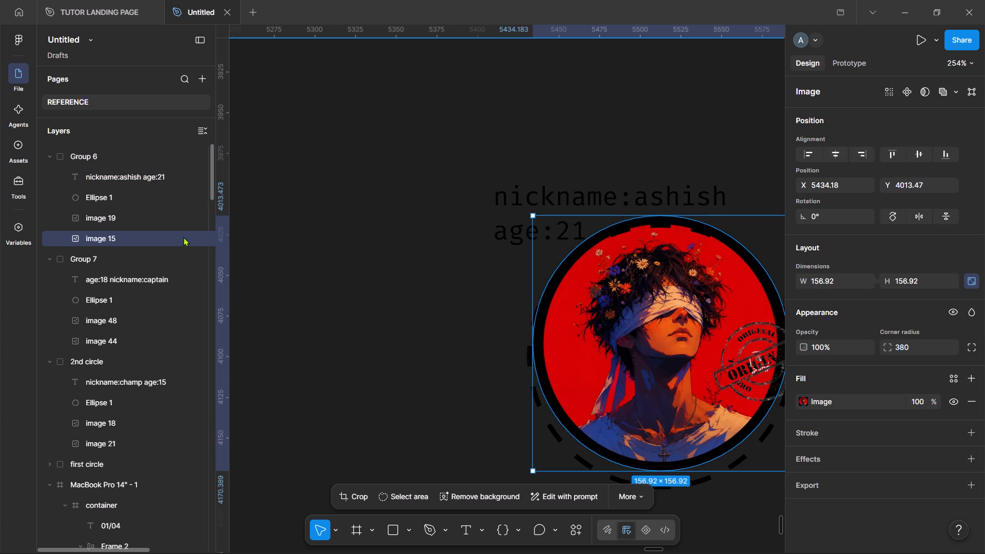
{"action": "key", "text": "Down"}
{"action": "key", "text": "Down"}
{"action": "key", "text": "Down"}
{"action": "key", "text": "Down"}
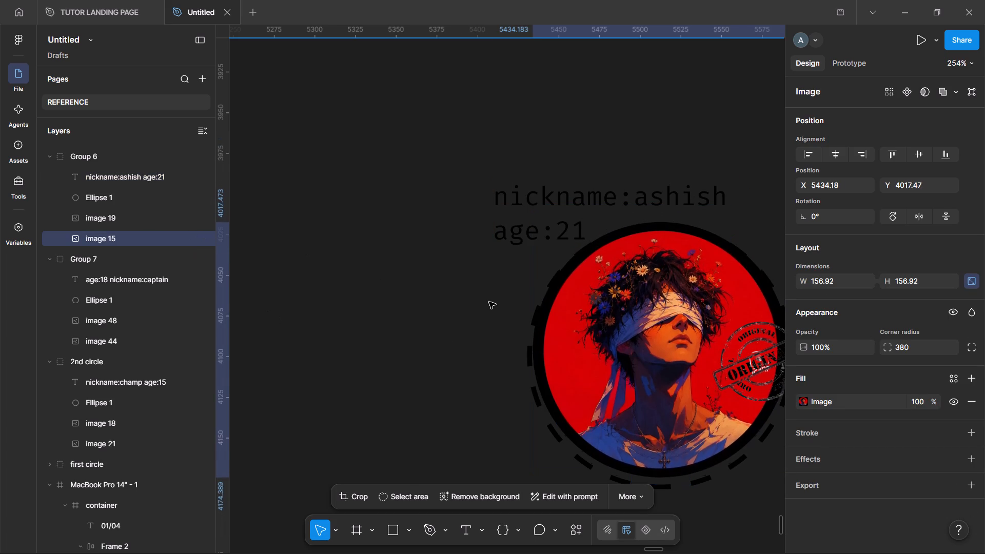
{"action": "key", "text": "Down"}
{"action": "key", "text": "Down"}
{"action": "key", "text": "Down"}
{"action": "key", "text": "Down"}
{"action": "key", "text": "Down"}
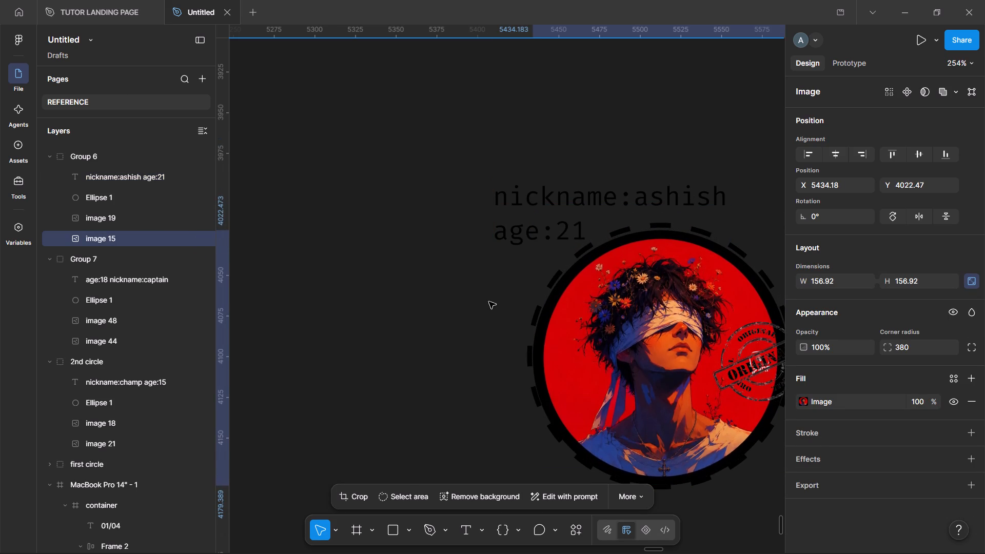
{"action": "key", "text": "Up"}
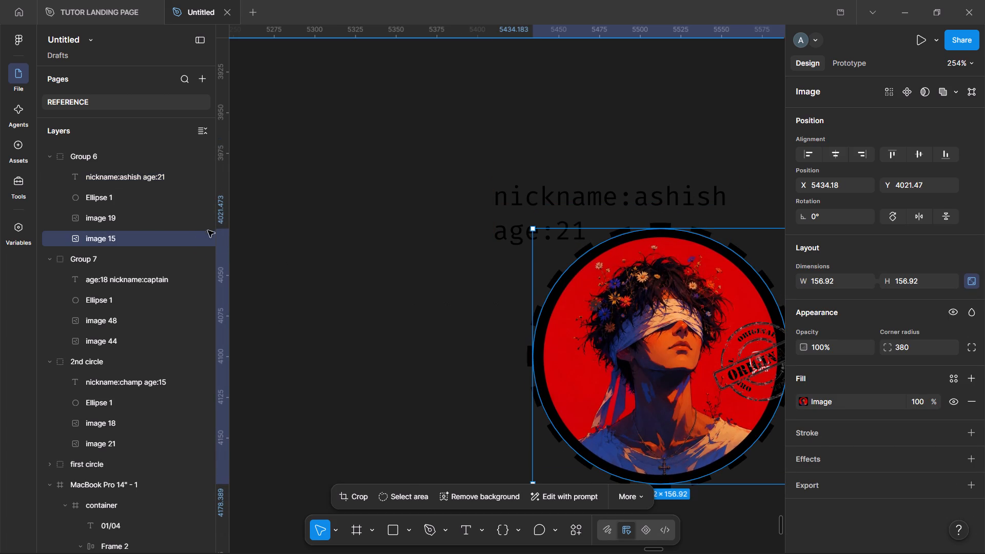
Select Ellipse 1, the dashed ring around the red blindfolded portrait in Group 6.
{"action": "left_click", "coordinate": [110, 200]}
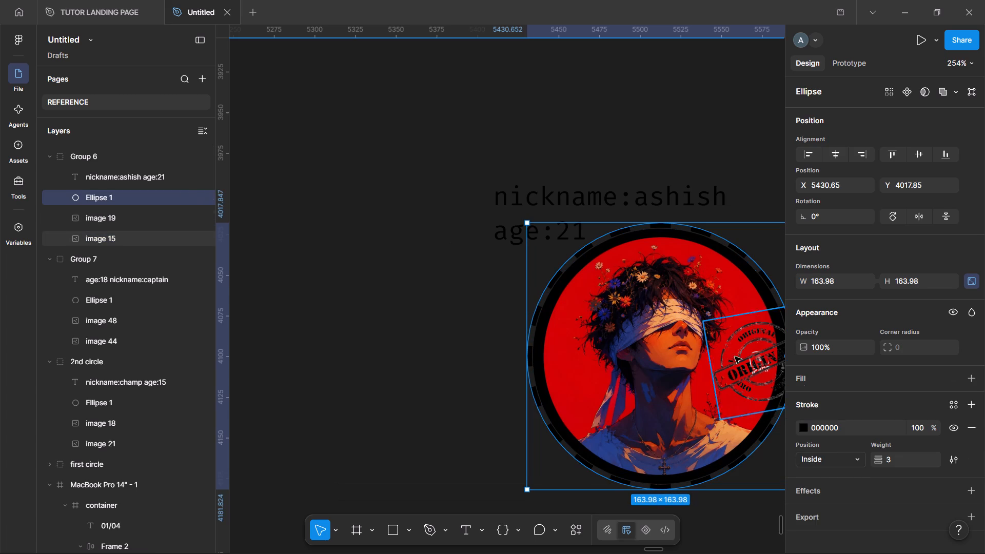